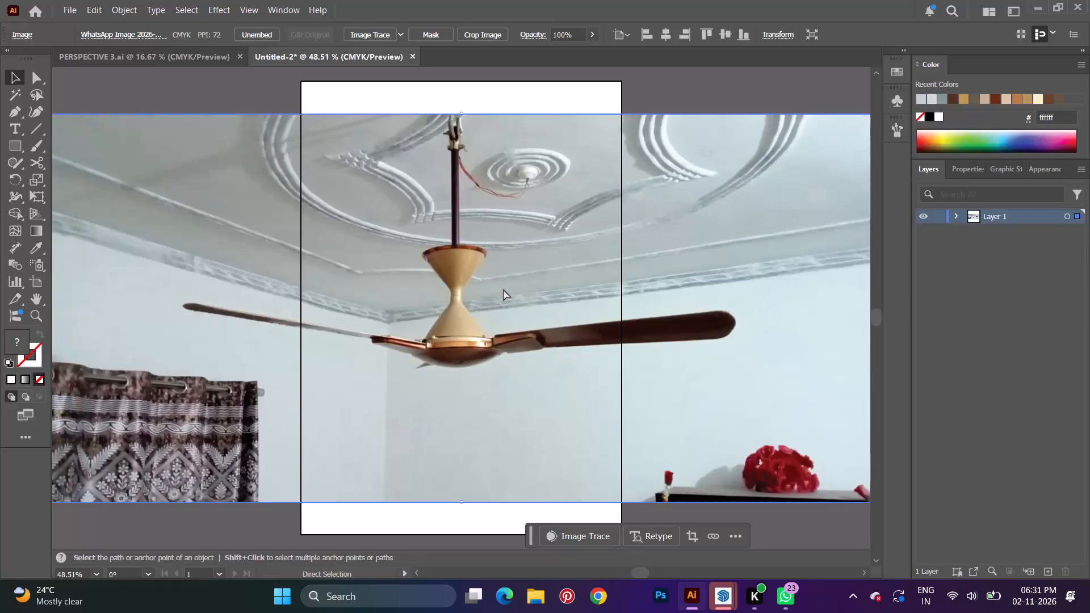
Delete the placed ceiling fan photo from the artboard.
key(Delete)
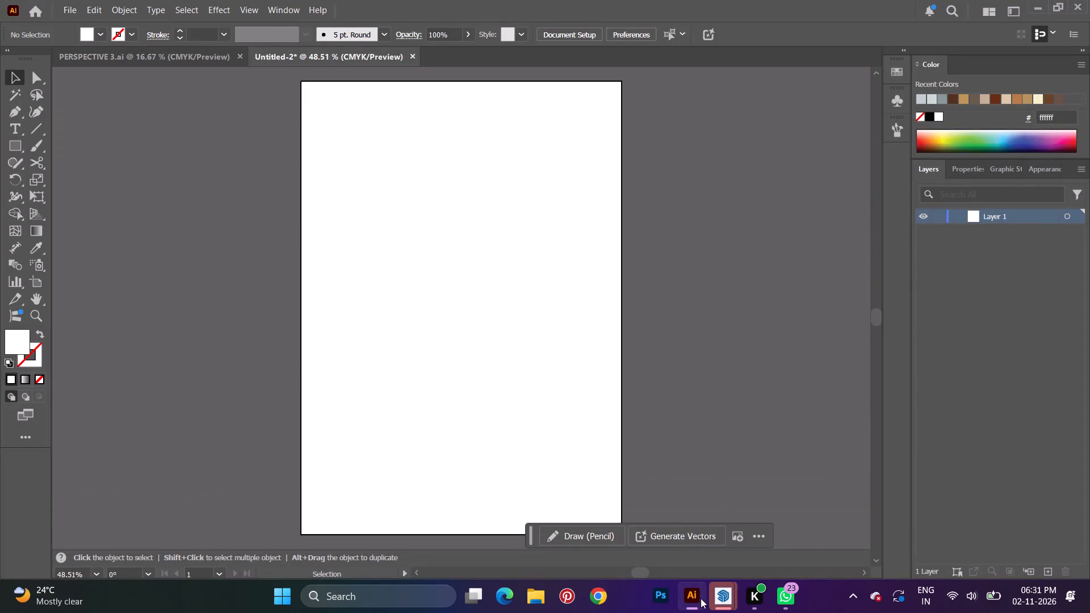
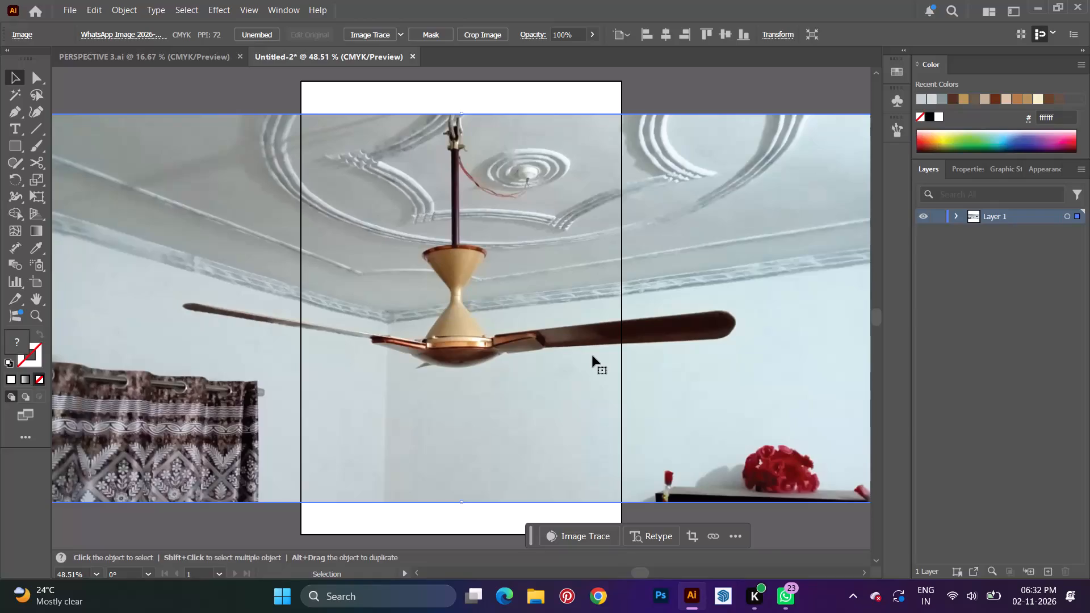
Delete the selected ceiling fan photo from the artboard of the untitled document.
key(Delete)
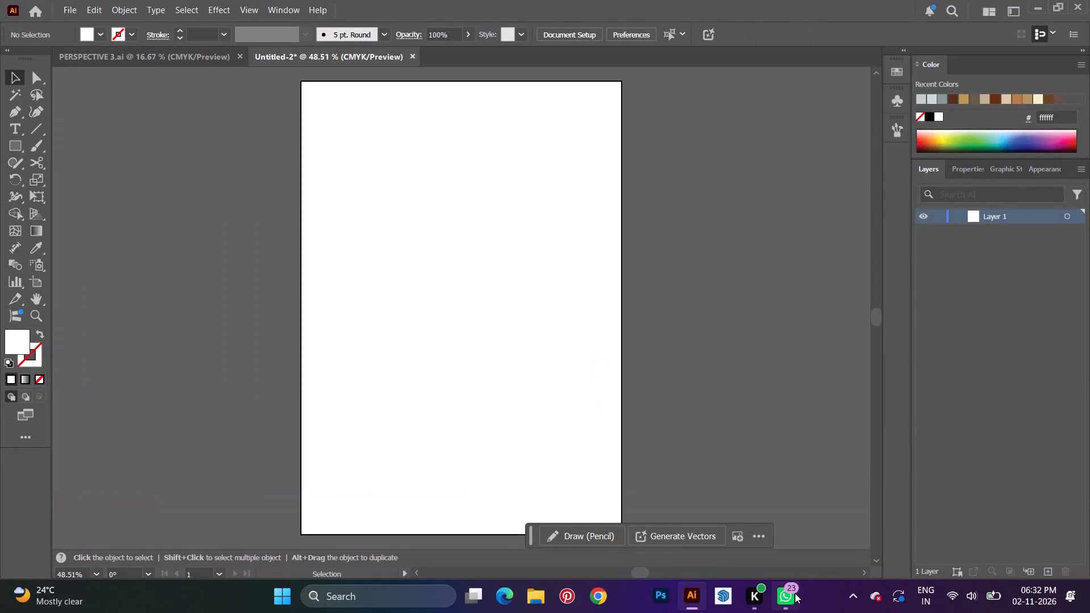
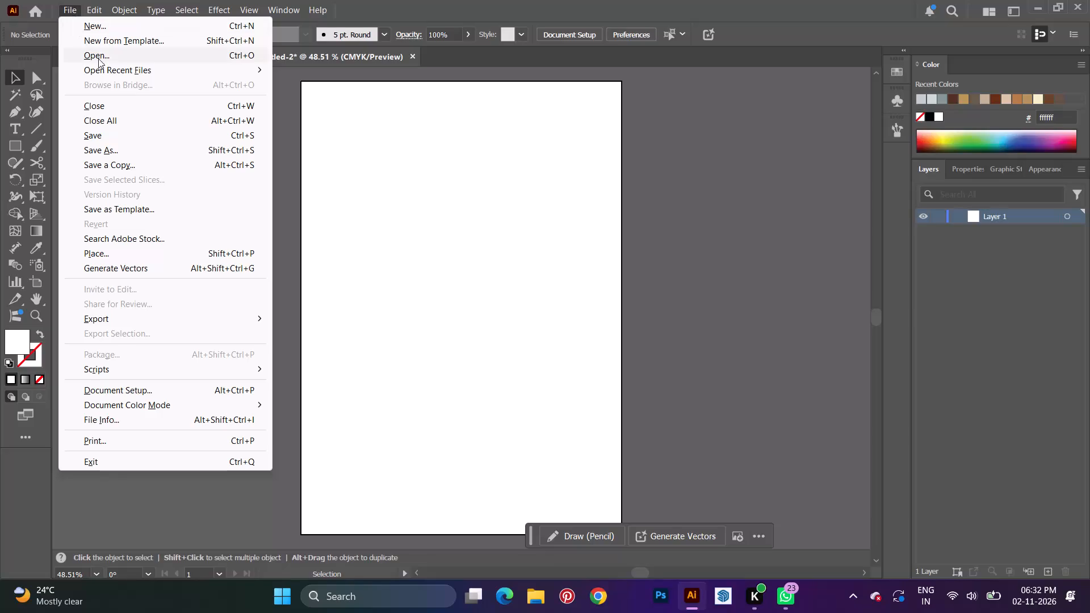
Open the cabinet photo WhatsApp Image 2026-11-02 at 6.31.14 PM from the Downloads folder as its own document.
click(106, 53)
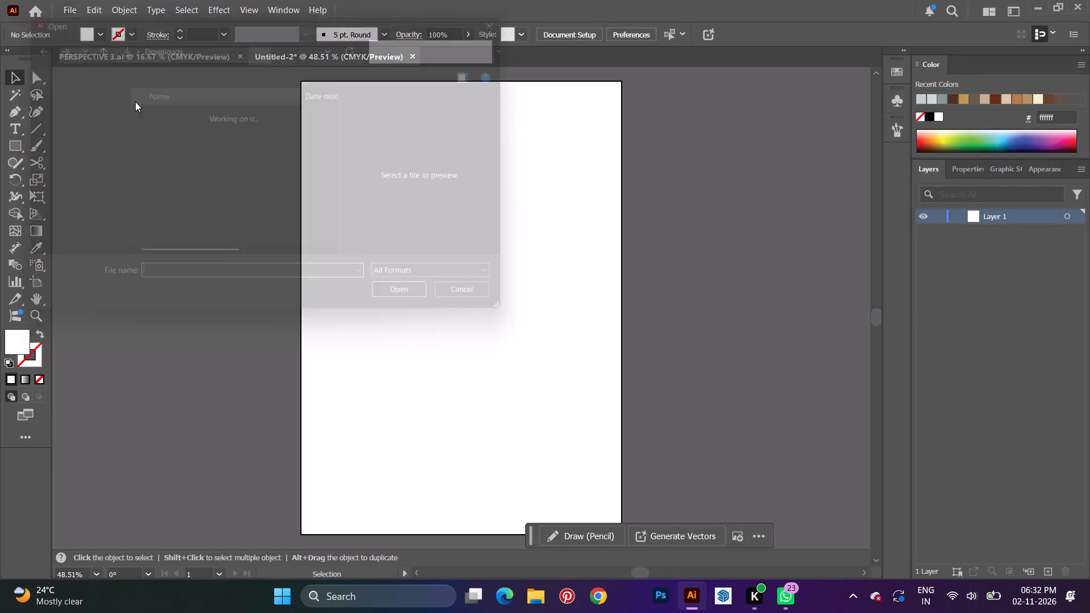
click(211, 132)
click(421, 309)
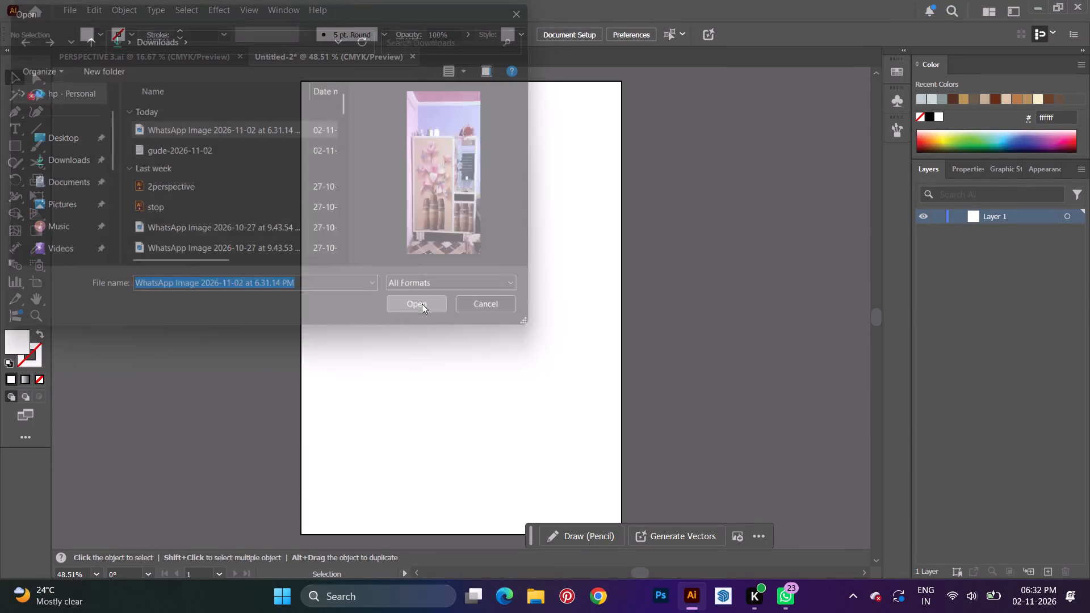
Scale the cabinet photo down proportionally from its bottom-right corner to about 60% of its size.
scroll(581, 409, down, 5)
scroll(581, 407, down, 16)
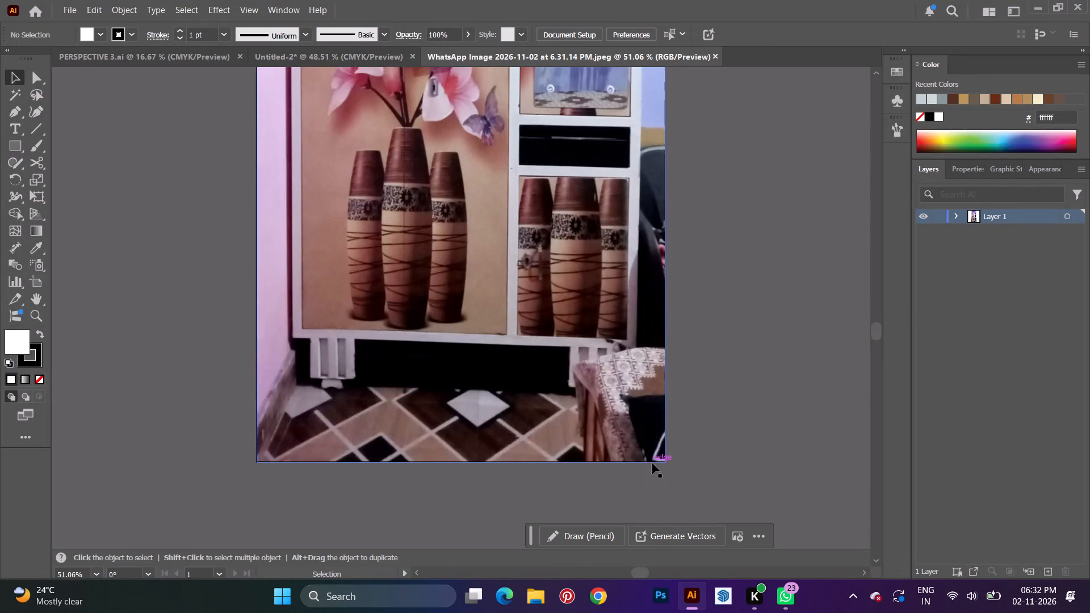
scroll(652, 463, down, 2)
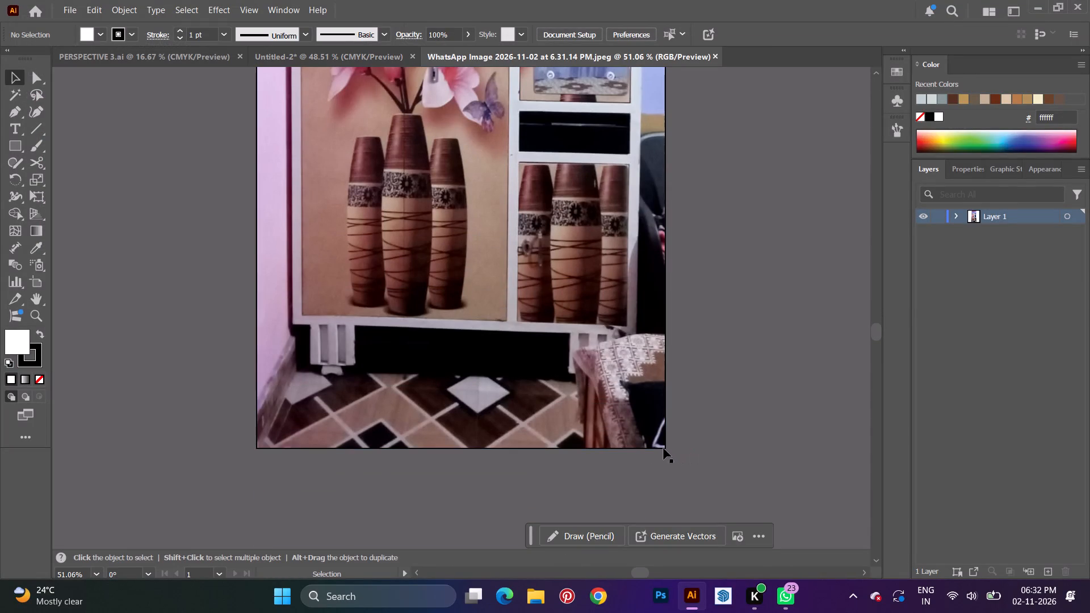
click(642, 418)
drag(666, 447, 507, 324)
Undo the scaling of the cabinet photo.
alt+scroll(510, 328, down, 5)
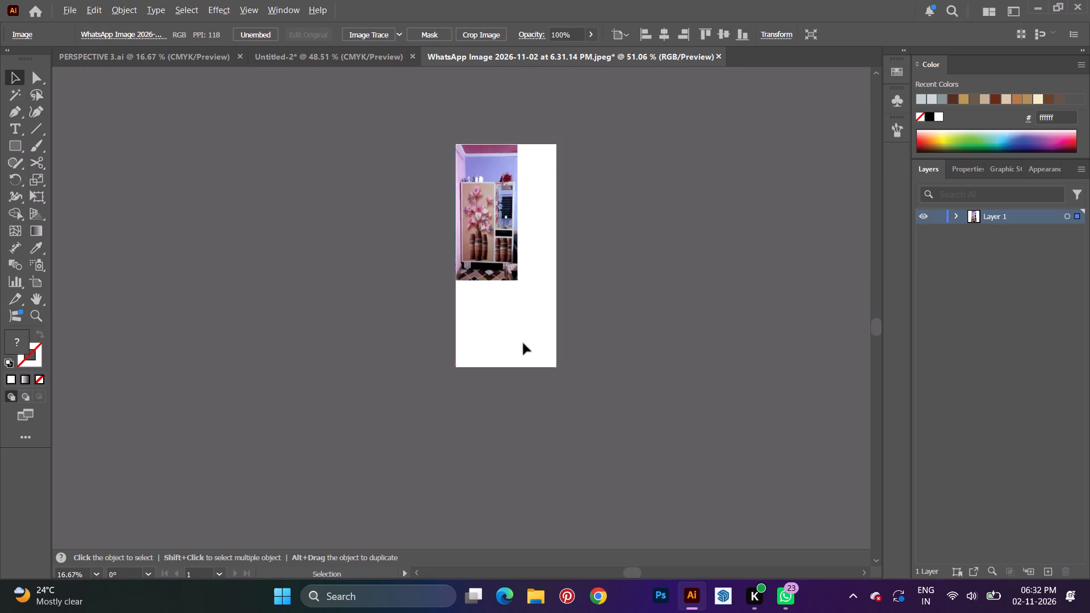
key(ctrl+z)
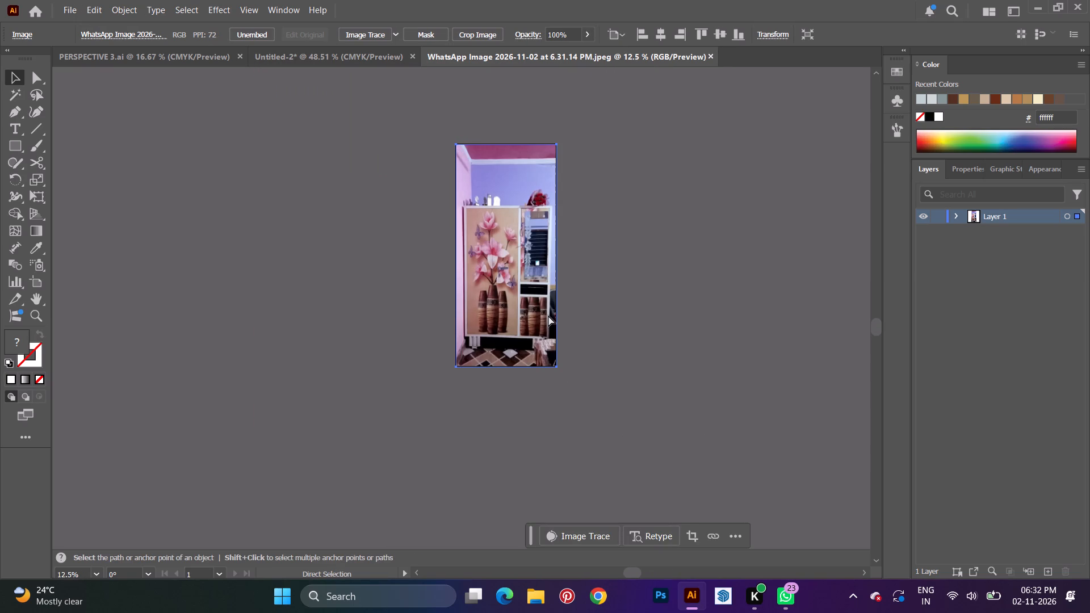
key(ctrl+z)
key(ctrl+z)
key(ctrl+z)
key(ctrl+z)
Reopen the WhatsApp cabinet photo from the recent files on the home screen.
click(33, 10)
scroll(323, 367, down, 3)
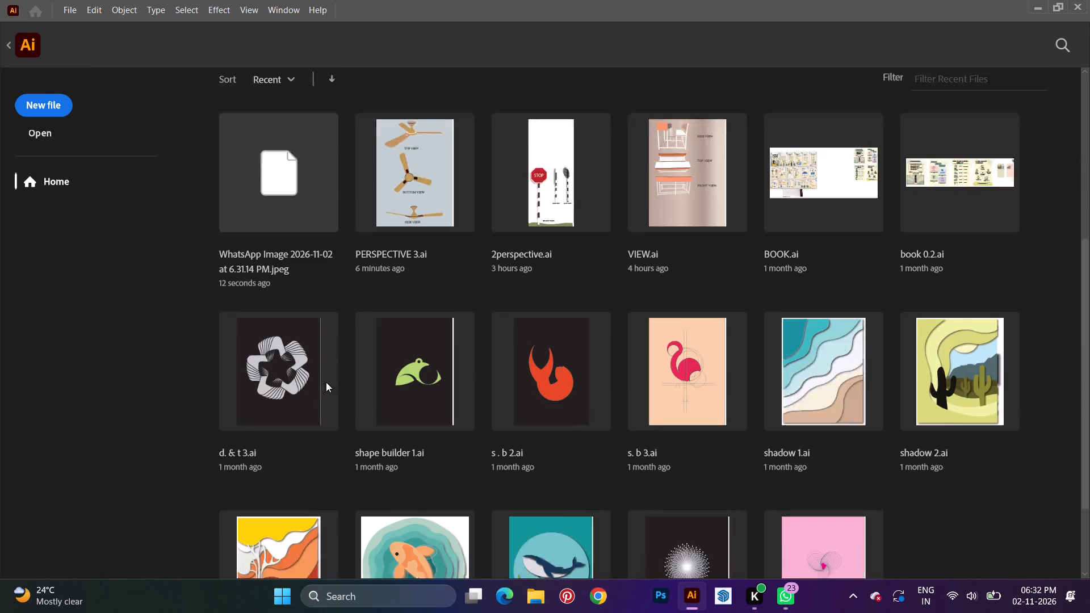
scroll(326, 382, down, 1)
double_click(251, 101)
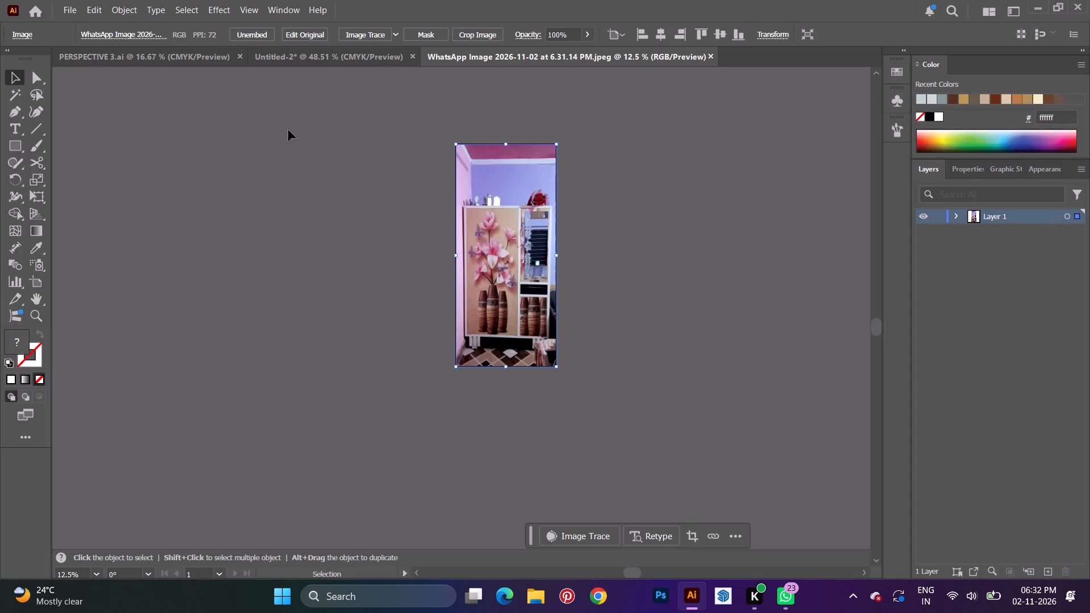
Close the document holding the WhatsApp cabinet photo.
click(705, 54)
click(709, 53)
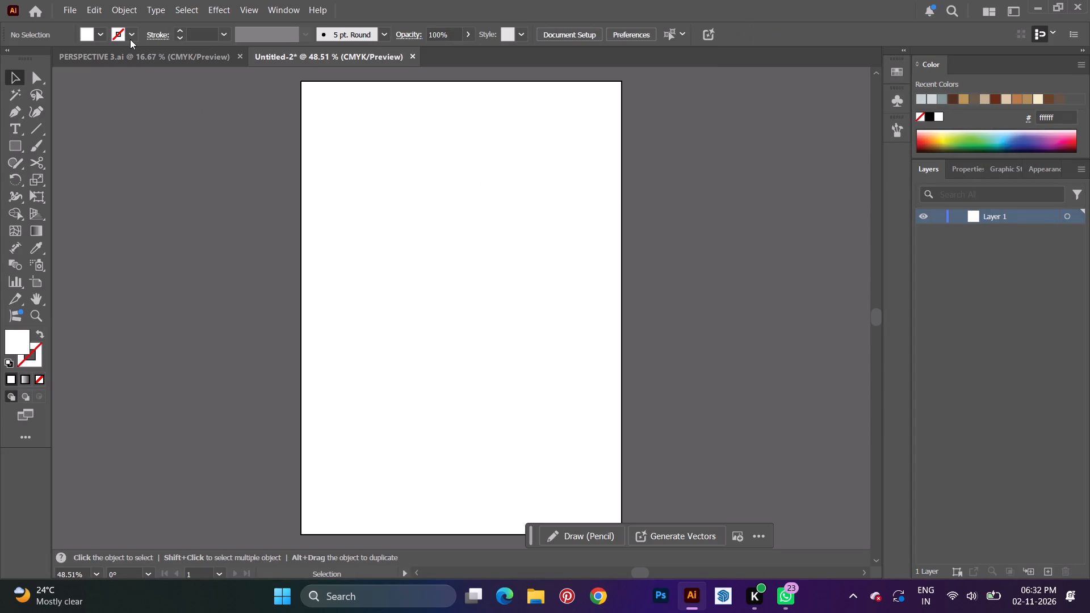
With the Untitled-2 document active, bring up the Open dialog on the Downloads folder.
click(284, 56)
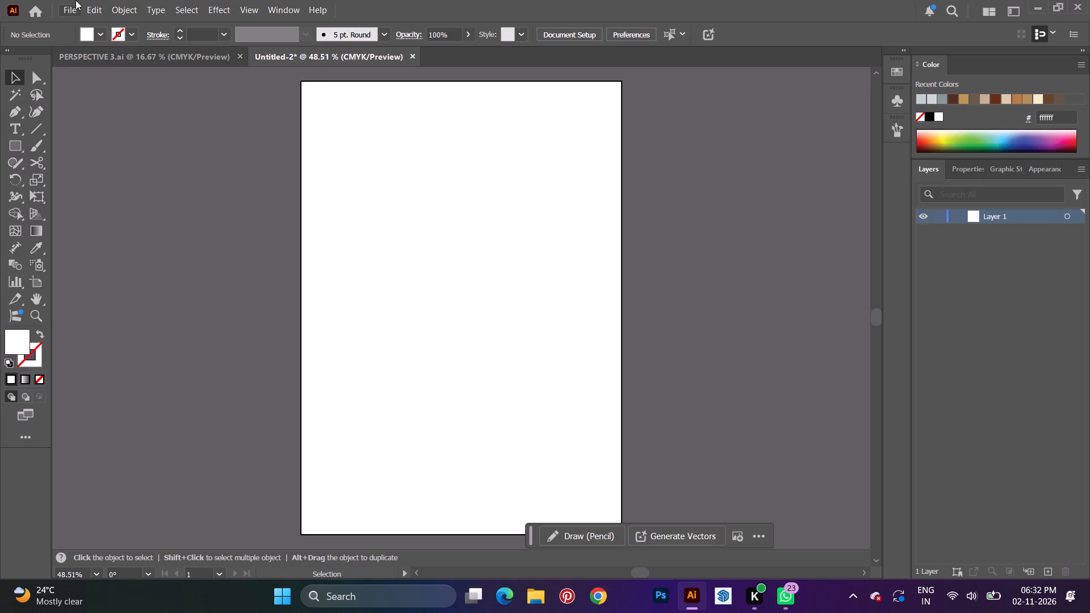
click(66, 9)
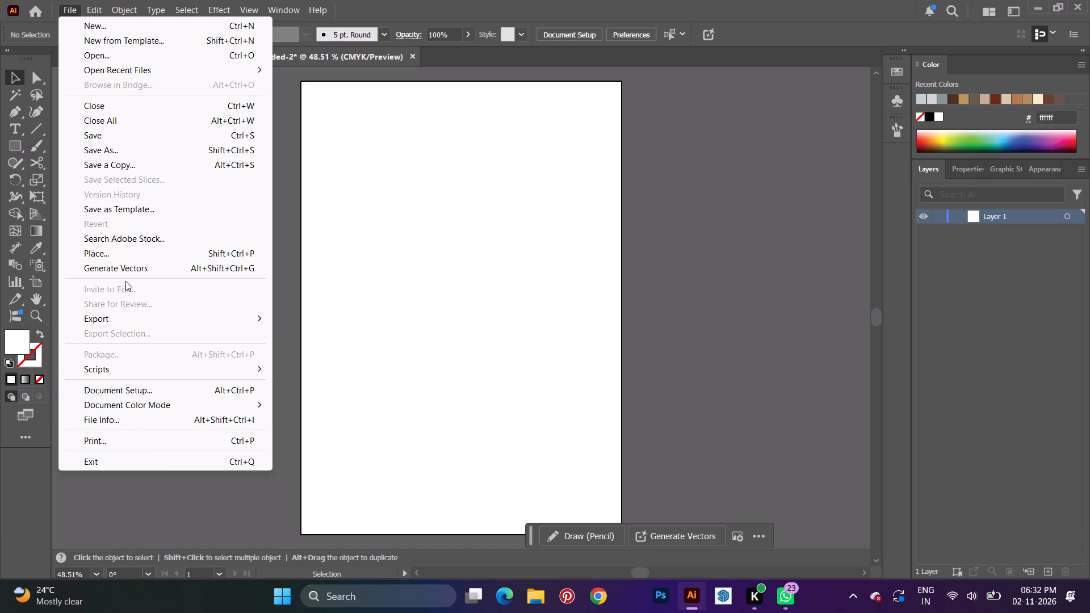
click(98, 54)
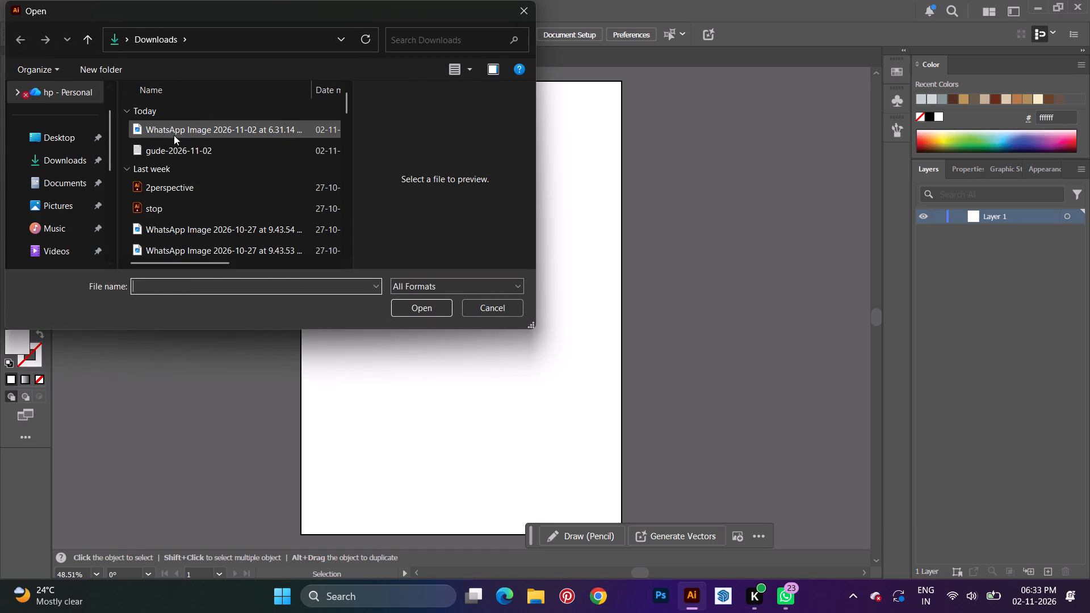
Open the photo "WhatsApp Image 2026-11-02 at 6.31.14 PM.jpeg" from the Downloads folder.
click(174, 135)
click(418, 313)
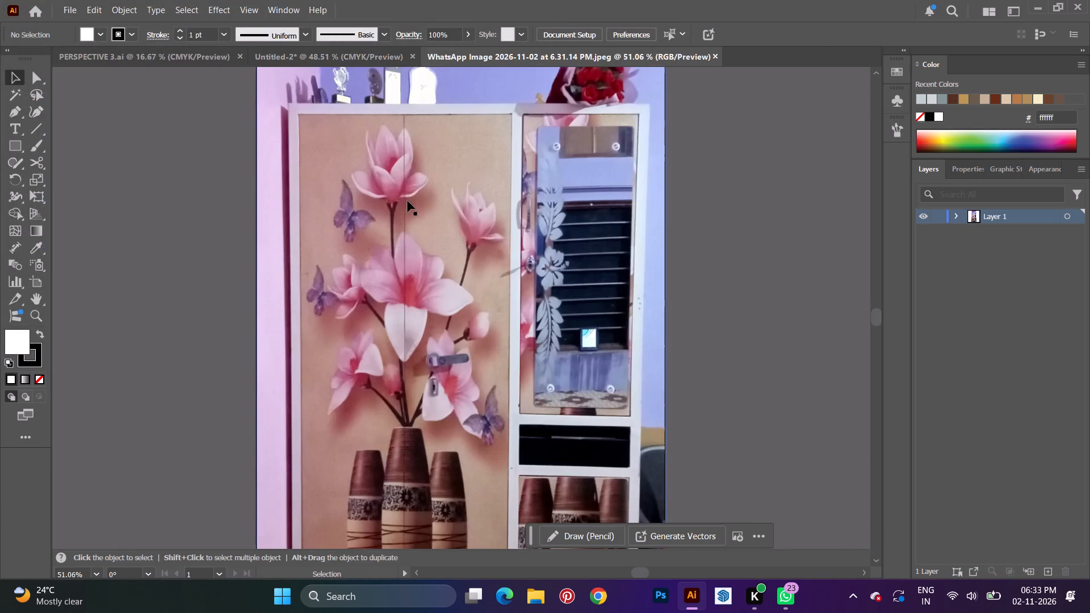
Copy the wardrobe photo from its own document and paste it into the Untitled-2 document.
scroll(422, 243, down, 3)
alt+scroll(422, 253, down, 2)
click(426, 251)
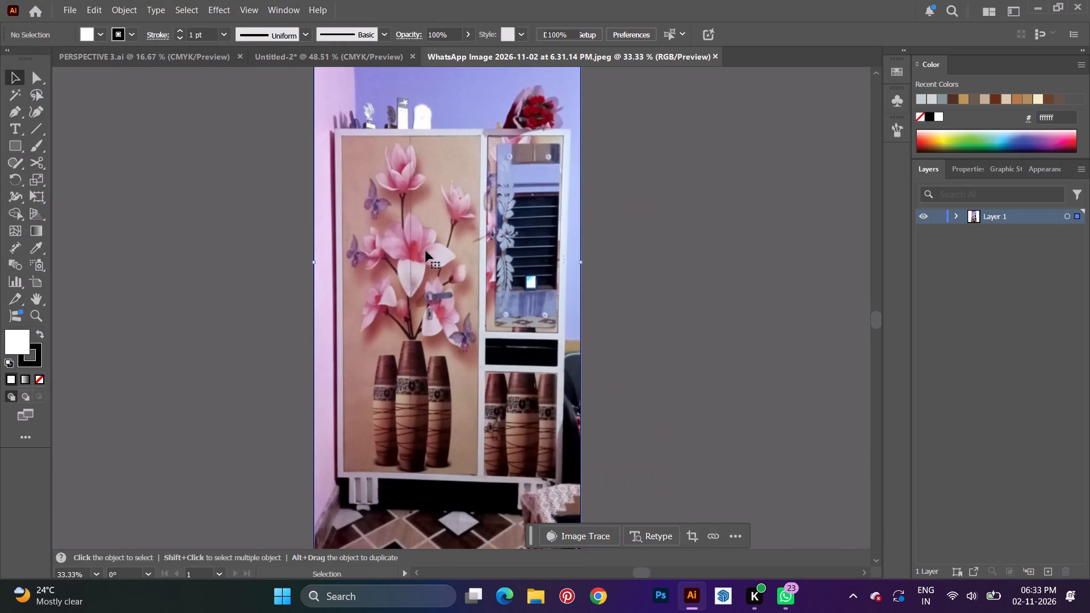
key(ctrl+c)
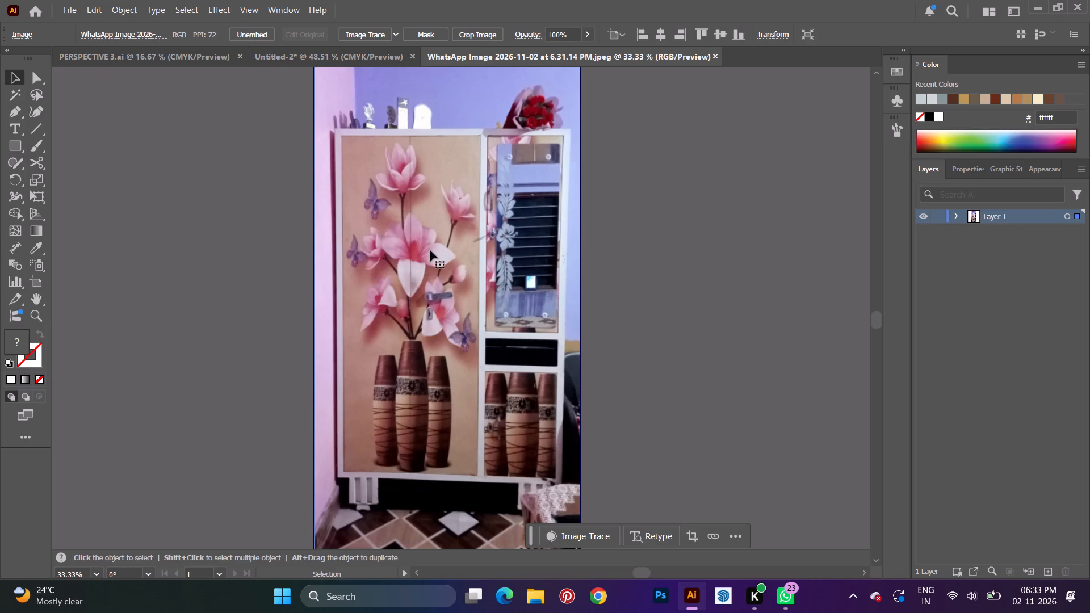
click(321, 63)
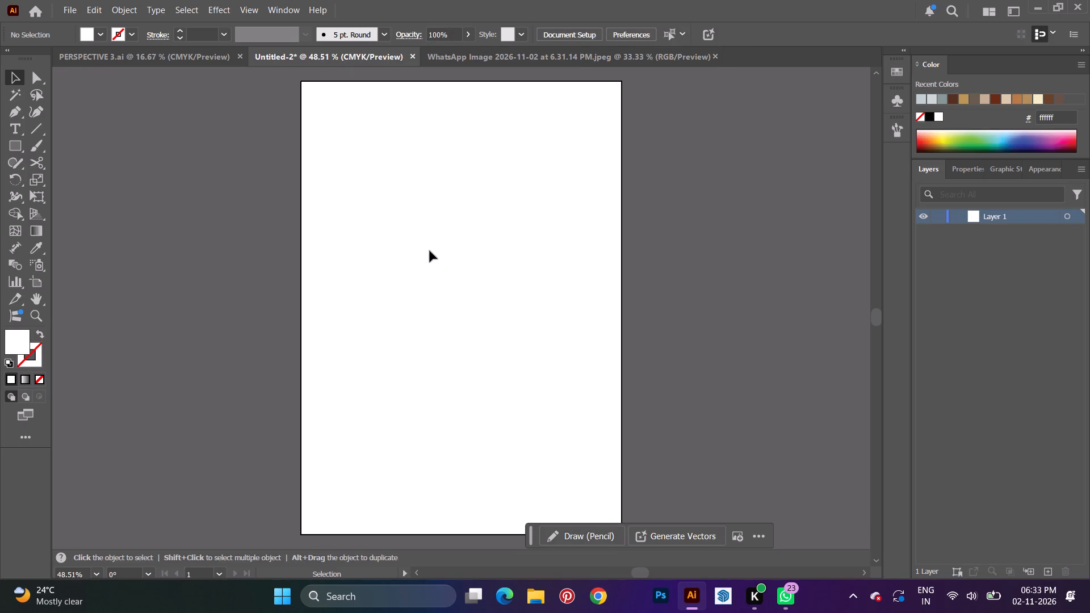
key(ctrl+v)
Scale down the pasted wardrobe photo and move it inside the artboard along its left edge.
scroll(452, 291, down, 12)
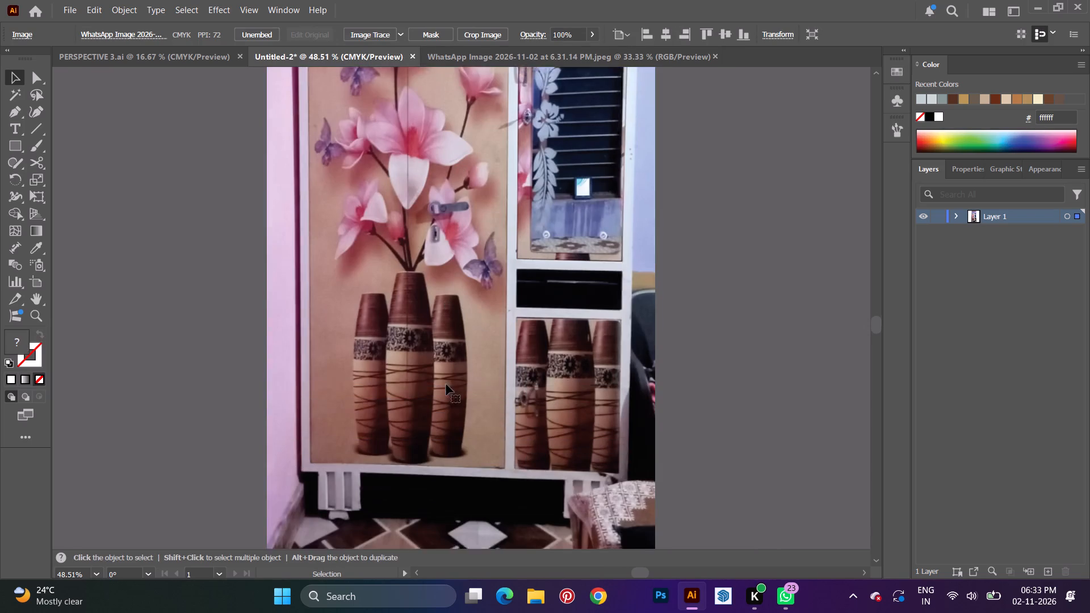
scroll(446, 384, down, 8)
scroll(705, 445, down, 2)
drag(655, 438, 535, 326)
scroll(623, 398, up, 8)
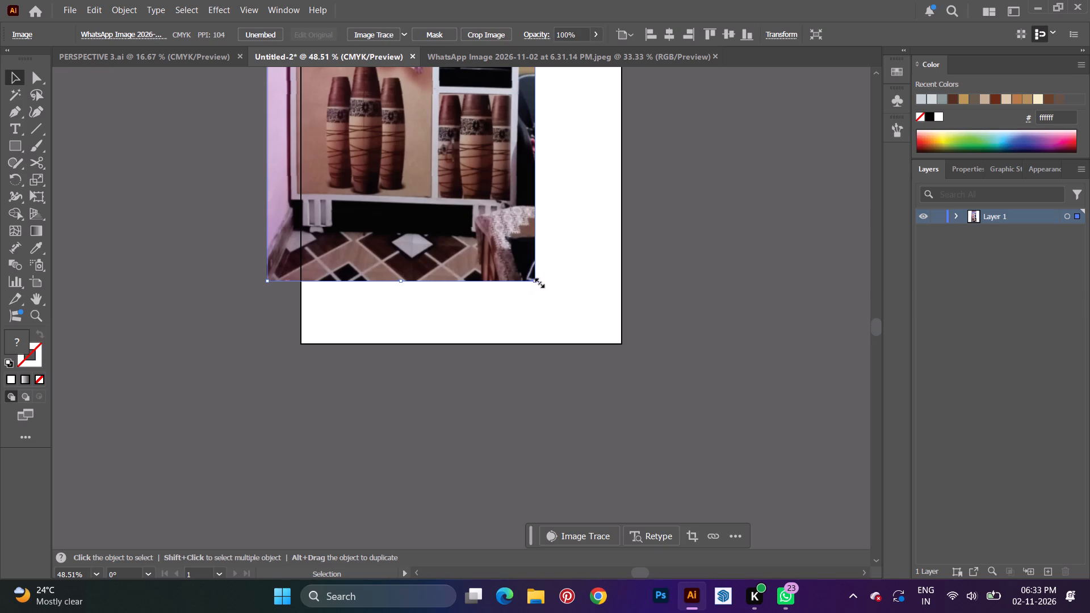
drag(538, 282, 472, 216)
scroll(536, 337, up, 4)
scroll(544, 347, down, 1)
scroll(545, 349, up, 9)
drag(364, 161, 401, 211)
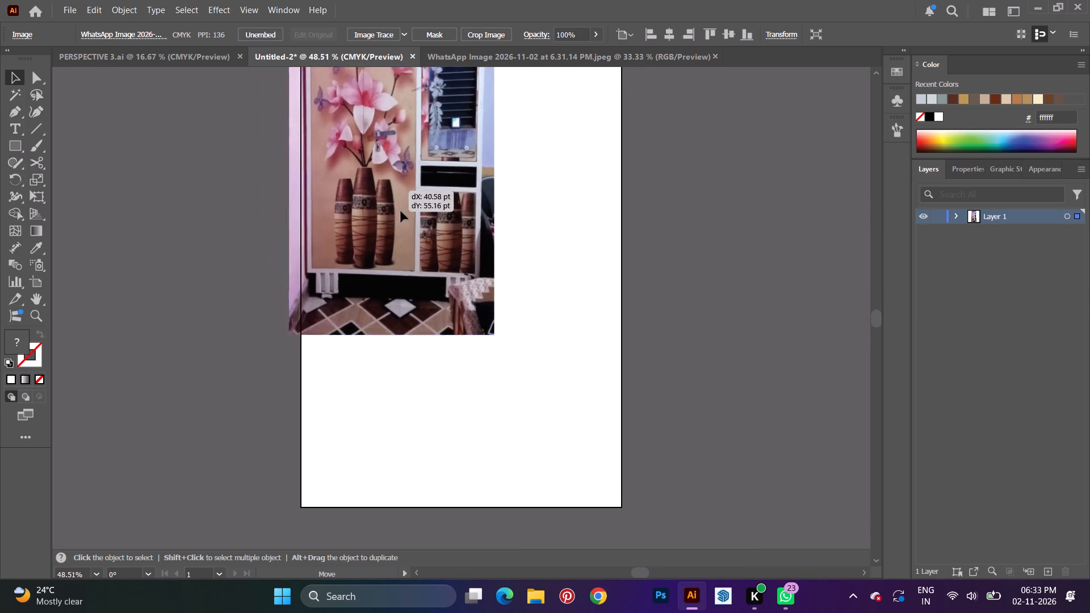
drag(401, 211, 401, 328)
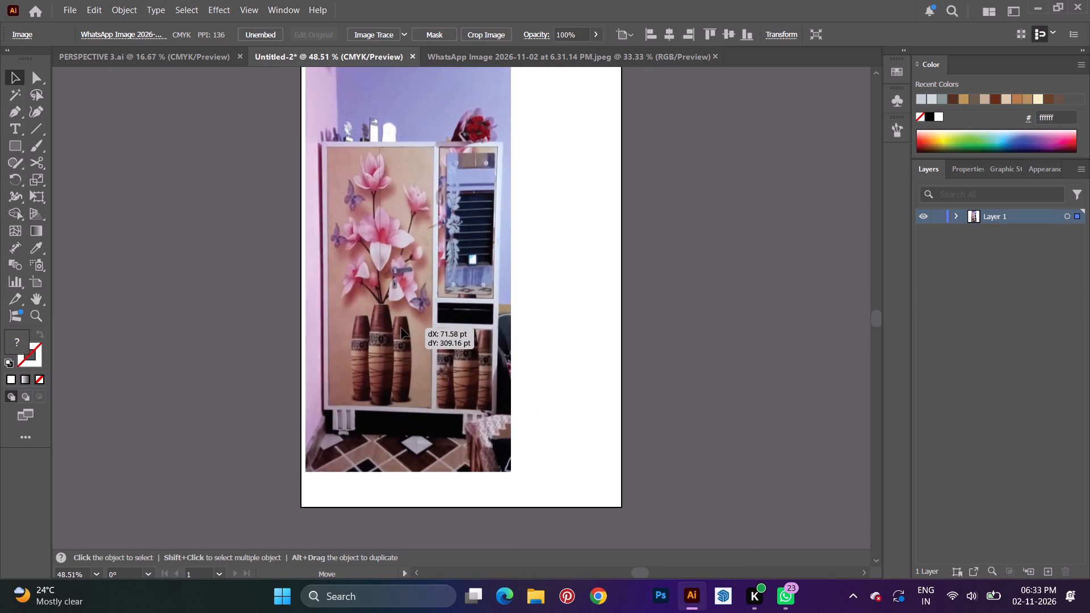
drag(401, 328, 400, 328)
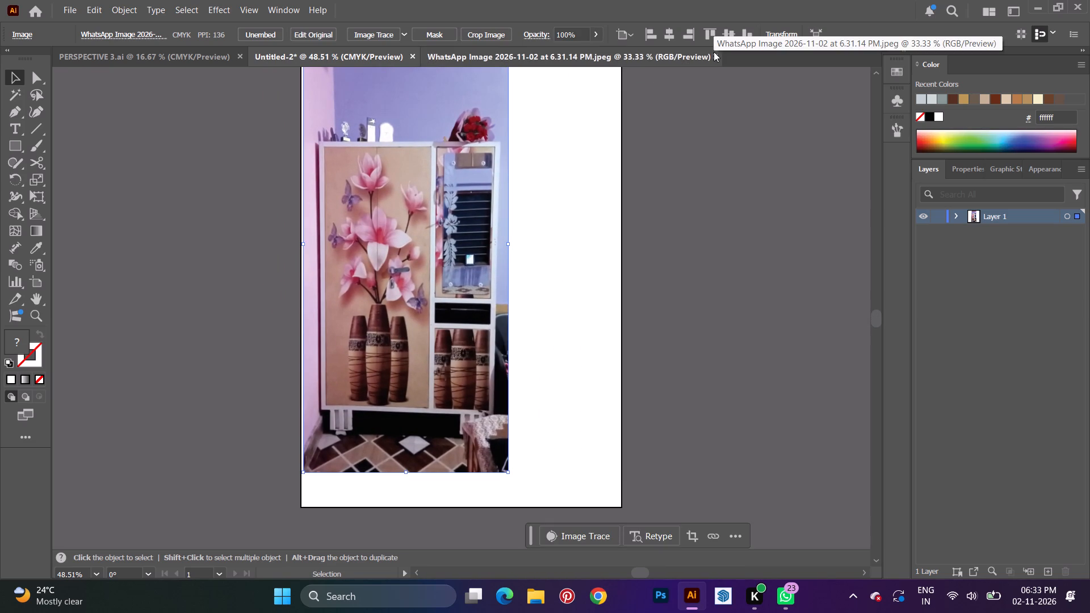
Close the separate document holding the original wardrobe photo.
click(715, 53)
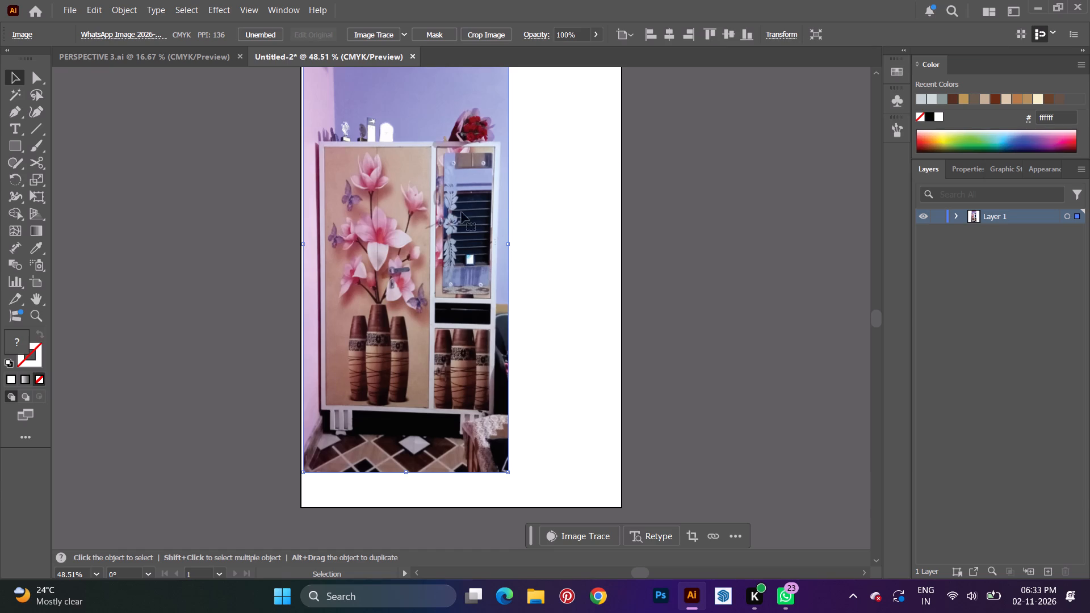
Add a new layer above the photo, make it the active target, and lock Layer 1.
key(space)
key(space)
key(space)
key(space)
key(space)
key(space)
key(space)
key(space)
key(space)
key(space)
key(space)
key(space)
key(space)
key(space)
key(space)
key(space)
key(space)
key(space)
key(space)
key(space)
drag(568, 227, 611, 235)
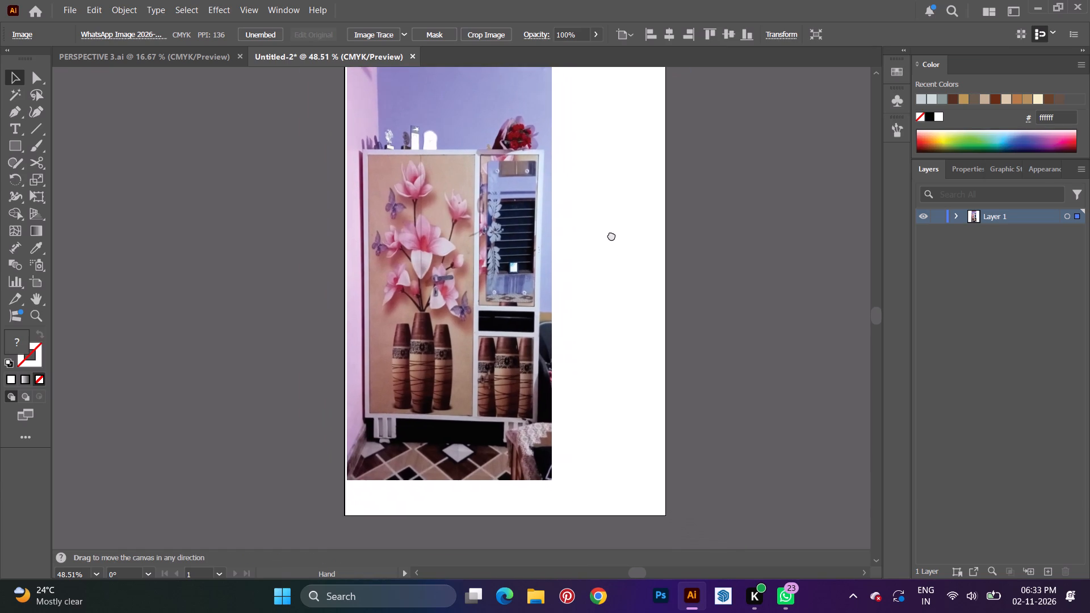
drag(611, 235, 611, 233)
alt+scroll(451, 235, up, 3)
alt+scroll(469, 230, down, 3)
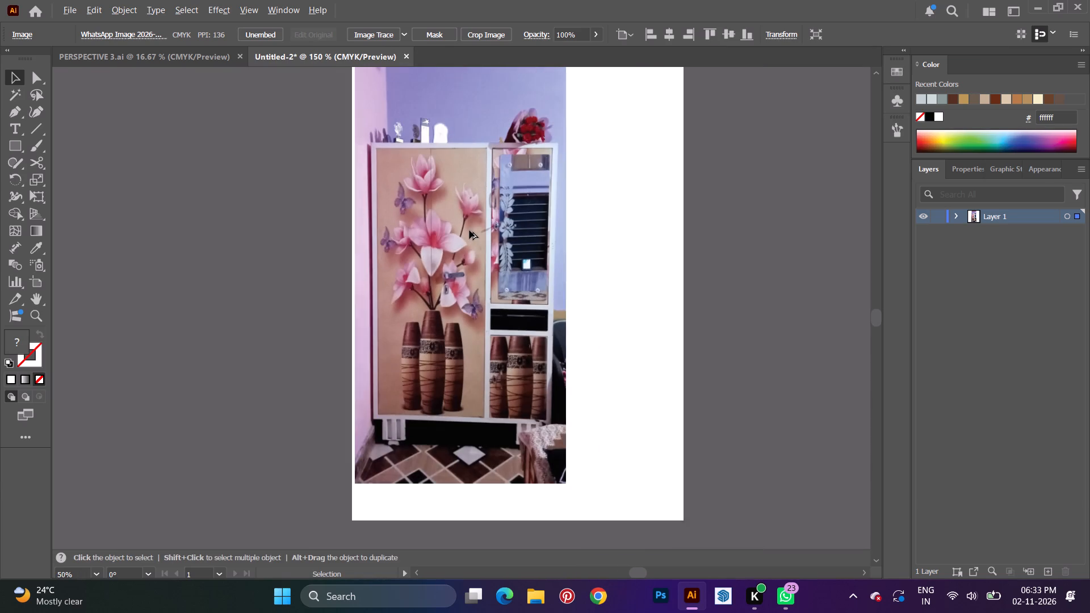
click(1051, 568)
click(1031, 211)
click(1064, 213)
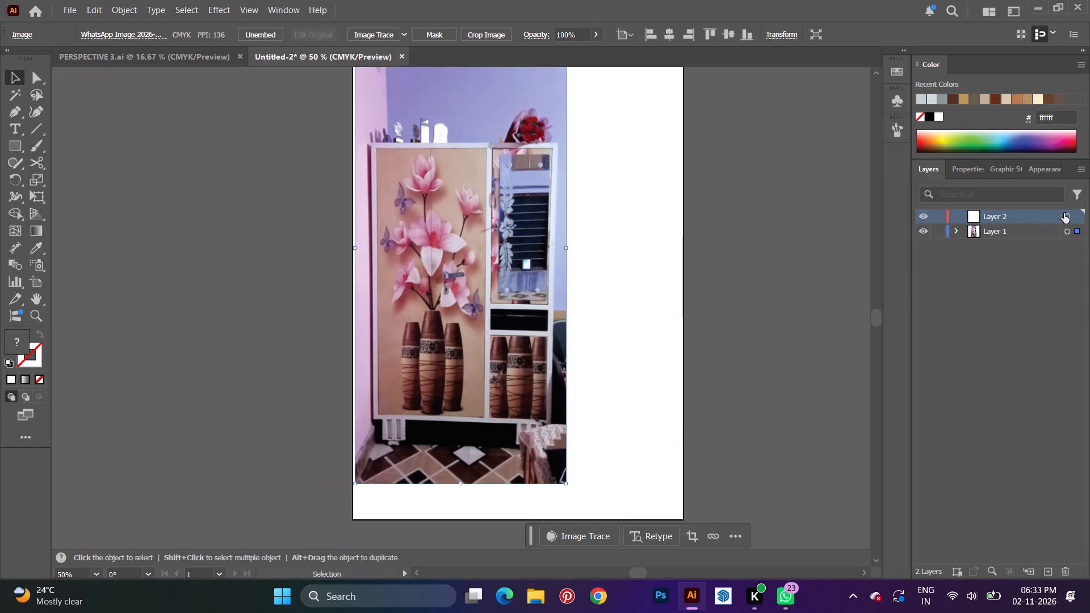
click(941, 229)
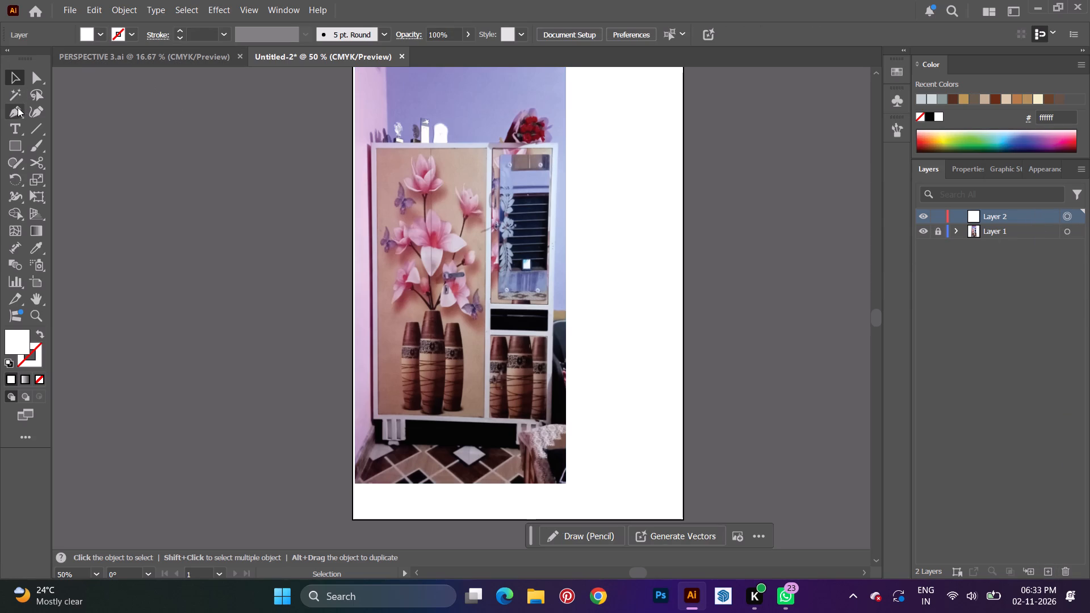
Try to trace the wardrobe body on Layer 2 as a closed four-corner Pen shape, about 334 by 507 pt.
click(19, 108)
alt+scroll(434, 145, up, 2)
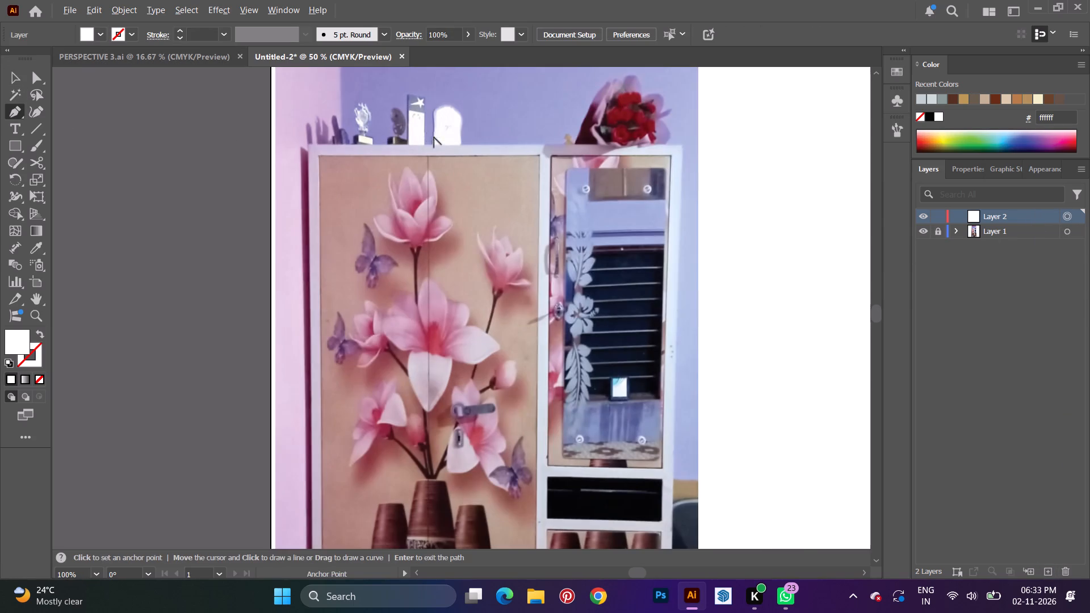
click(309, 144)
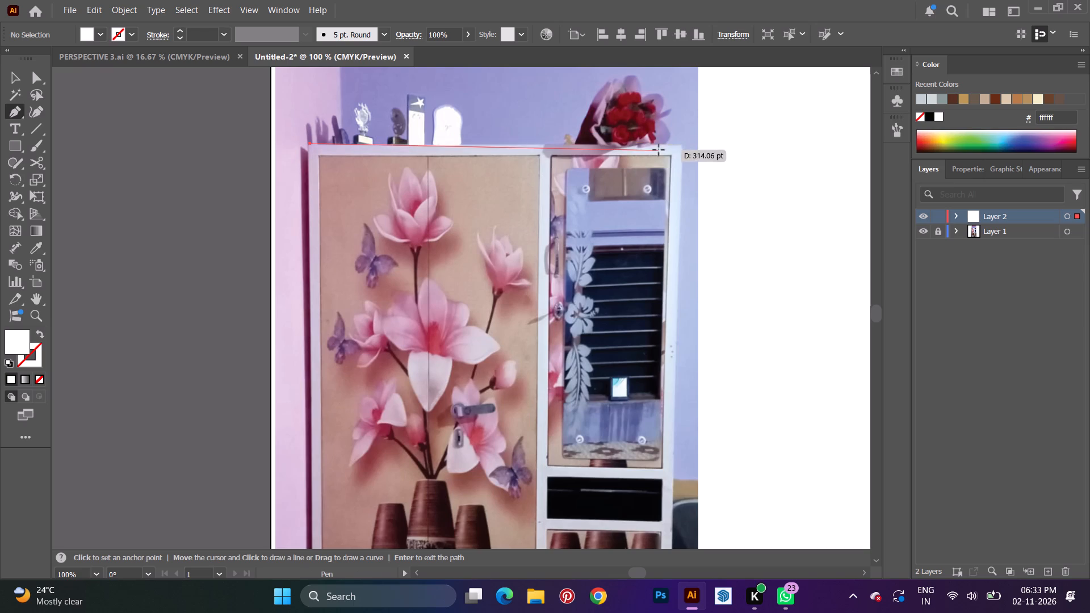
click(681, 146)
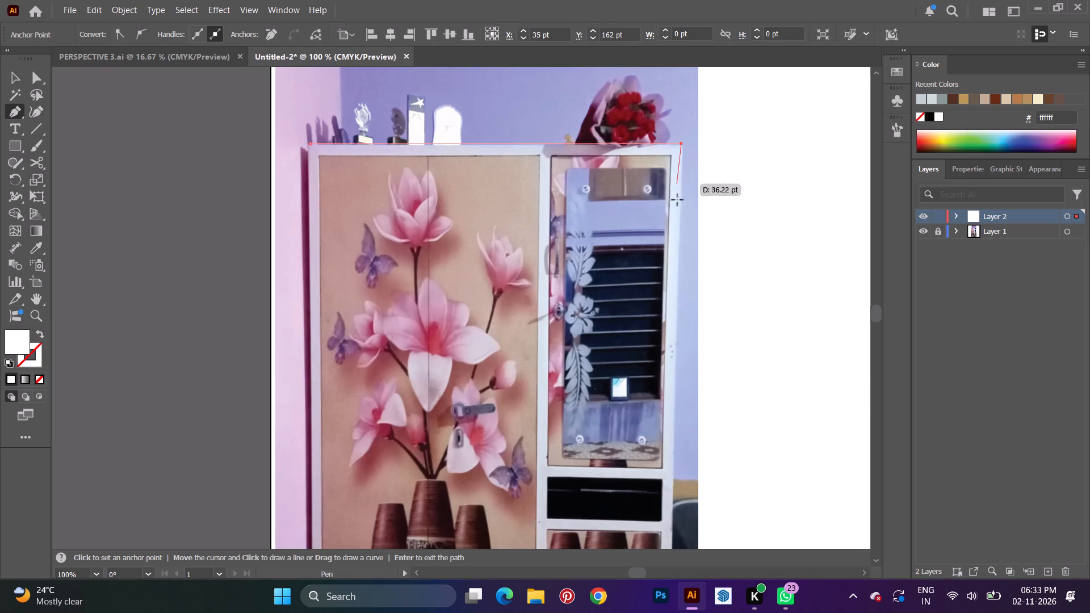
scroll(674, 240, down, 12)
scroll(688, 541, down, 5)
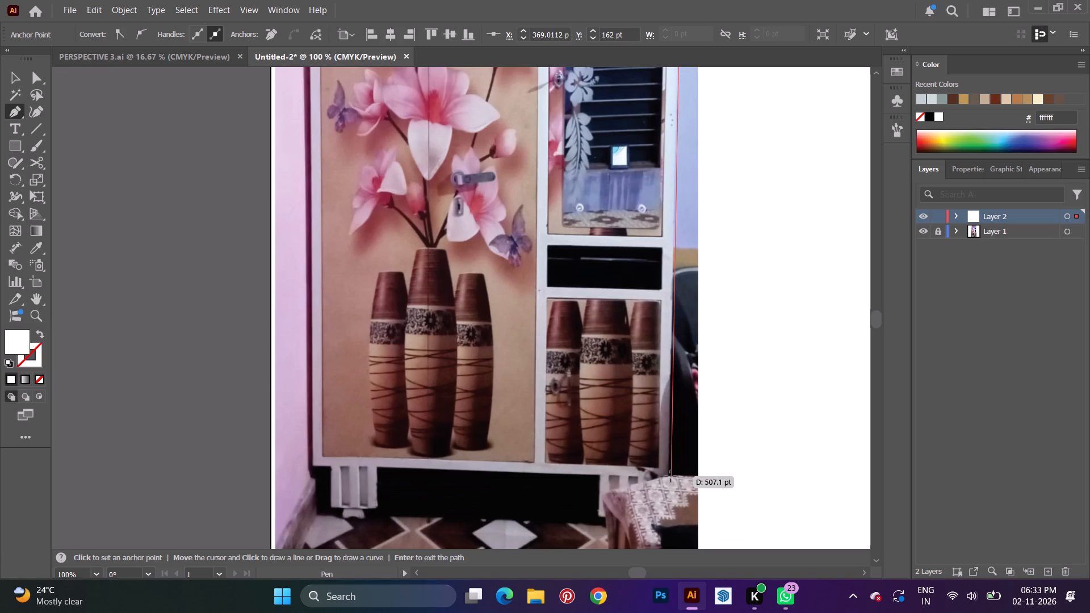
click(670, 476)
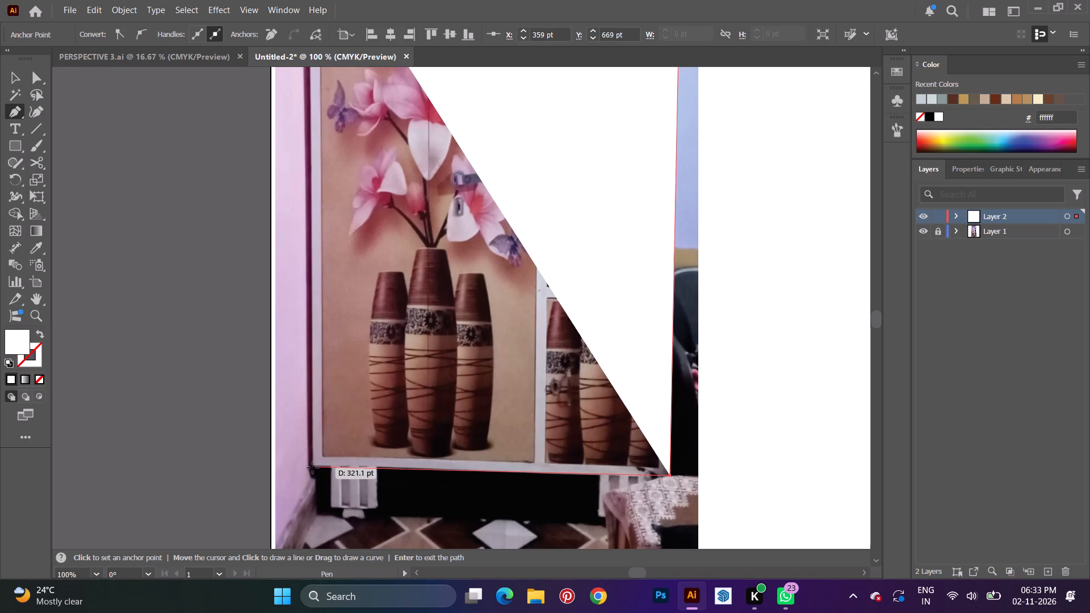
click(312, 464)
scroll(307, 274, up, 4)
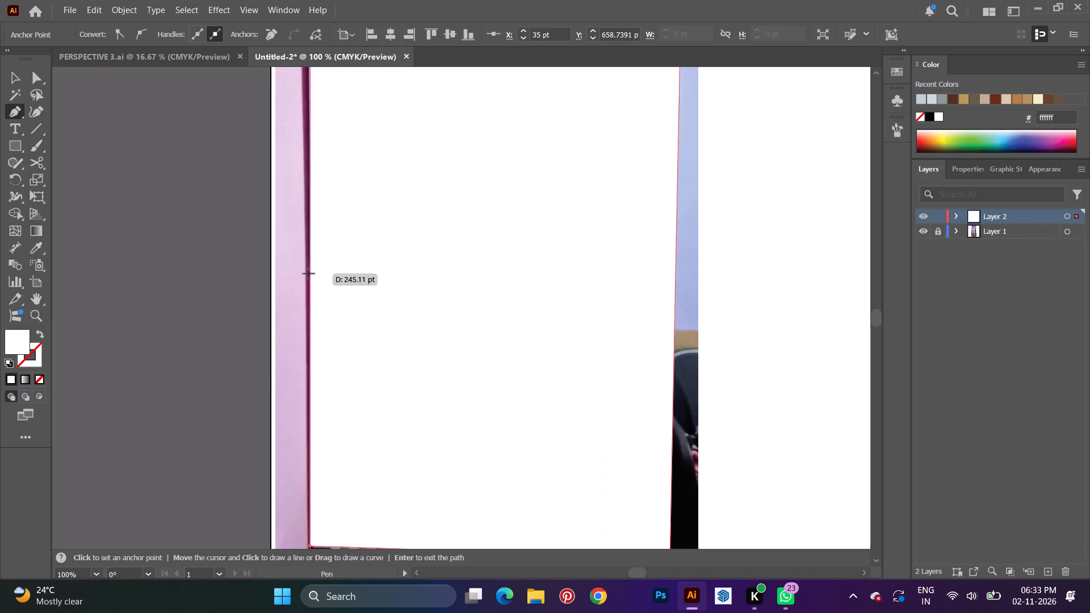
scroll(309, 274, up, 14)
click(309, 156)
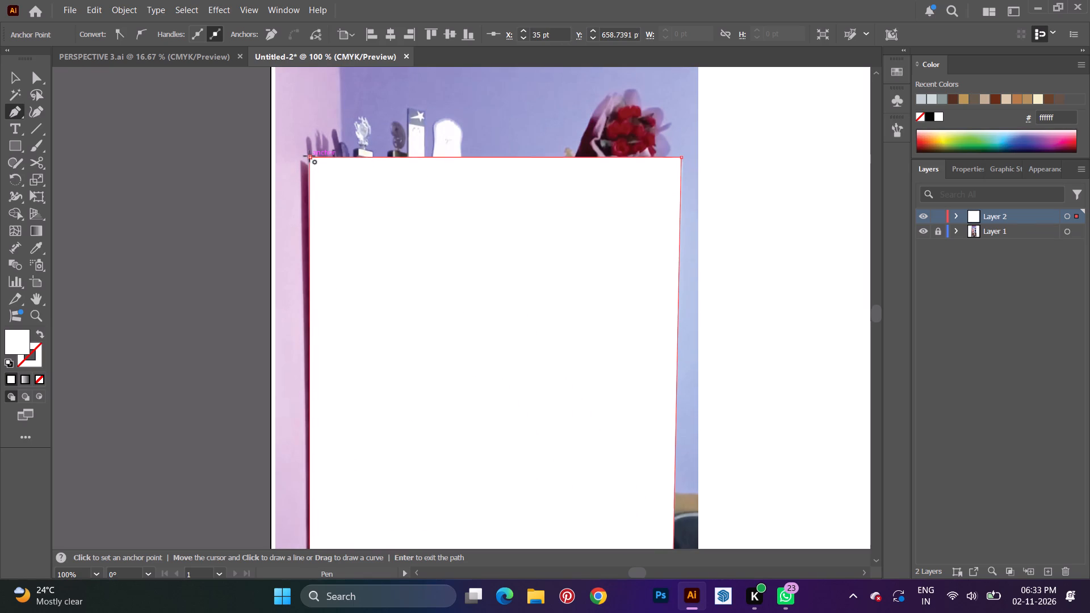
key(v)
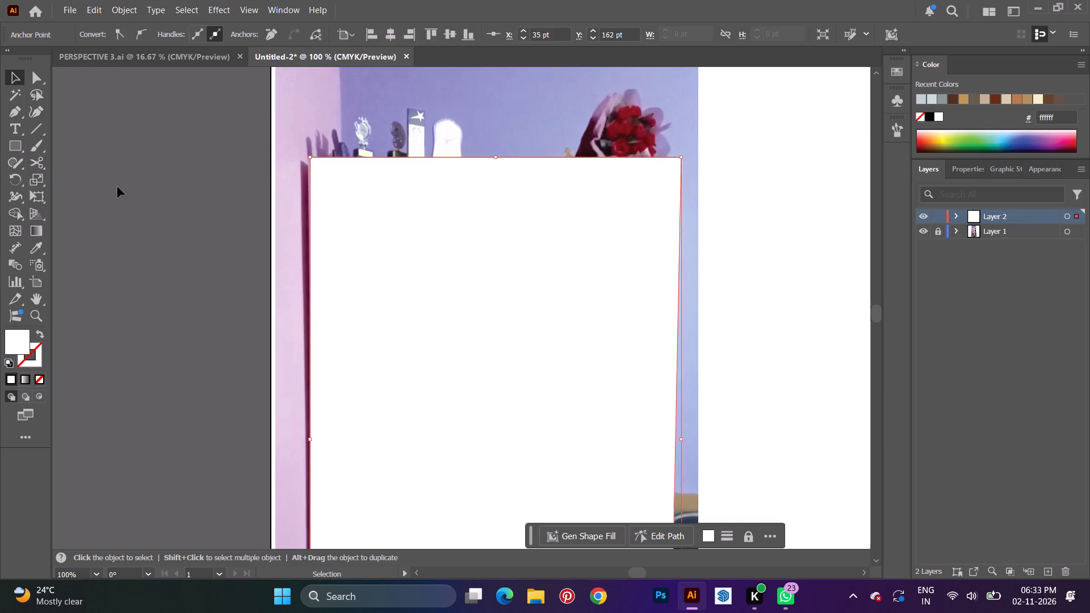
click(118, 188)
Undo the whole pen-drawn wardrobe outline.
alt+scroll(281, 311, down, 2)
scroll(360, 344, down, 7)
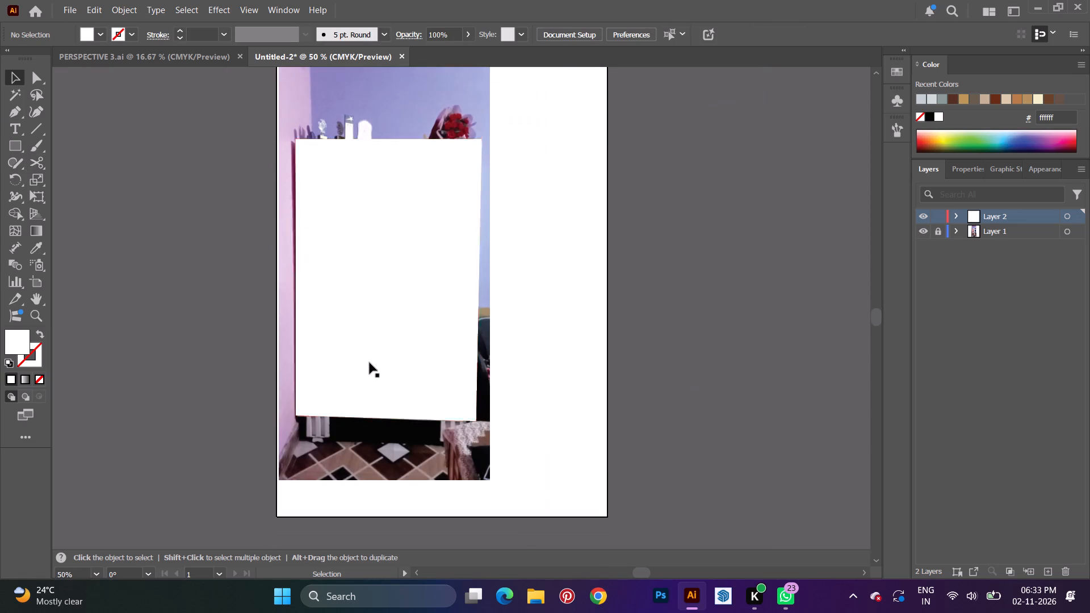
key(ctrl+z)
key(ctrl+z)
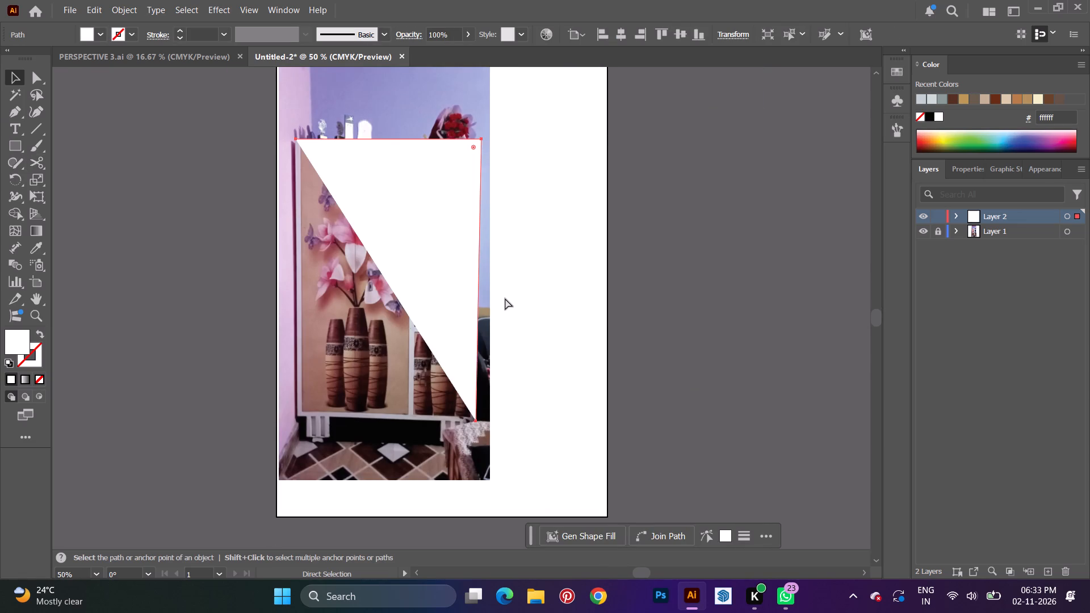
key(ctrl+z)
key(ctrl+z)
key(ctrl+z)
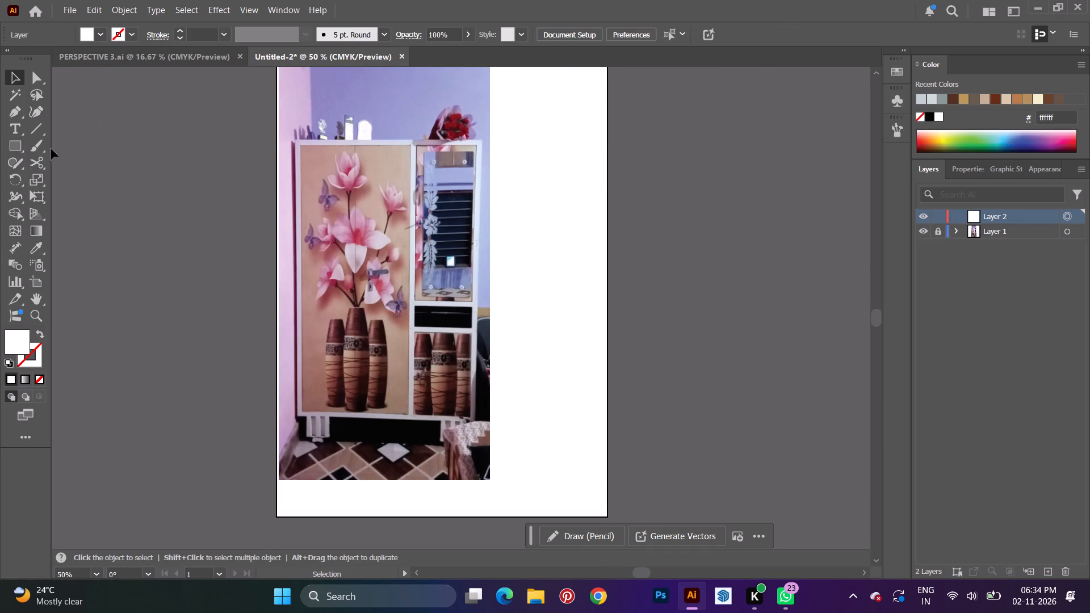
Draw a white rectangle of about 336 by 528 pt over the wardrobe body on Layer 2.
click(15, 145)
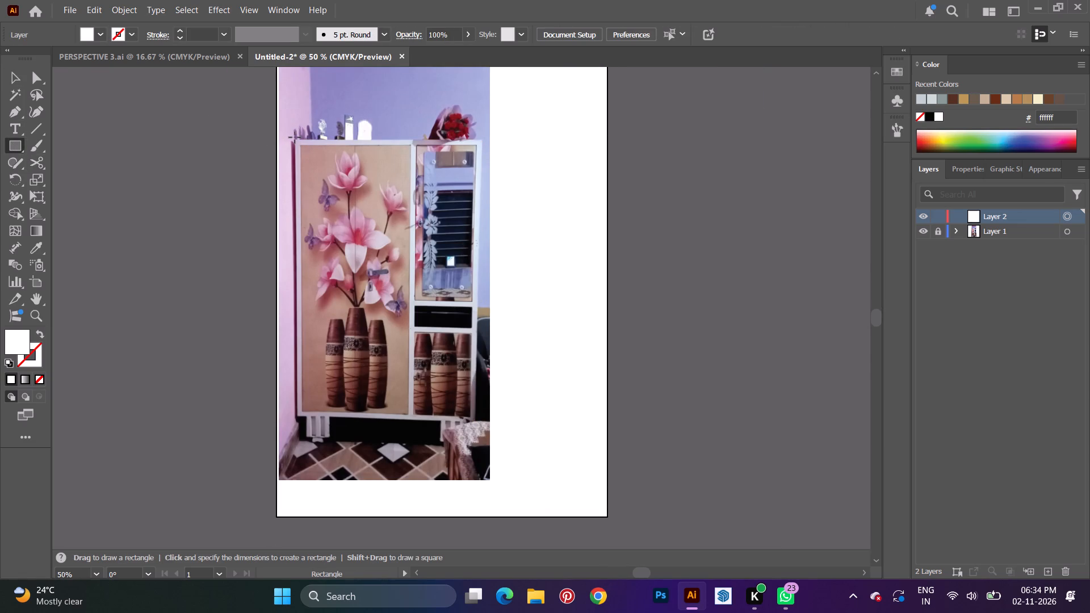
drag(294, 137, 481, 431)
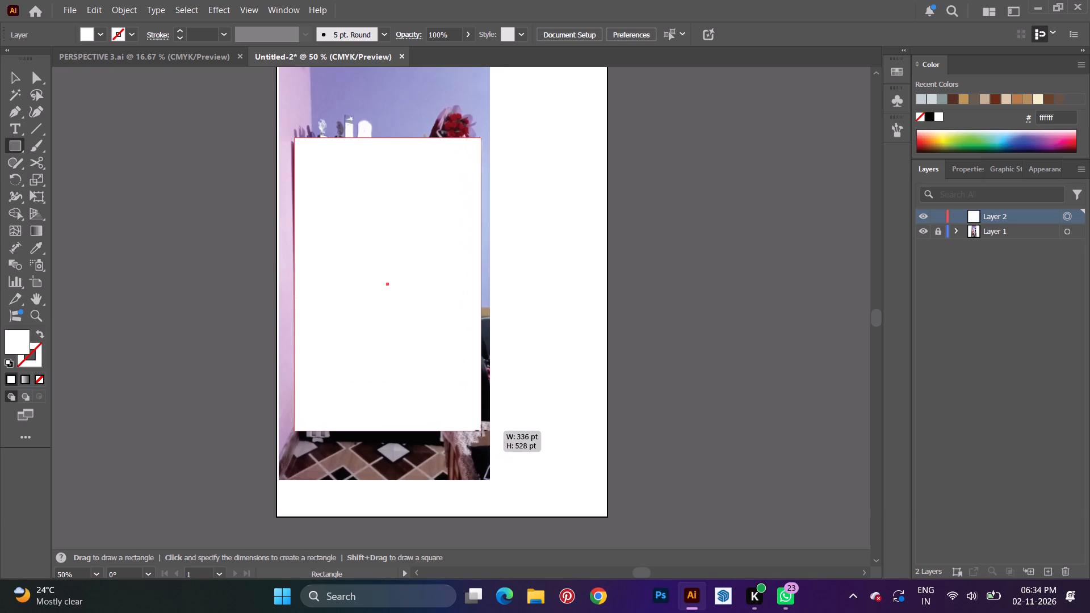
drag(481, 431, 481, 431)
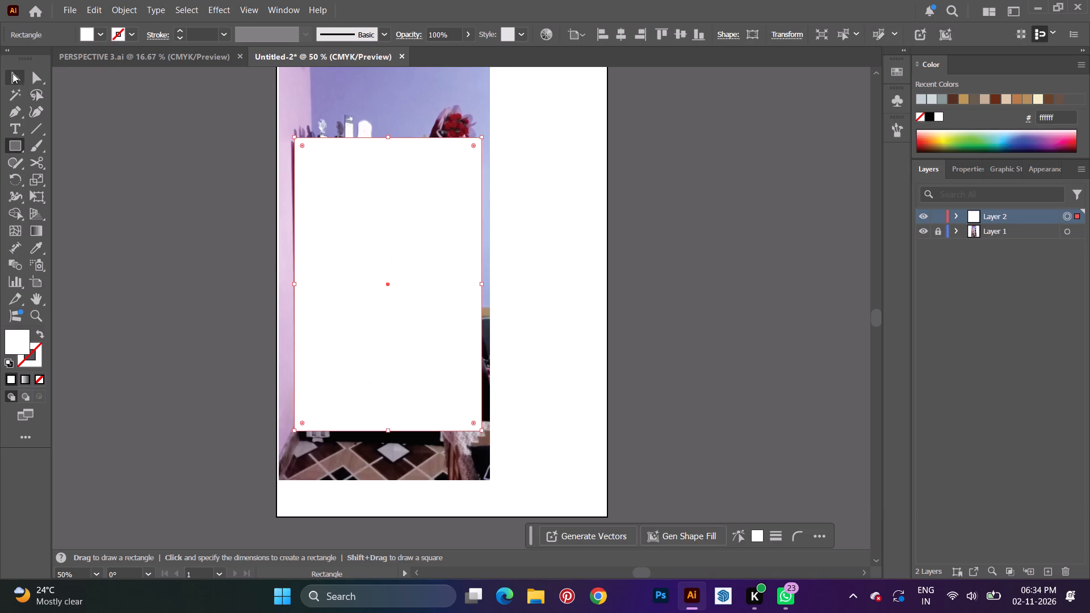
click(16, 80)
key(v)
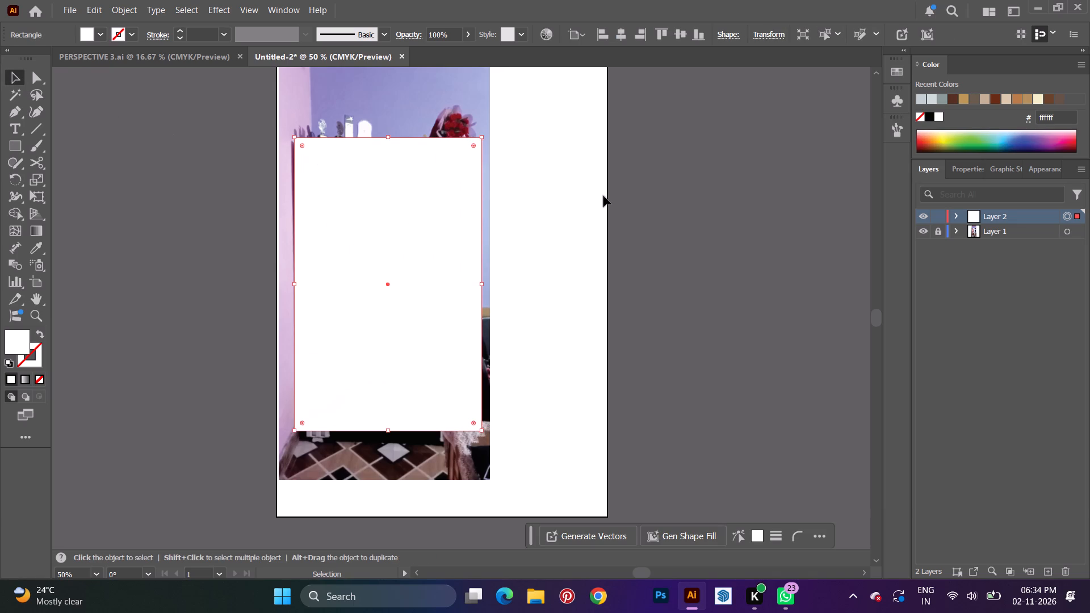
click(565, 187)
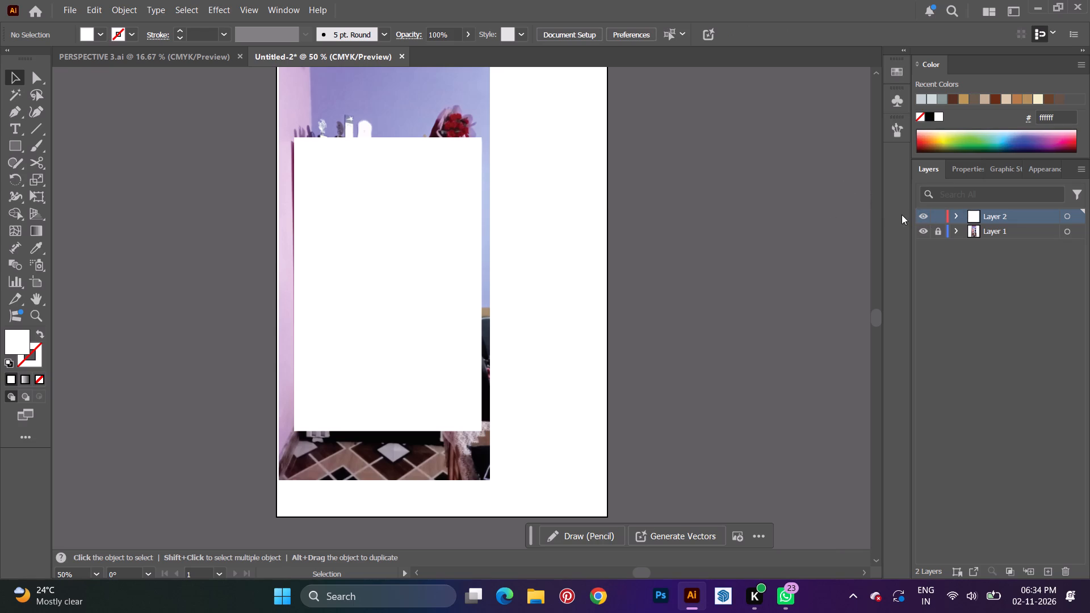
Add another new layer above Layer 2 as the active target, and hide Layer 2.
click(917, 216)
click(1046, 574)
click(1063, 217)
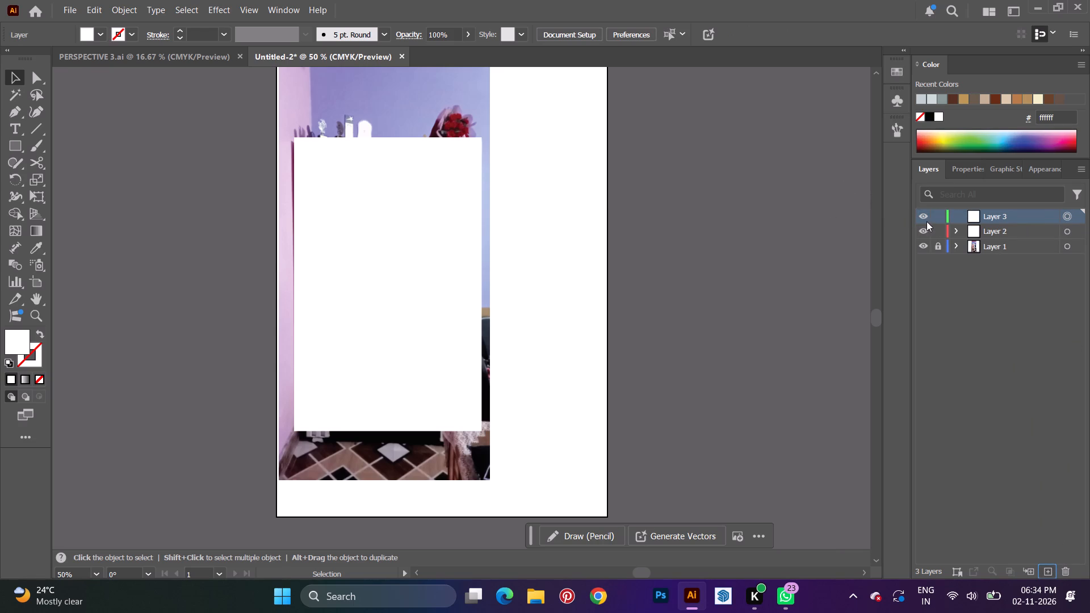
click(921, 228)
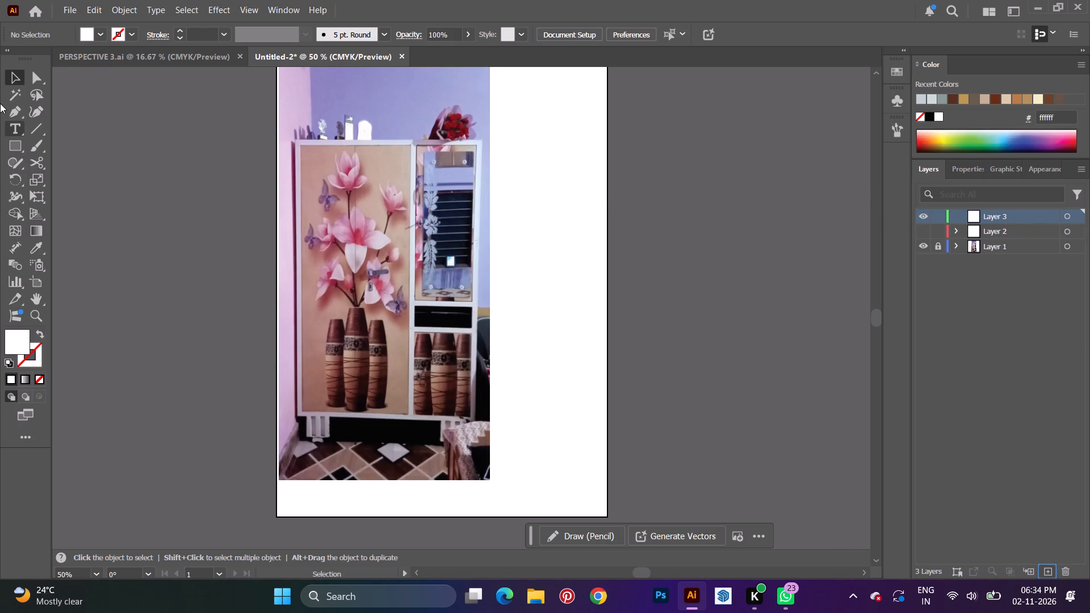
Sample dusty pink b68d85 from the floral door and draw a rectangle of about 196 by 480 pt over that door on Layer 3.
alt+scroll(177, 146, up, 2)
key(i)
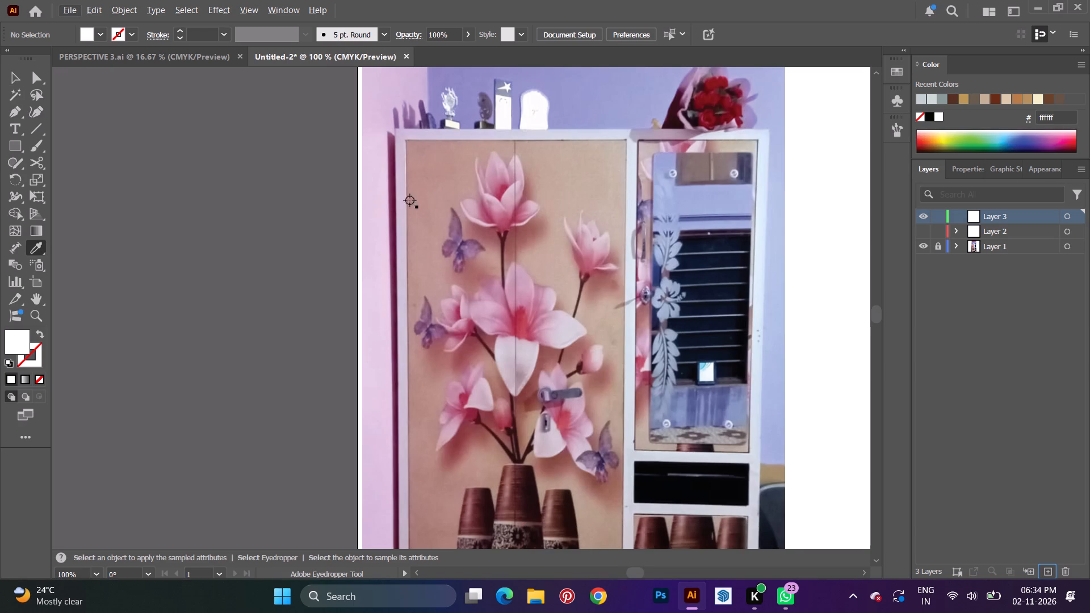
click(429, 178)
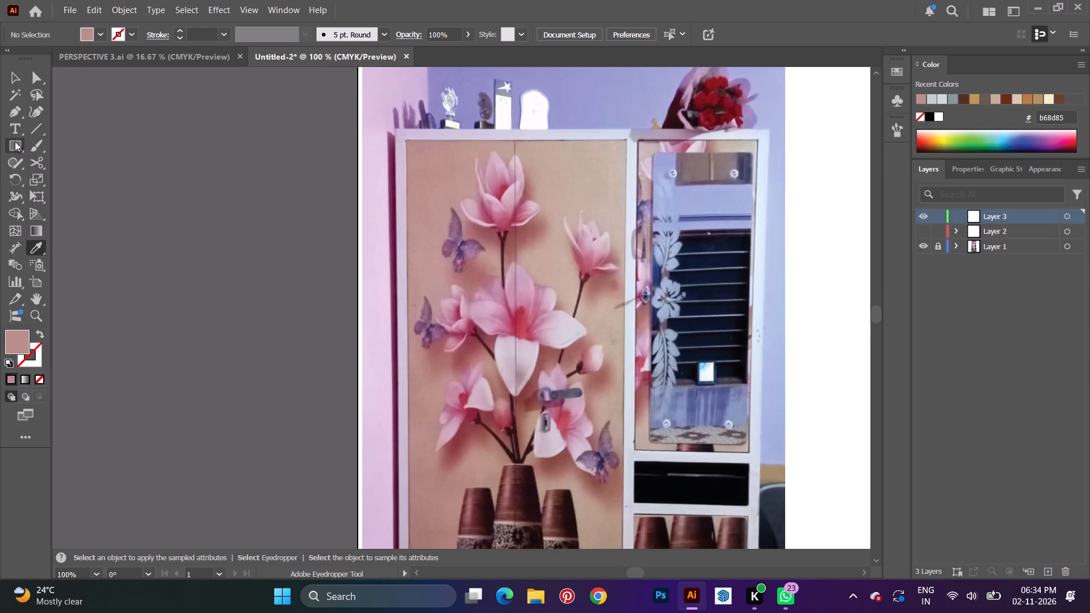
click(15, 141)
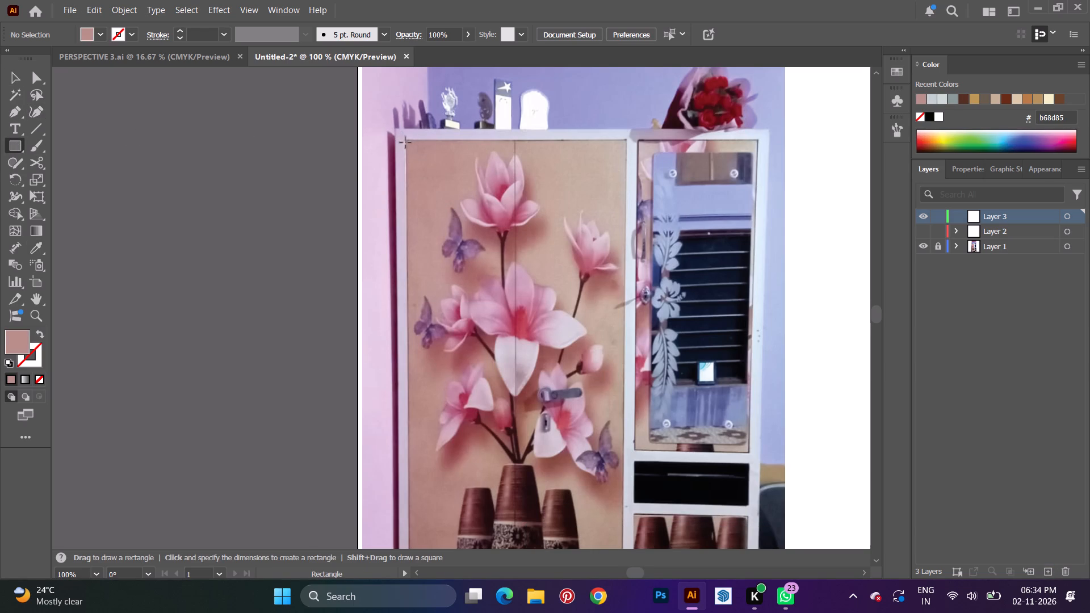
drag(406, 140, 566, 225)
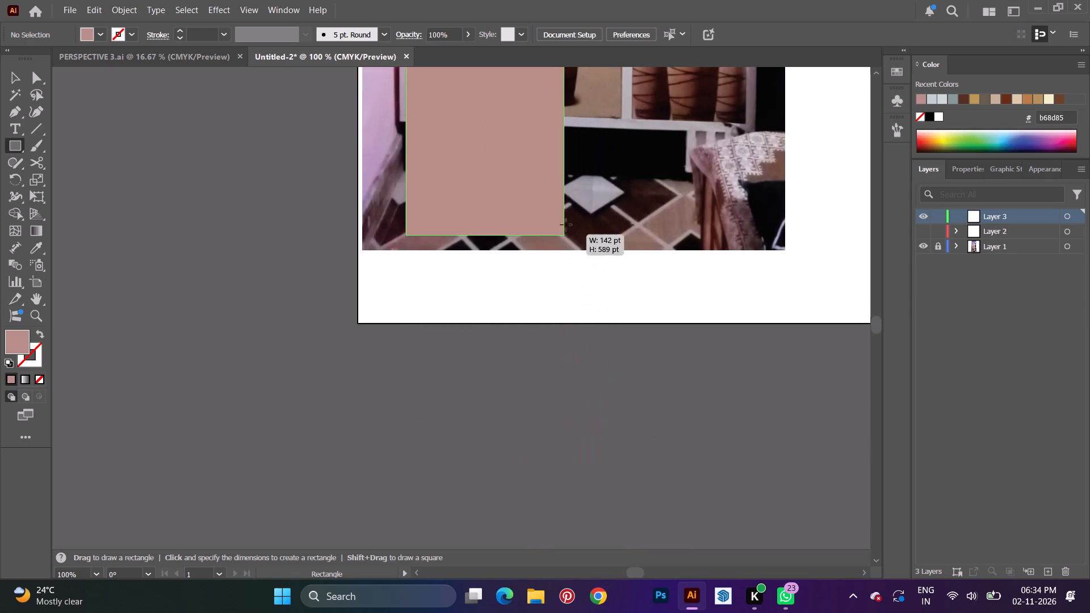
drag(566, 225, 613, 111)
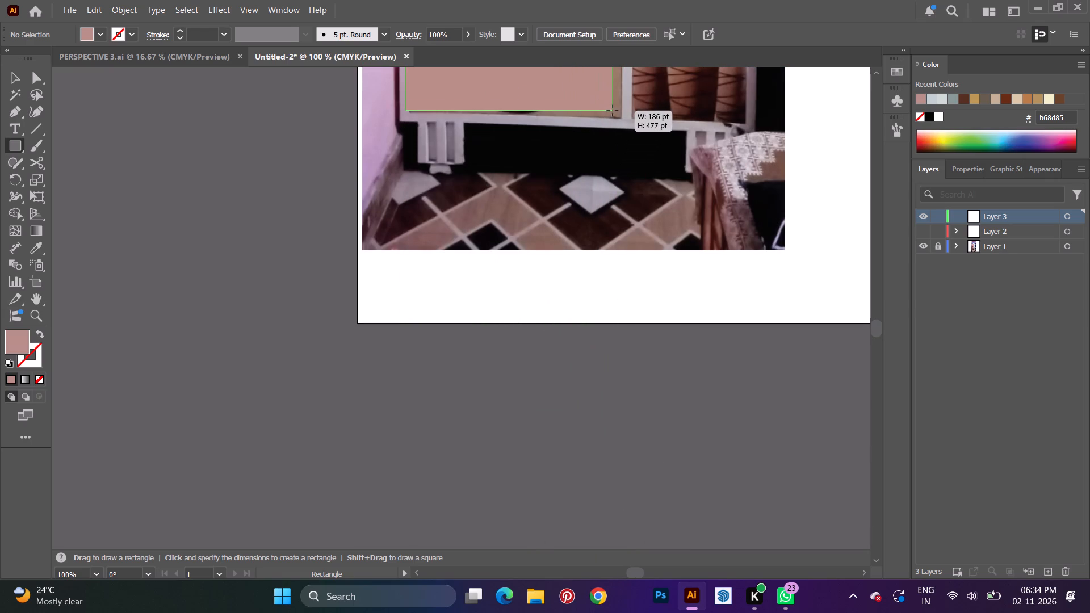
drag(613, 111, 626, 115)
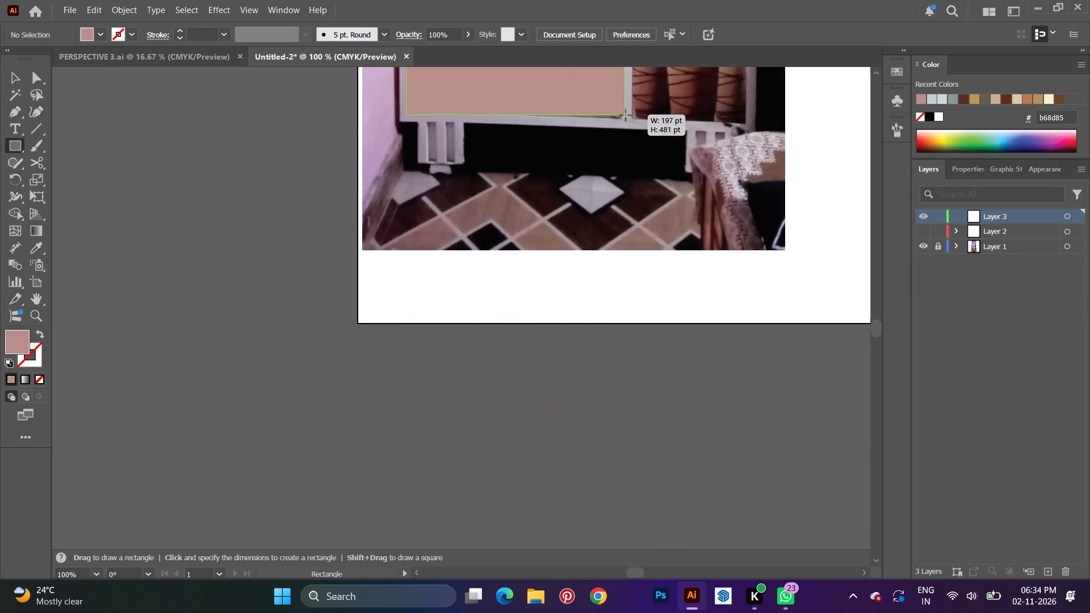
drag(626, 115, 622, 115)
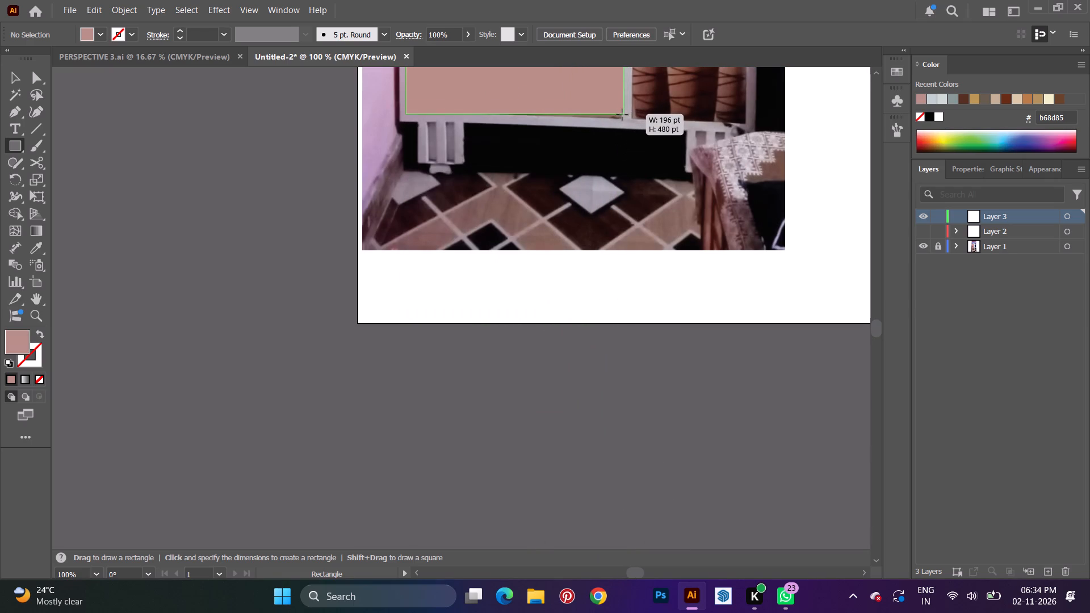
drag(622, 115, 622, 116)
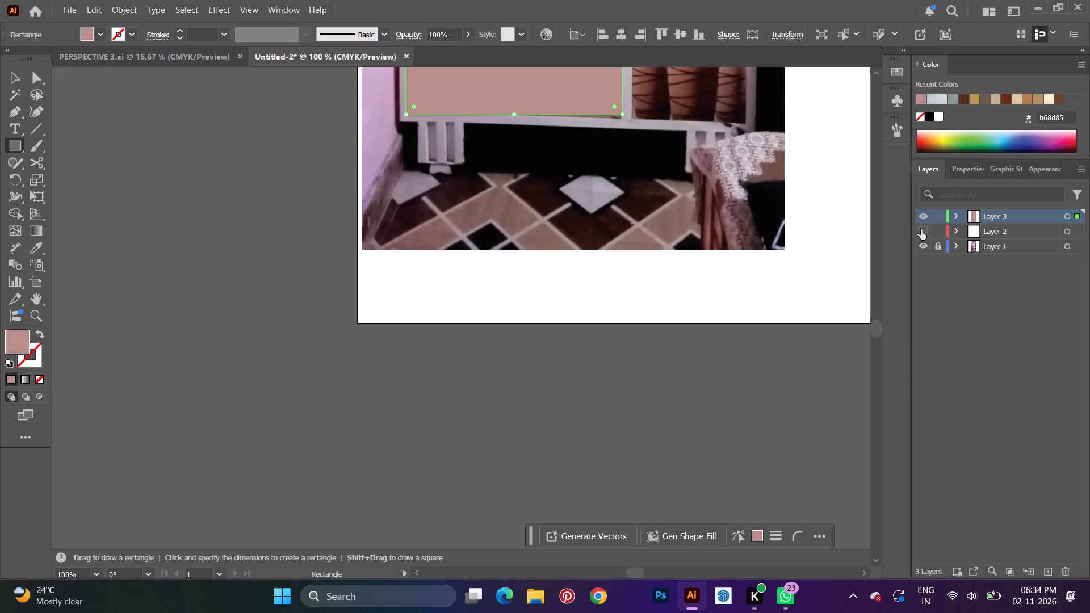
Show Layer 2 again so the white wardrobe rectangle sits behind the dusty pink door rectangle.
click(921, 229)
key(x)
key(x)
key(x)
key(x)
key(x)
key(x)
key(x)
key(x)
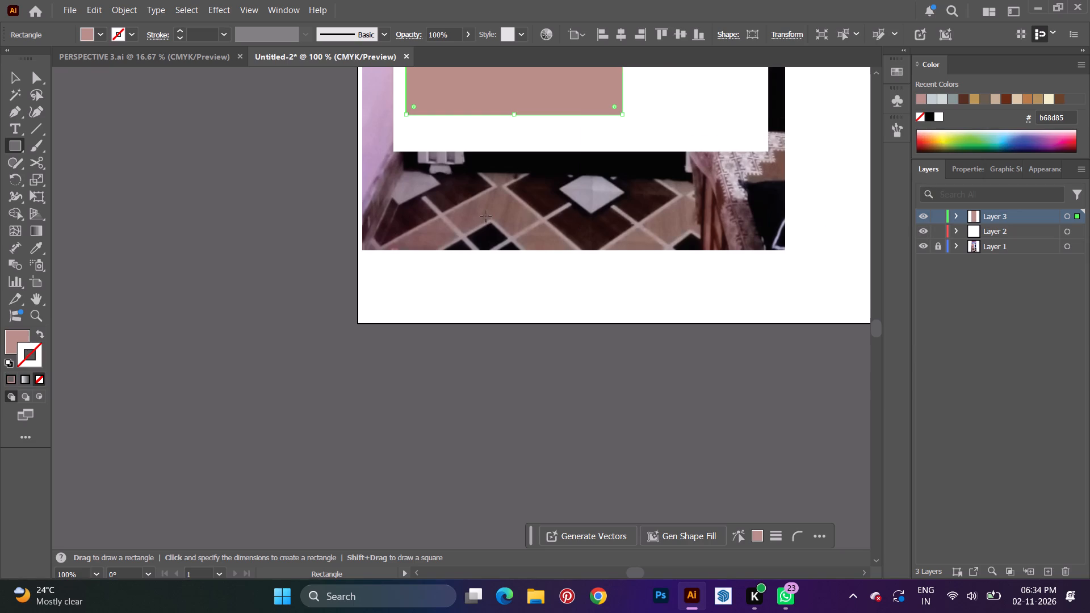
scroll(486, 216, down, 2)
alt+scroll(487, 213, down, 2)
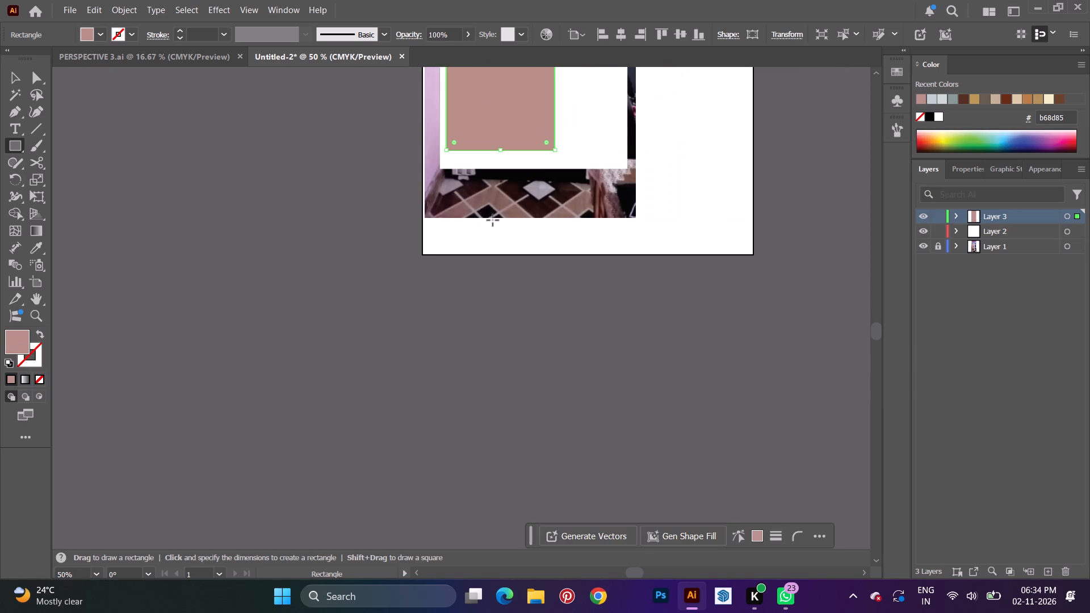
scroll(493, 220, up, 5)
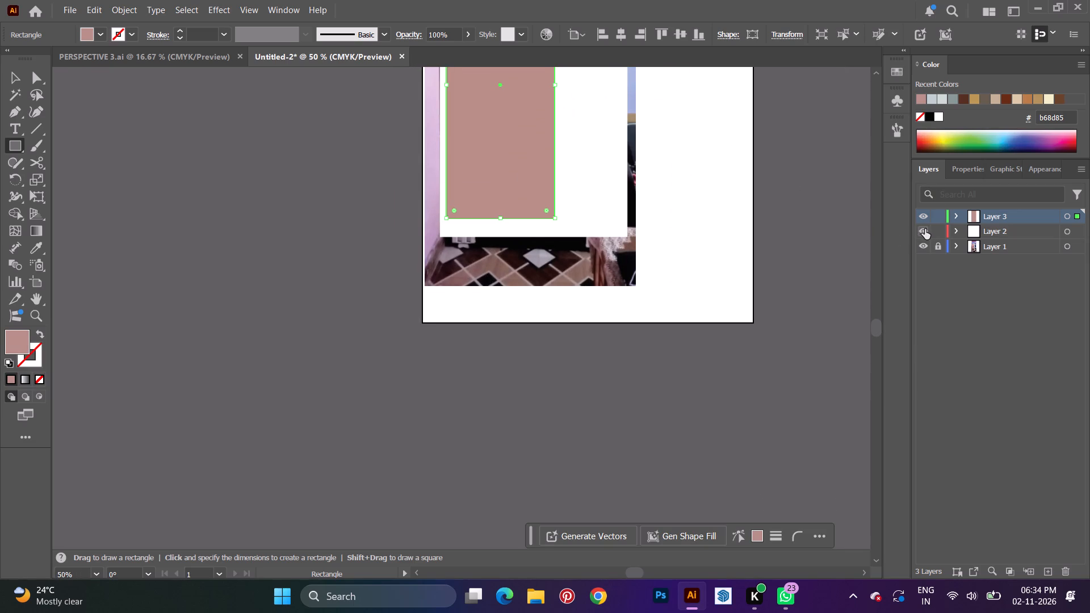
Hide Layer 3 and shorten the white wardrobe rectangle by raising its bottom edge to the base of the door frame.
click(925, 216)
click(924, 229)
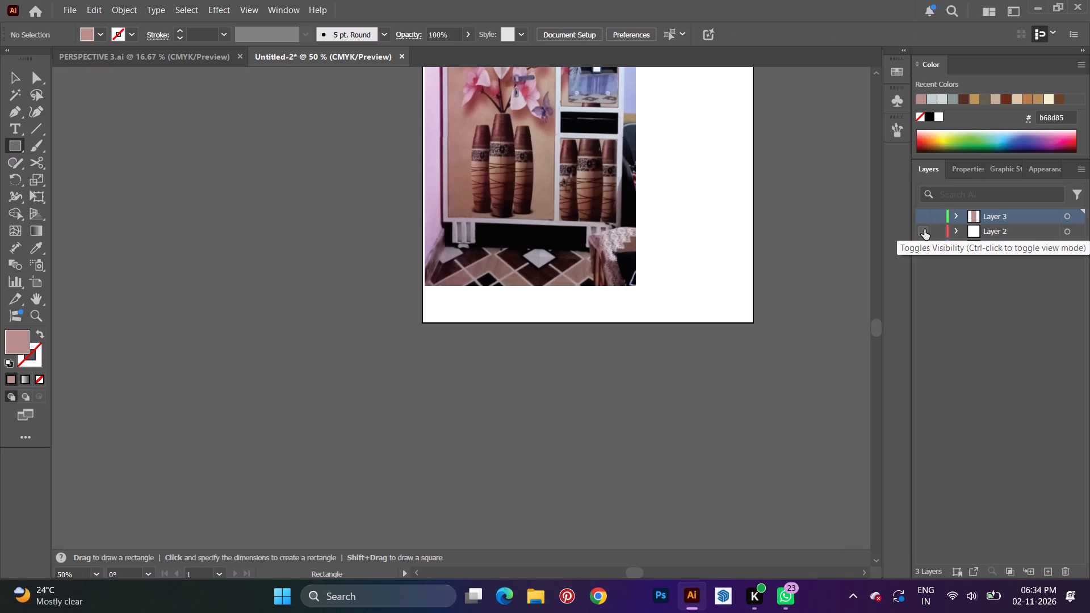
click(924, 229)
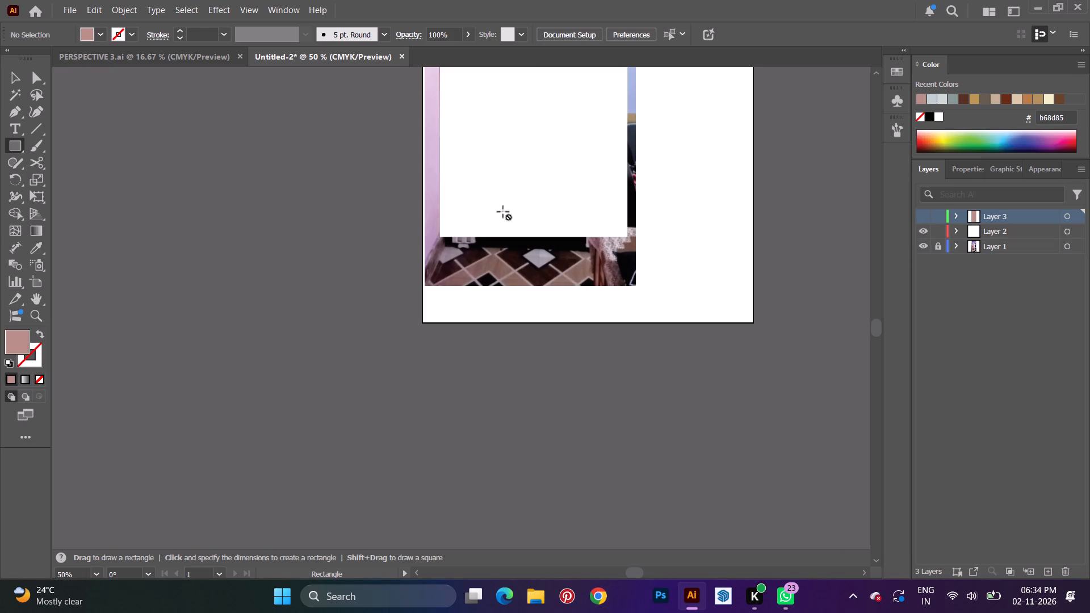
click(11, 77)
click(515, 192)
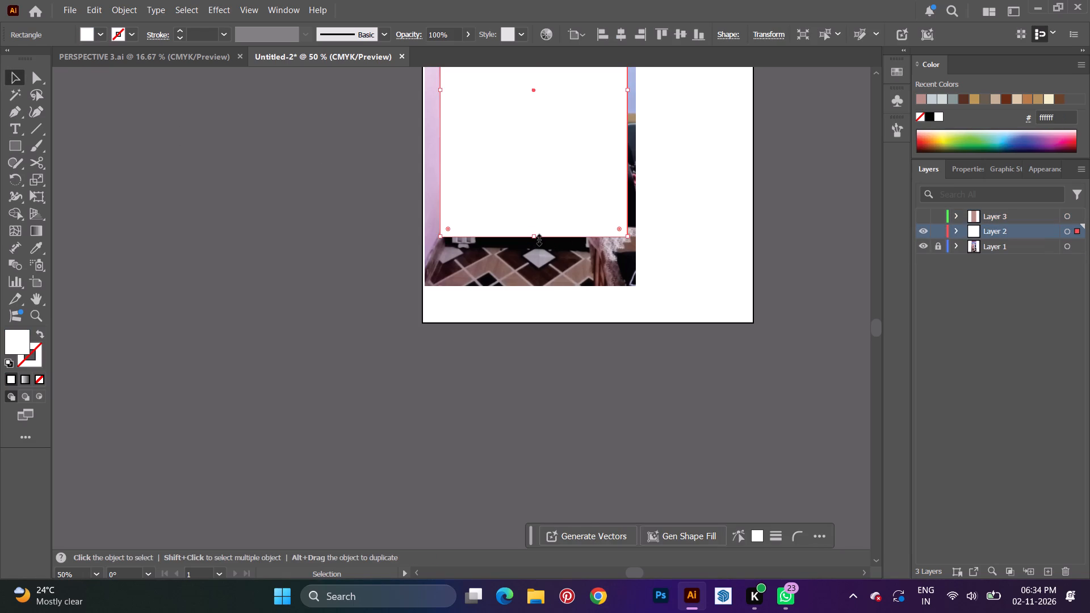
drag(537, 238, 543, 221)
scroll(544, 221, up, 12)
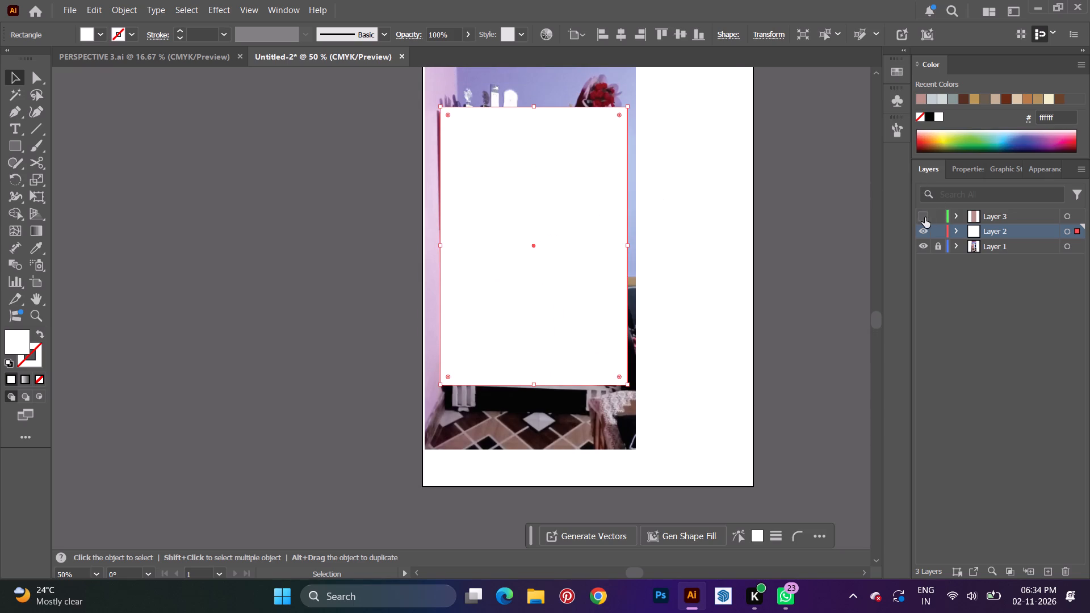
Show Layer 3 and raise the door rectangle's bottom edge slightly to leave a wider white margin below it.
click(925, 217)
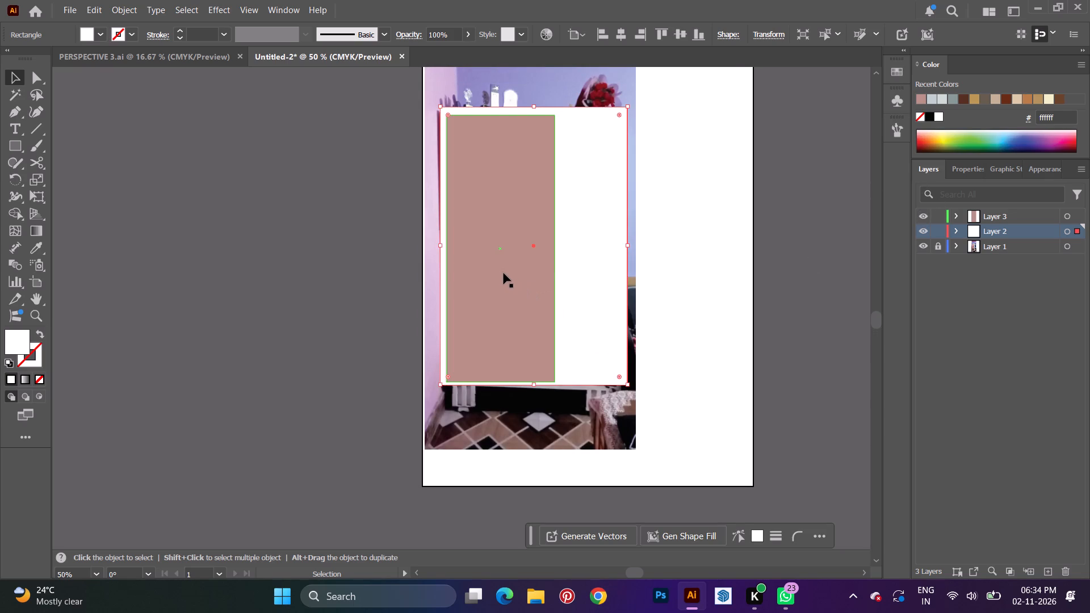
click(504, 273)
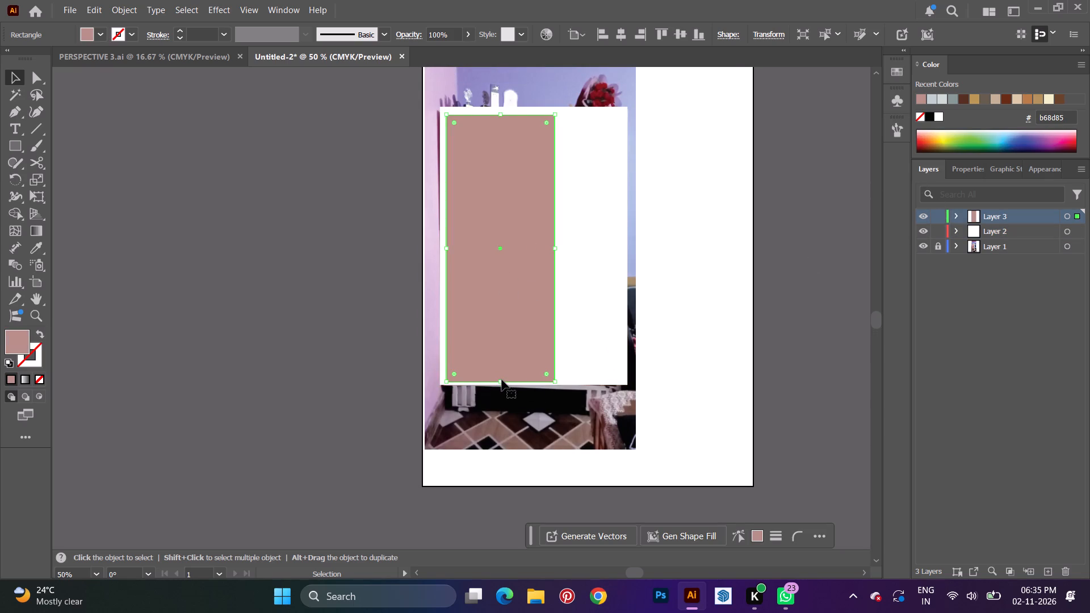
alt+scroll(518, 381, up, 2)
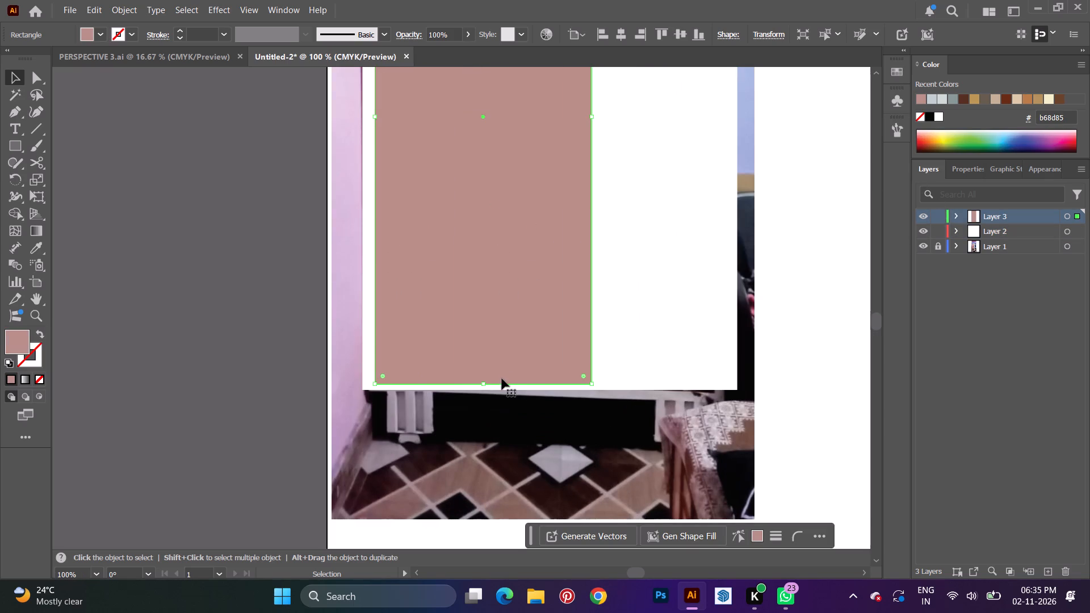
click(484, 385)
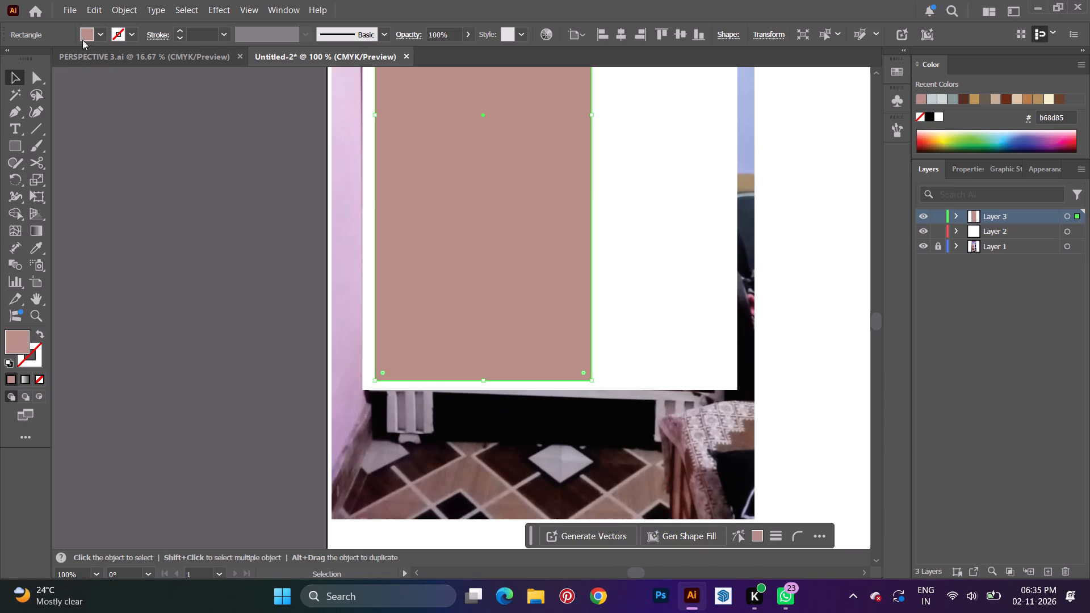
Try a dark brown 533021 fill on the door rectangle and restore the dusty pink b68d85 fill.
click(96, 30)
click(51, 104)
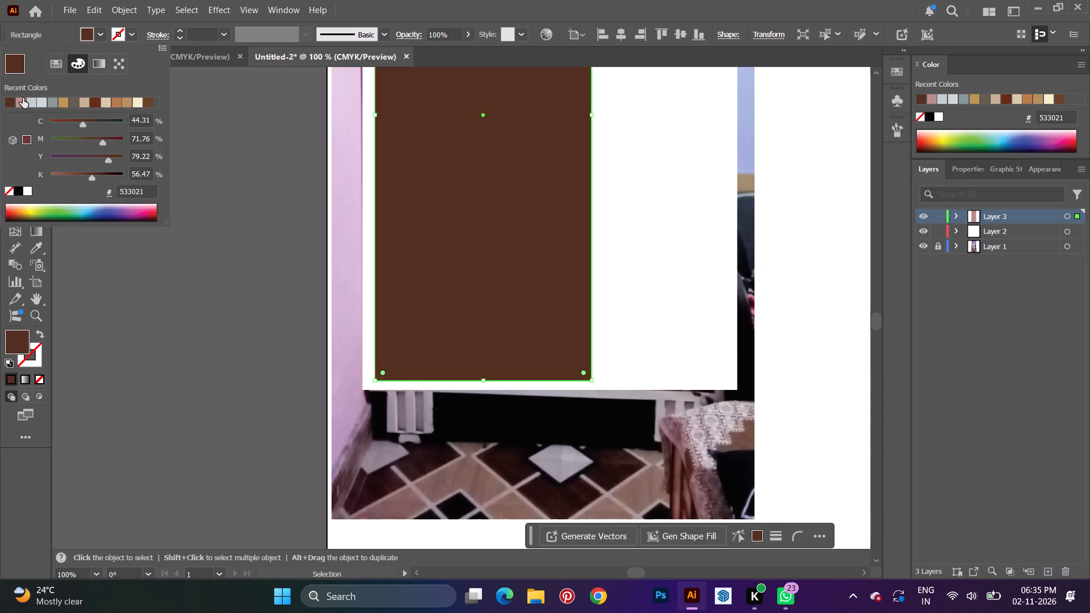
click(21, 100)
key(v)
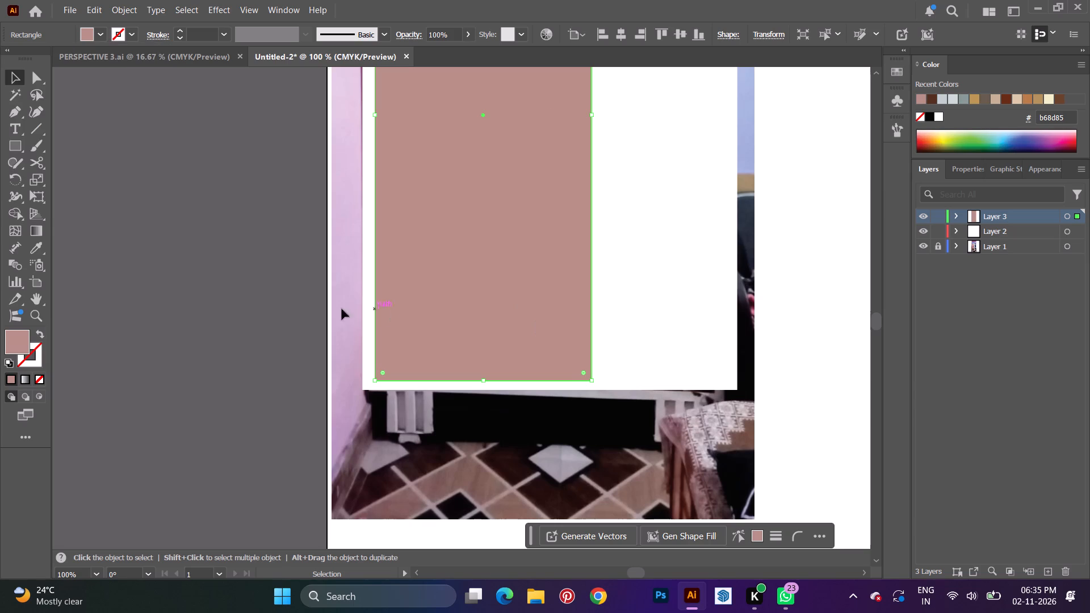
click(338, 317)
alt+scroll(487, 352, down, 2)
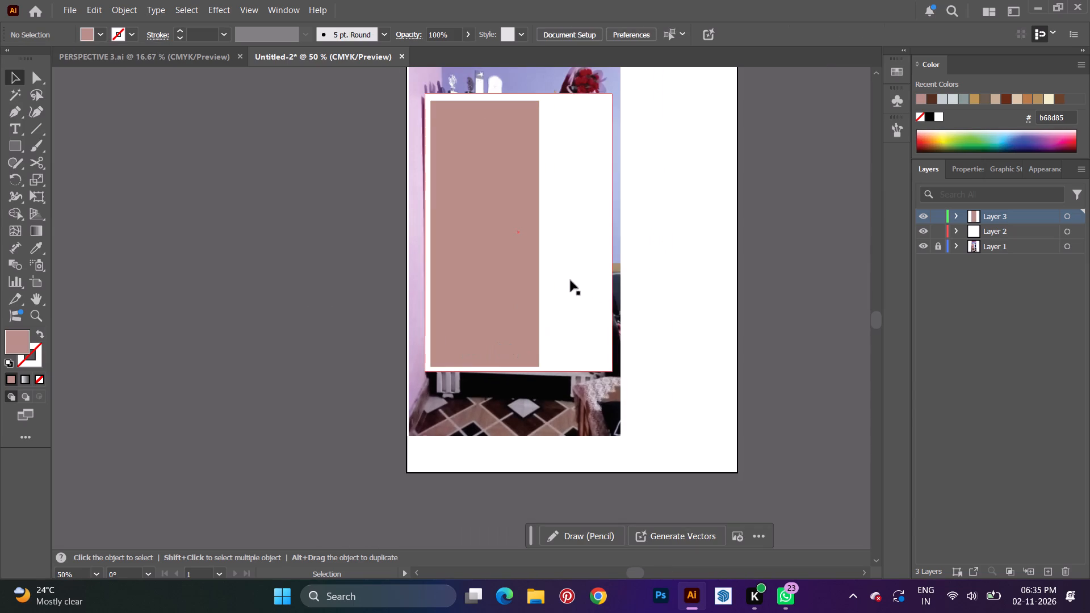
Add a new layer above Layer 3 as the active target, and hide Layers 2 and 3.
key(space)
key(space)
key(space)
key(space)
key(space)
key(space)
drag(571, 280, 450, 291)
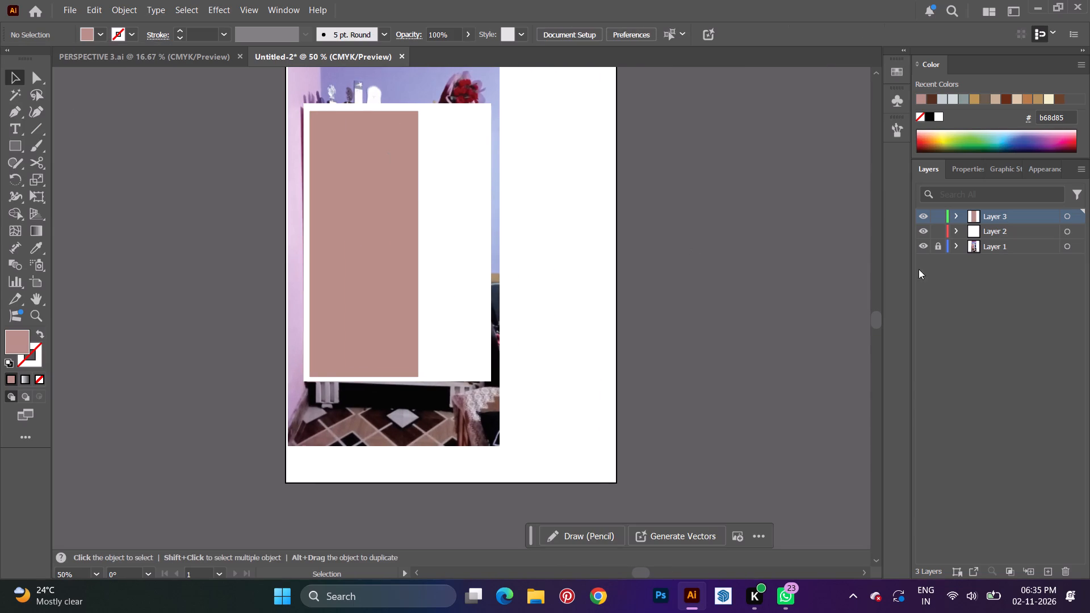
click(1047, 574)
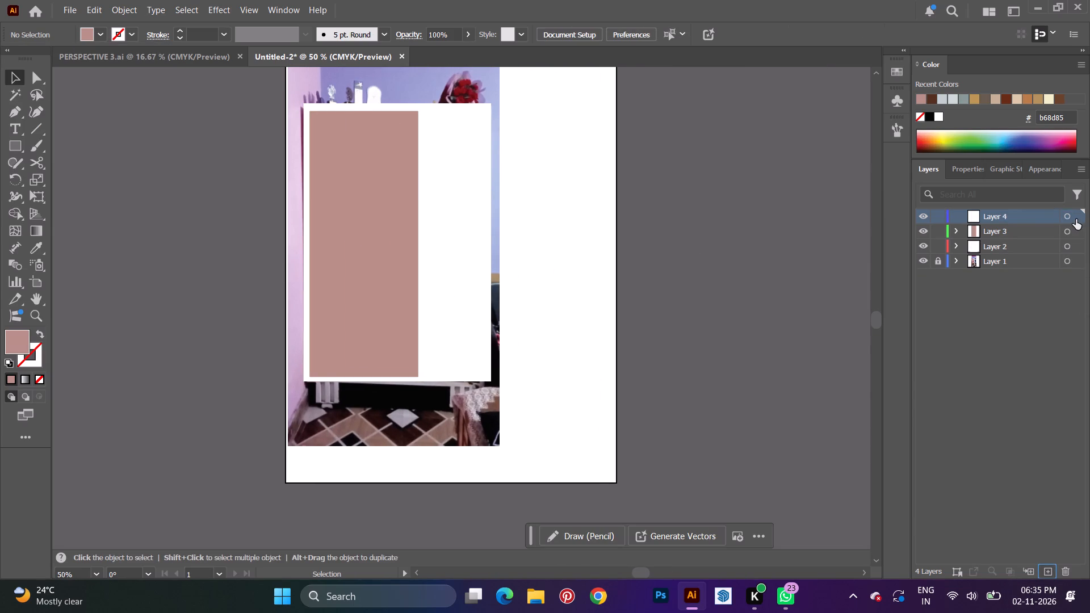
click(1066, 221)
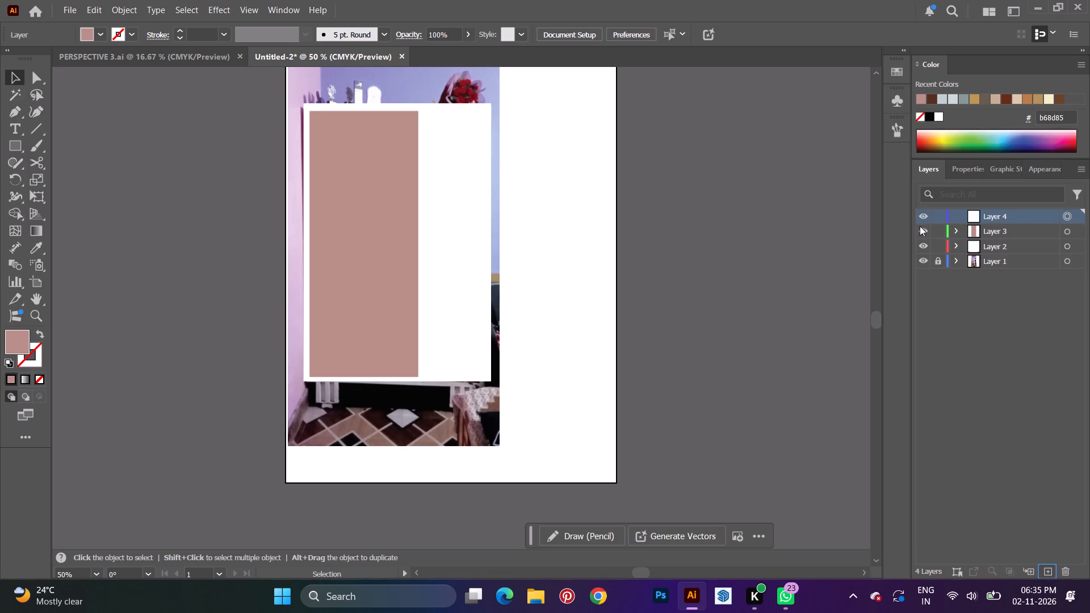
click(921, 249)
click(924, 226)
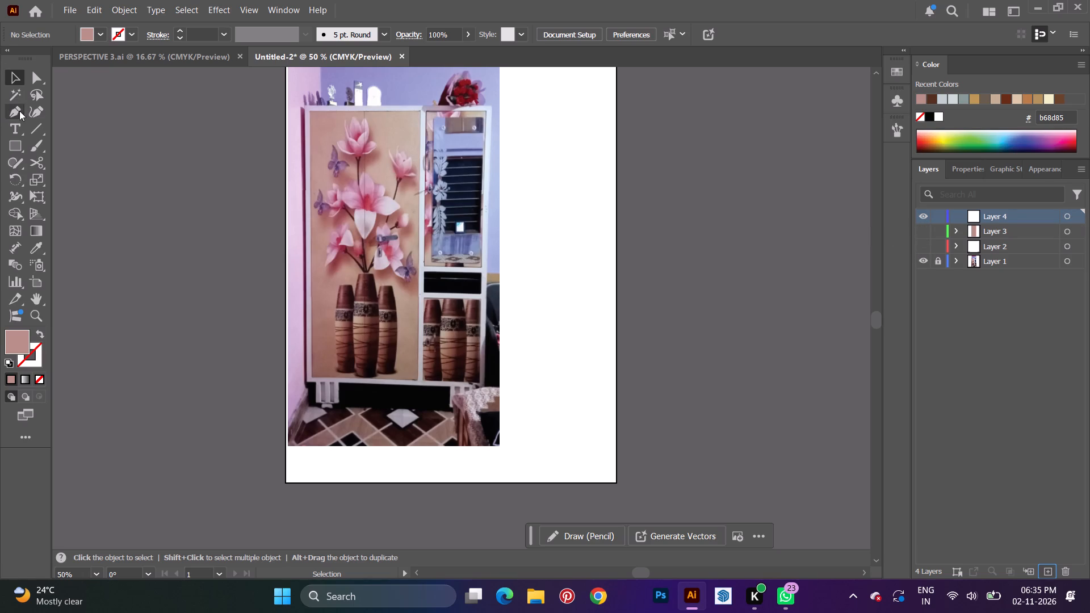
Draw a straight vertical line along the centre seam of the floral doors, from their top edge to their bottom edge.
click(40, 127)
alt+scroll(521, 261, up, 2)
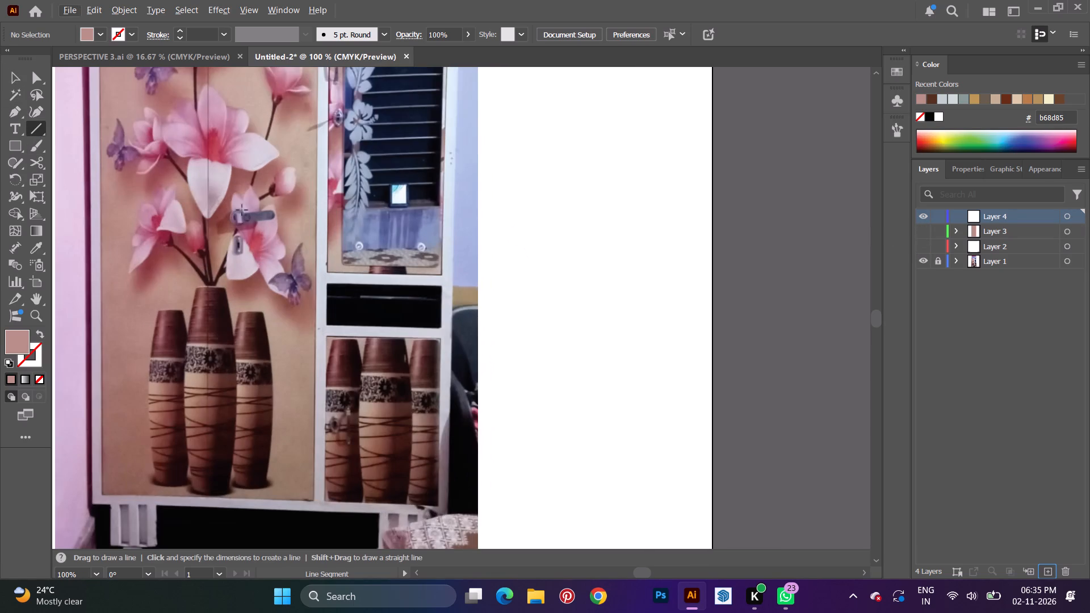
key(space)
key(space)
key(space)
key(space)
key(space)
key(space)
key(space)
key(space)
key(space)
key(space)
key(space)
key(space)
key(space)
key(space)
key(space)
key(space)
key(space)
key(space)
key(space)
drag(203, 204, 417, 339)
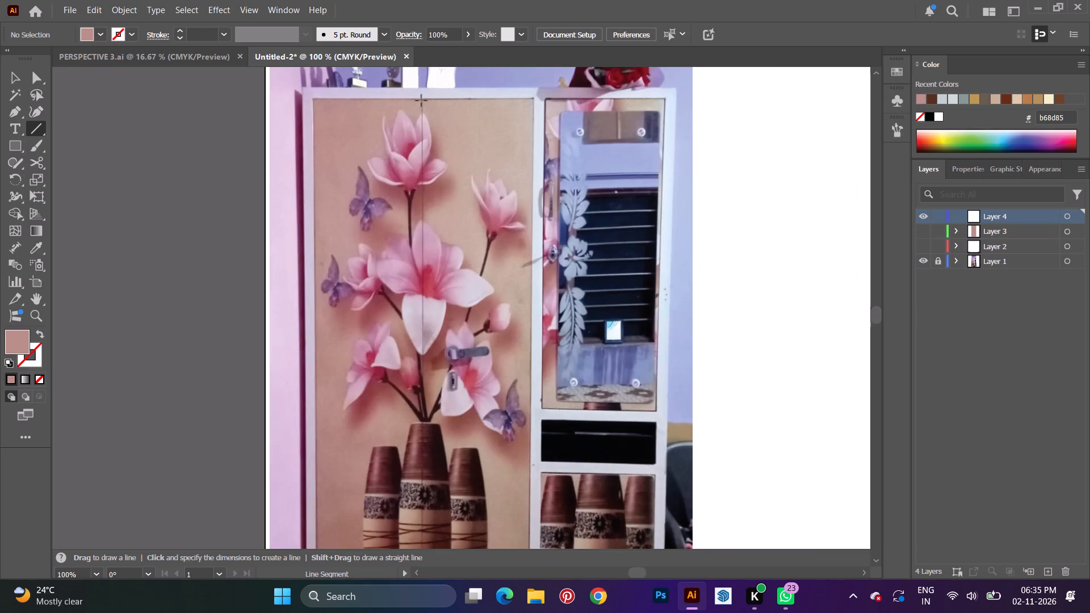
drag(421, 99, 447, 554)
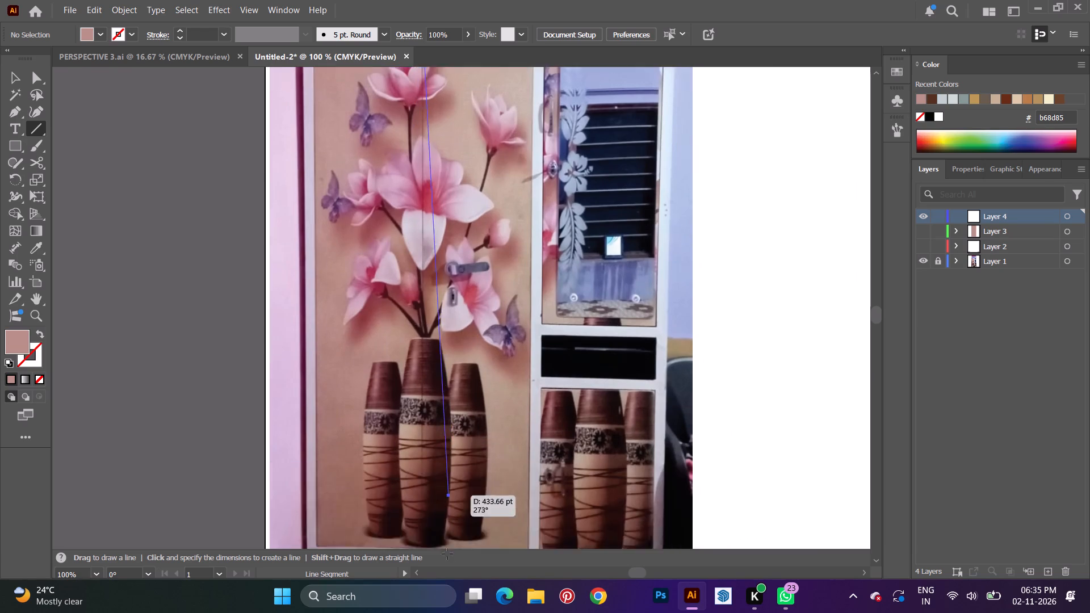
drag(447, 554, 422, 385)
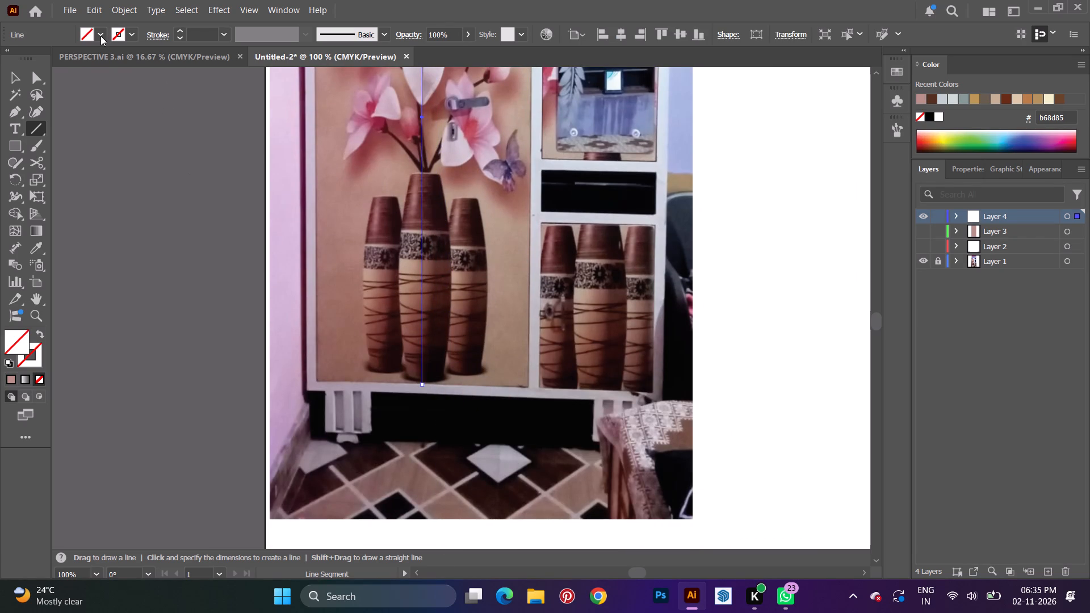
Give the door seam line a black fill and a black 1 pt stroke.
click(100, 33)
click(22, 192)
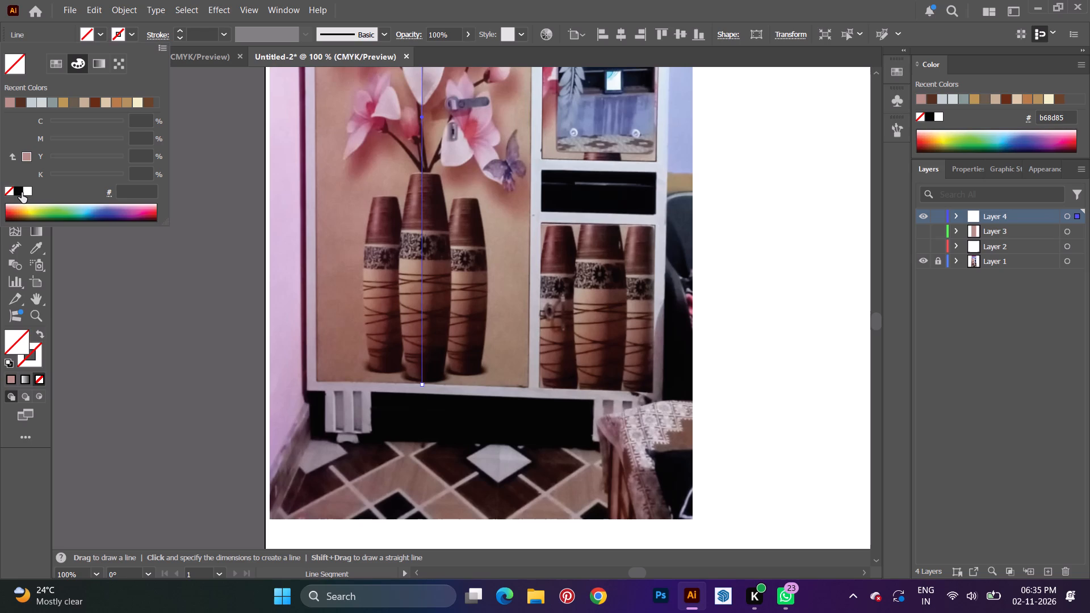
click(128, 33)
click(128, 35)
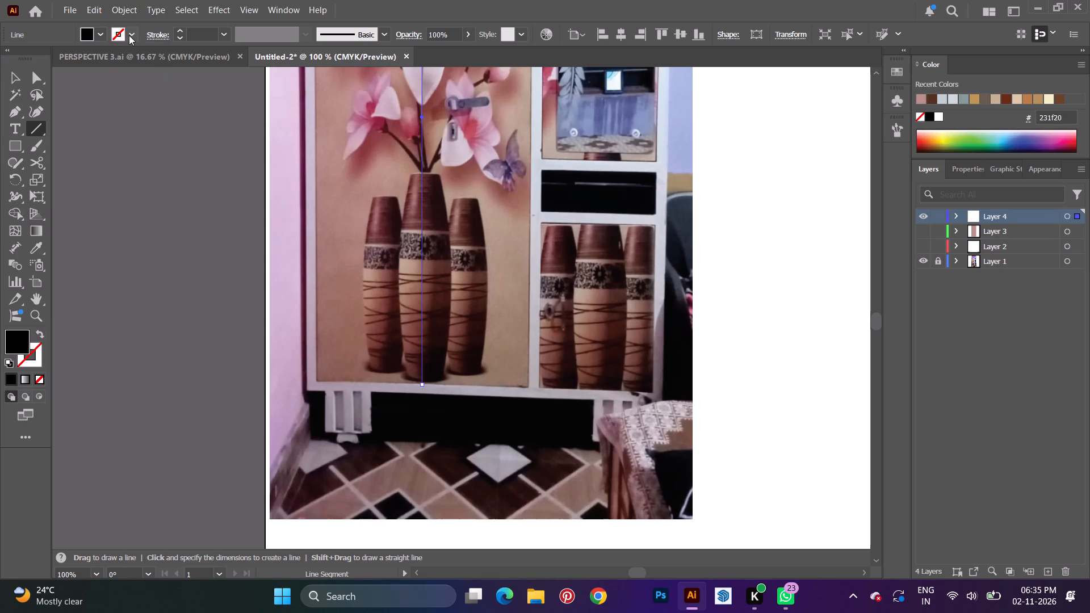
click(37, 137)
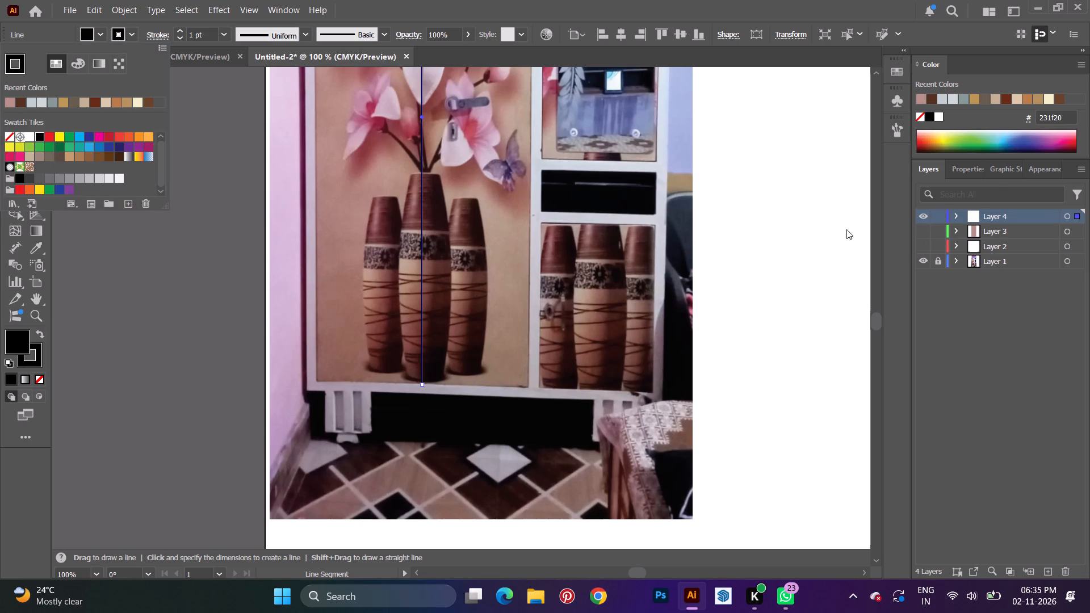
key(v)
click(463, 440)
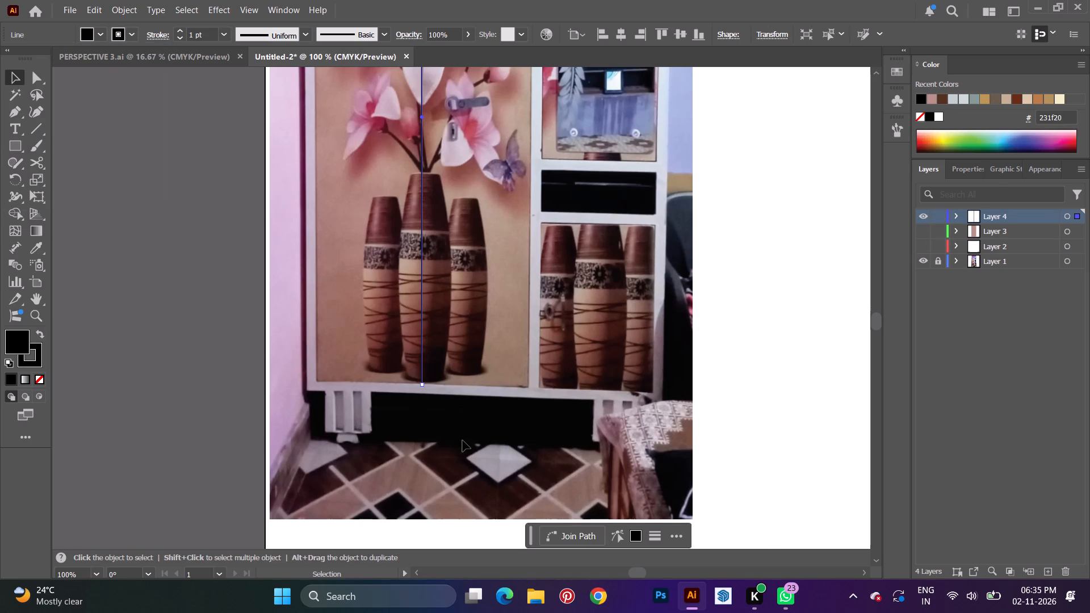
Show Layer 3 again and shorten the seam line's lower end to just below the pink door panel's bottom edge.
click(920, 225)
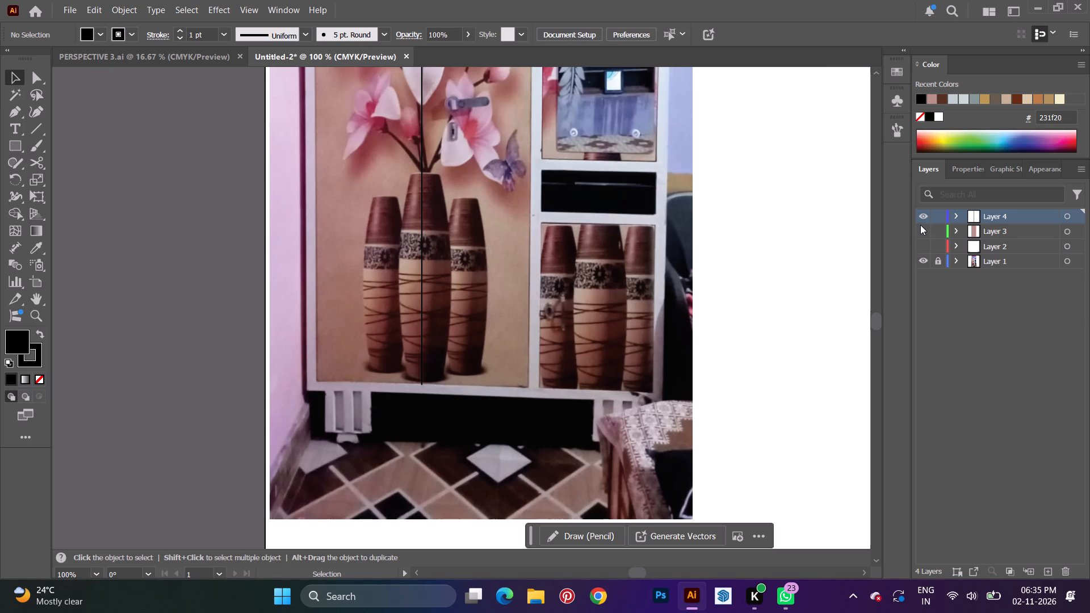
click(921, 232)
scroll(584, 347, up, 7)
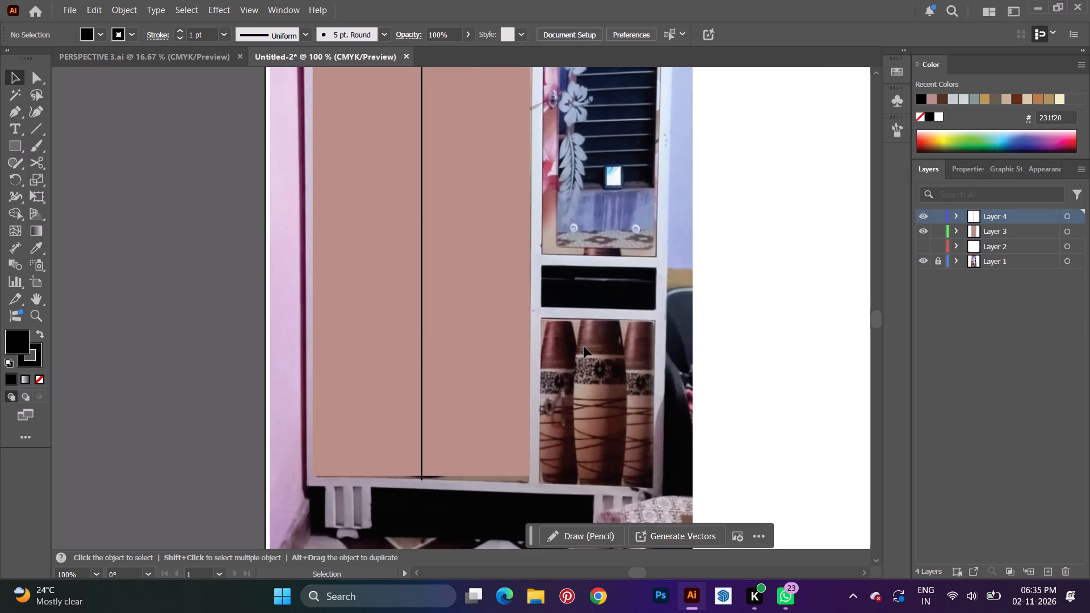
click(422, 349)
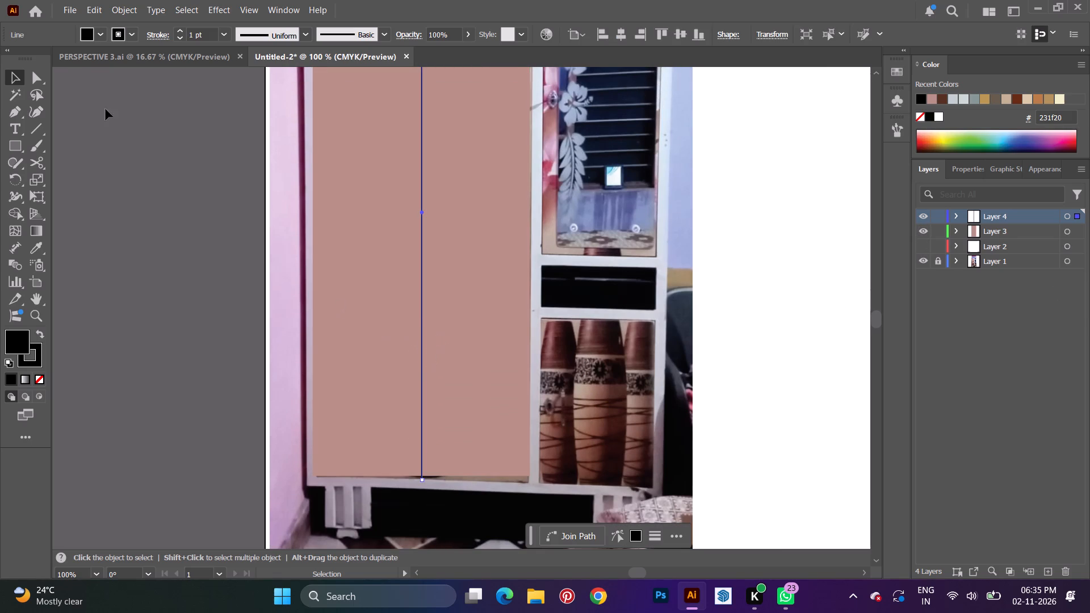
alt+scroll(400, 418, up, 5)
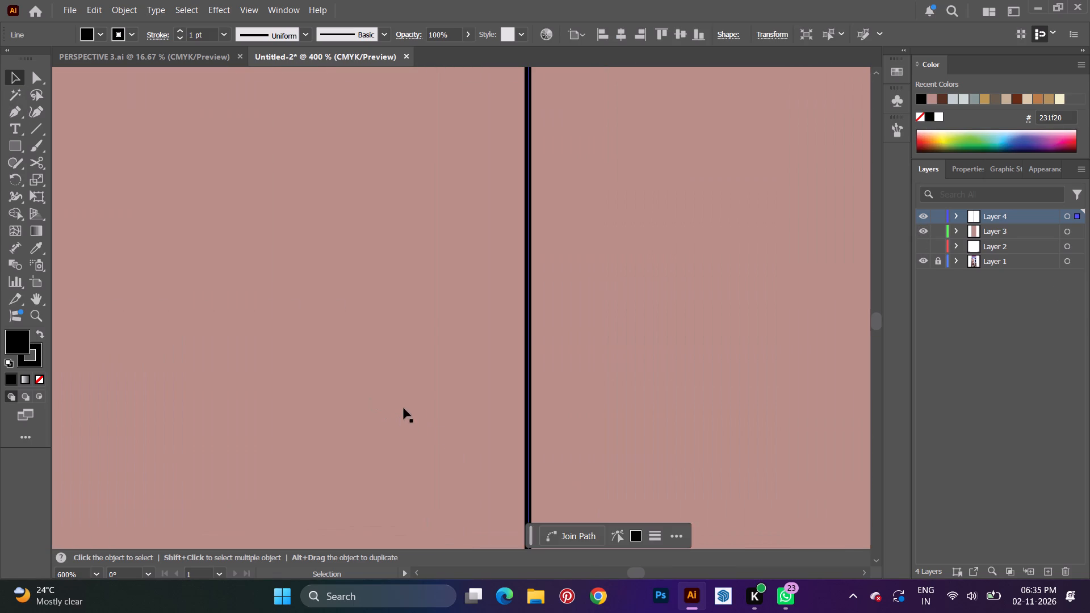
scroll(425, 420, down, 20)
scroll(425, 420, down, 4)
scroll(535, 397, down, 4)
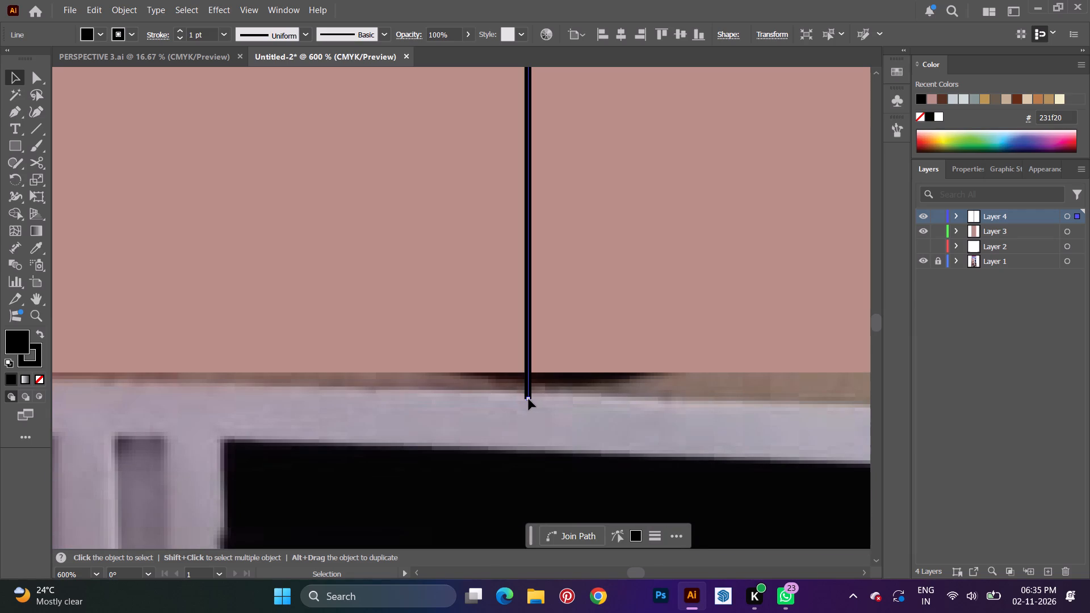
click(39, 109)
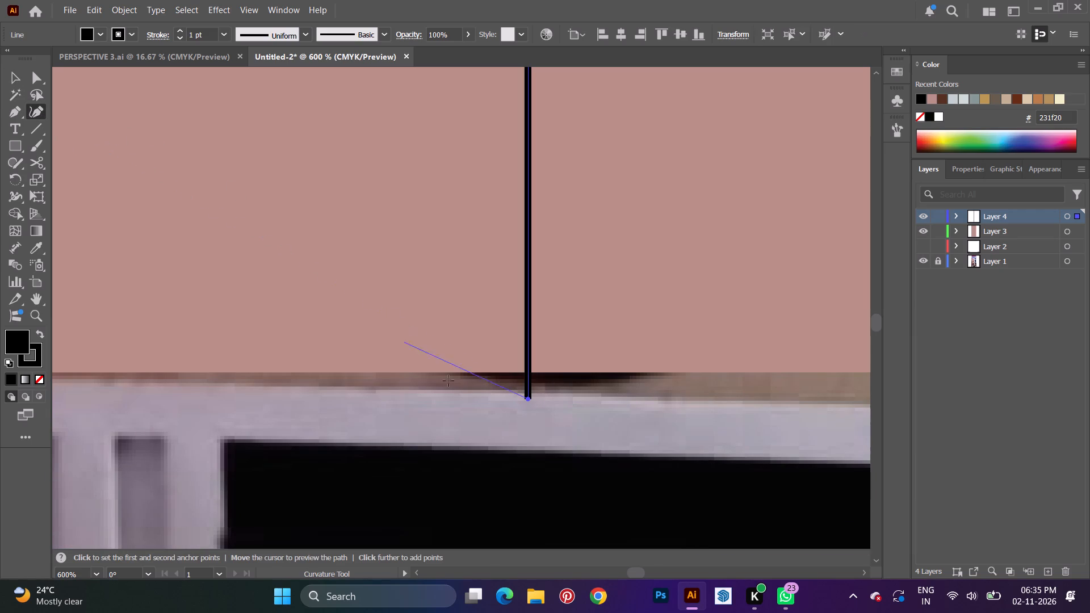
drag(527, 398, 527, 378)
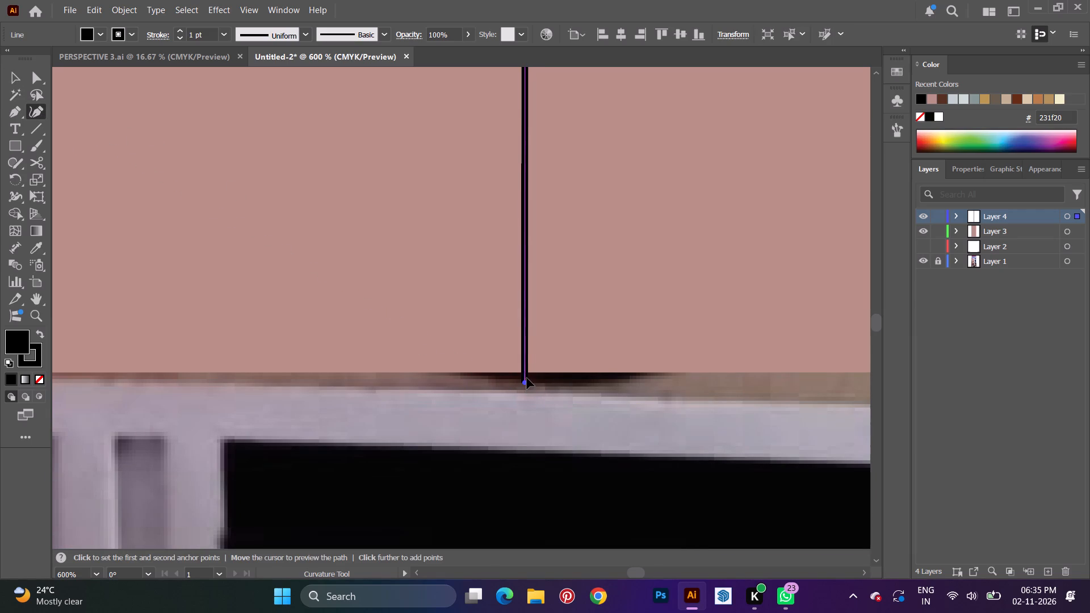
drag(527, 378, 527, 377)
alt+scroll(588, 408, down, 5)
scroll(602, 320, up, 6)
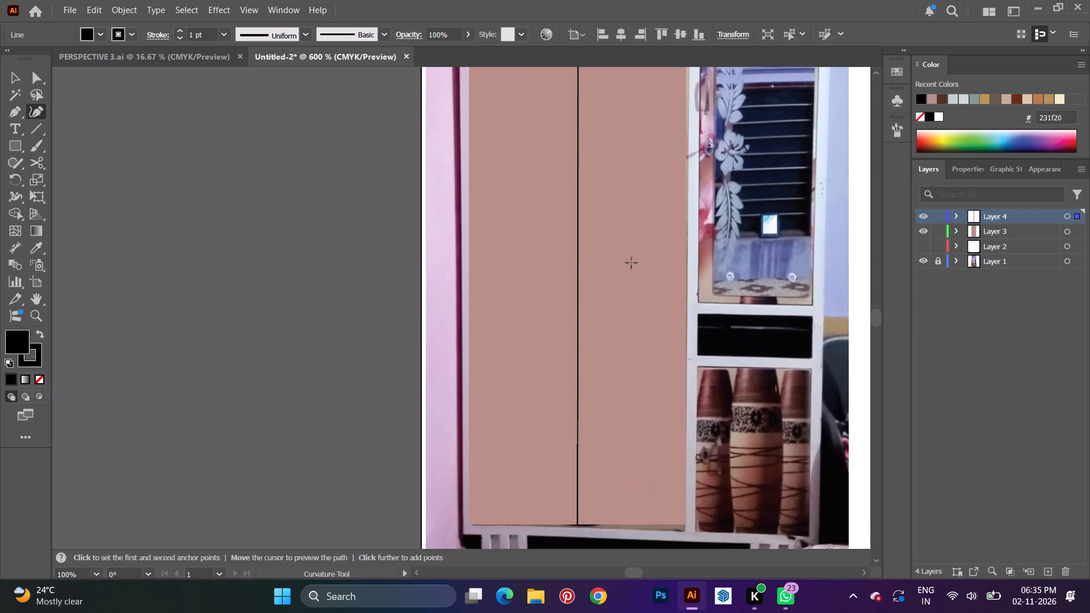
scroll(631, 263, up, 11)
key(v)
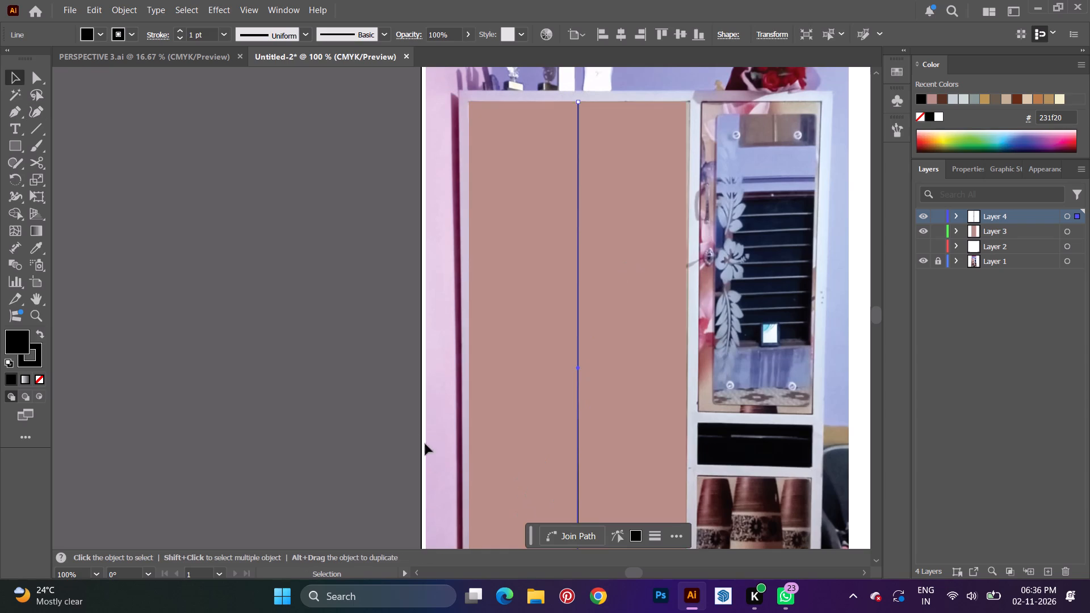
click(402, 424)
Hide Layers 3 and 4, and add a new layer above Layer 4 as the active target.
scroll(586, 464, down, 5)
alt+scroll(626, 467, down, 1)
key(space)
key(space)
key(space)
drag(663, 447, 604, 420)
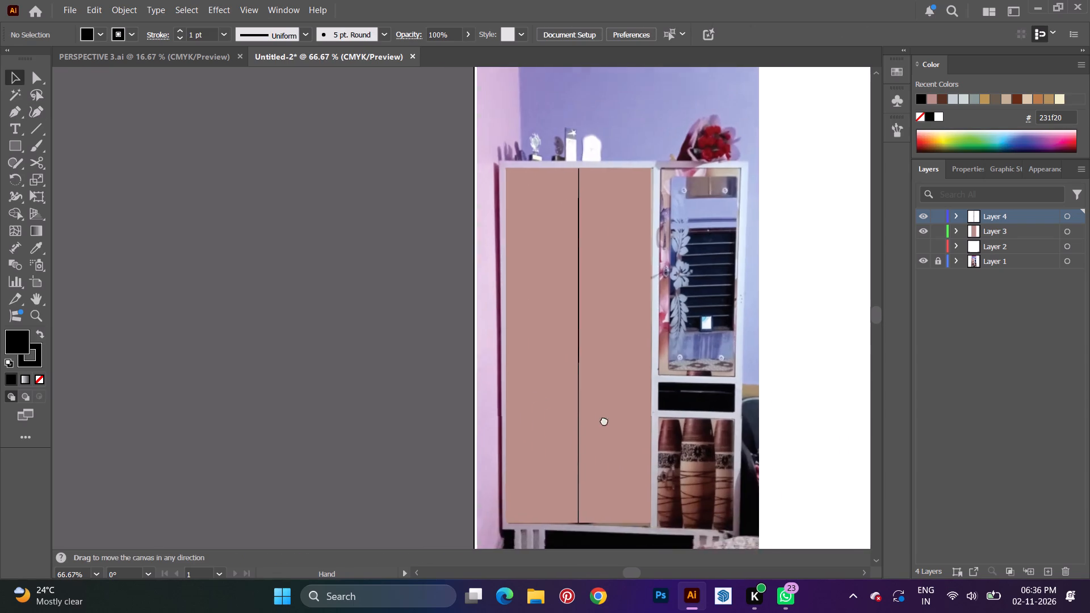
drag(604, 420, 454, 376)
click(923, 232)
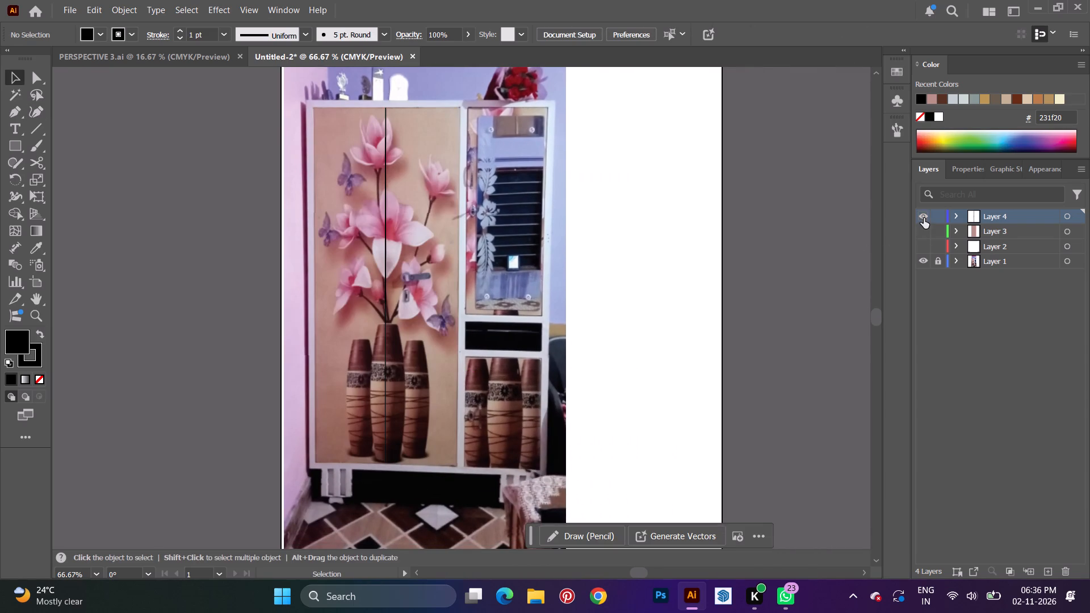
click(924, 217)
click(1049, 569)
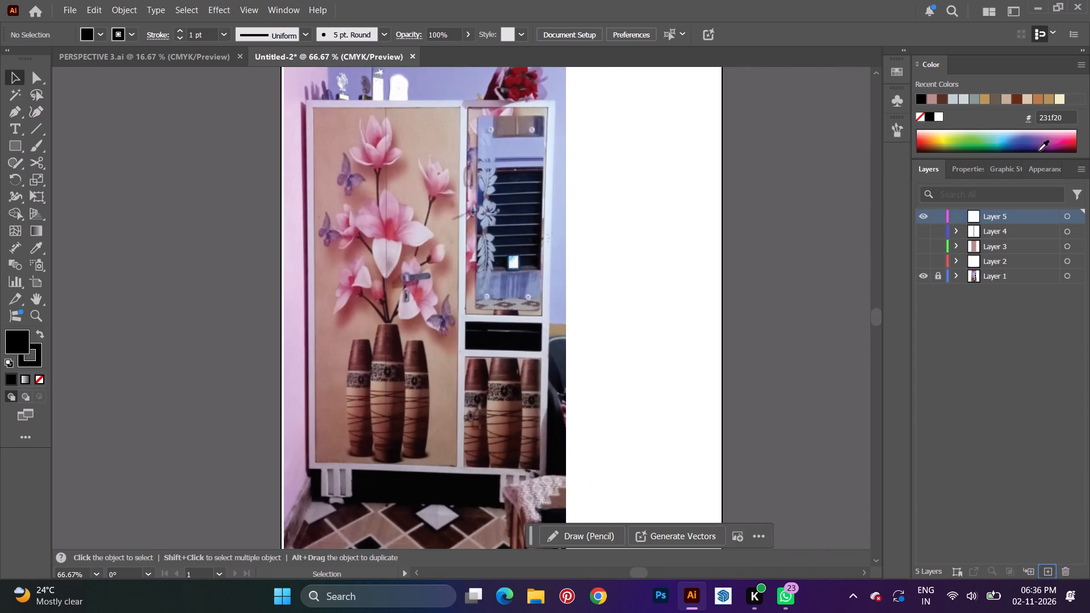
click(1065, 217)
Sample the grey-purple 666279 from the photographed door handle and draw a circle over the handle's round base.
alt+scroll(385, 292, up, 5)
key(i)
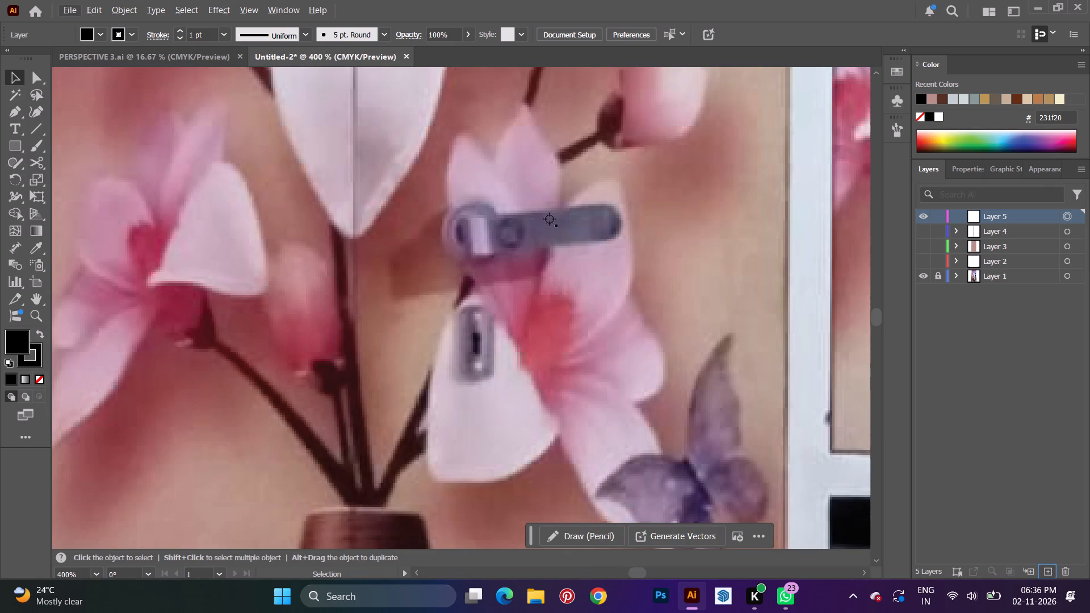
click(582, 232)
click(17, 110)
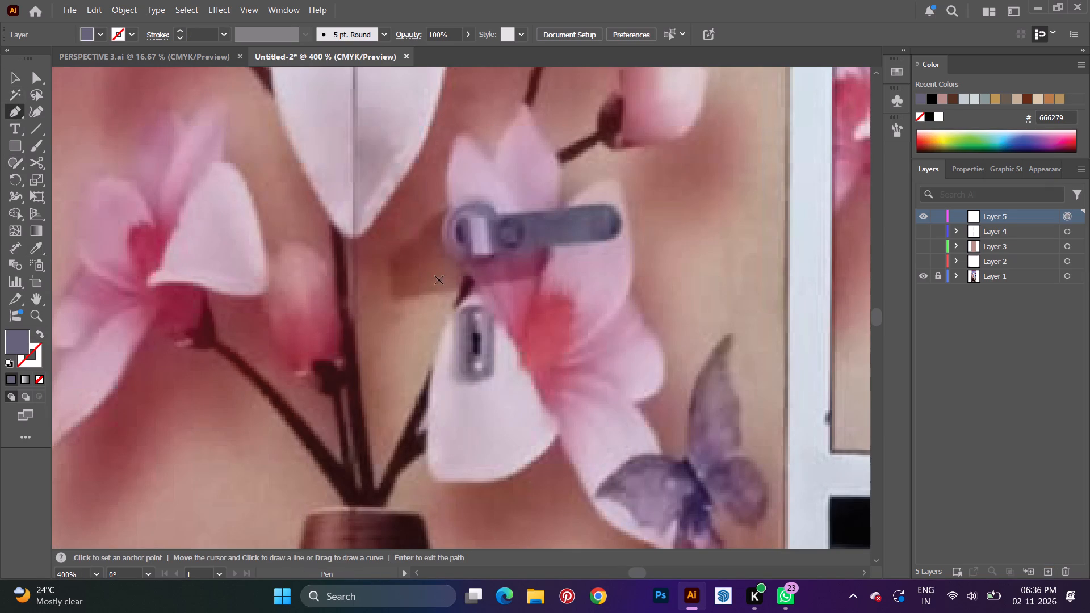
click(19, 145)
right_click(19, 140)
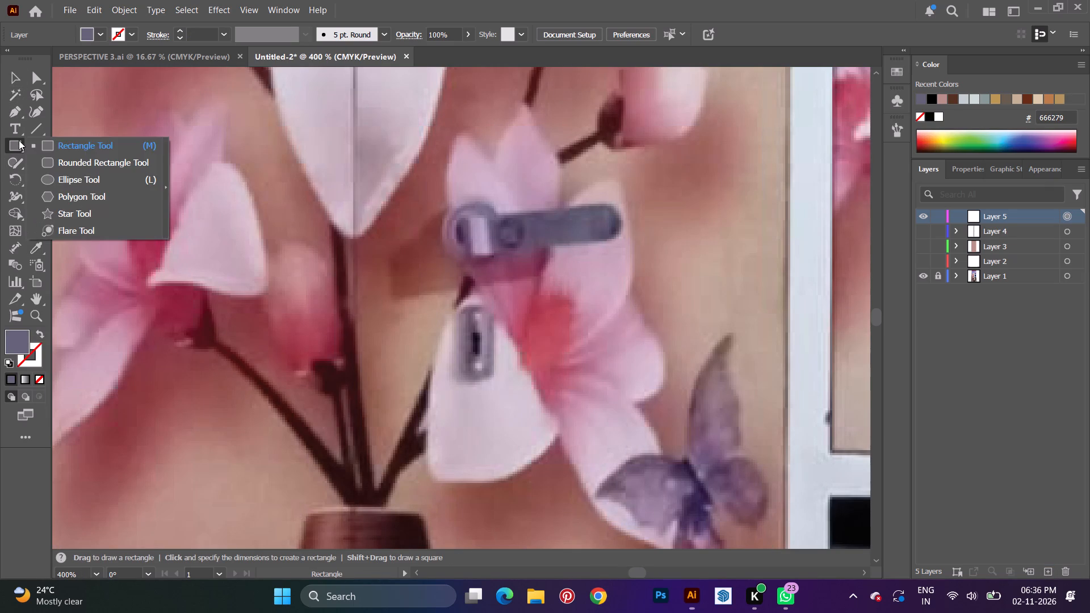
drag(61, 182, 65, 174)
drag(452, 210, 507, 261)
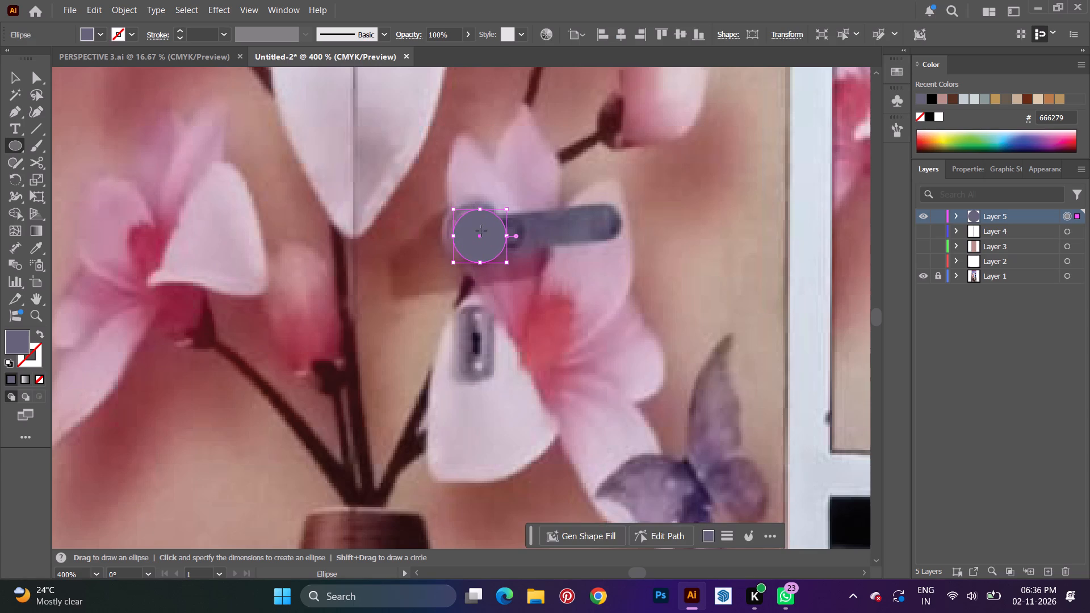
drag(480, 238, 473, 232)
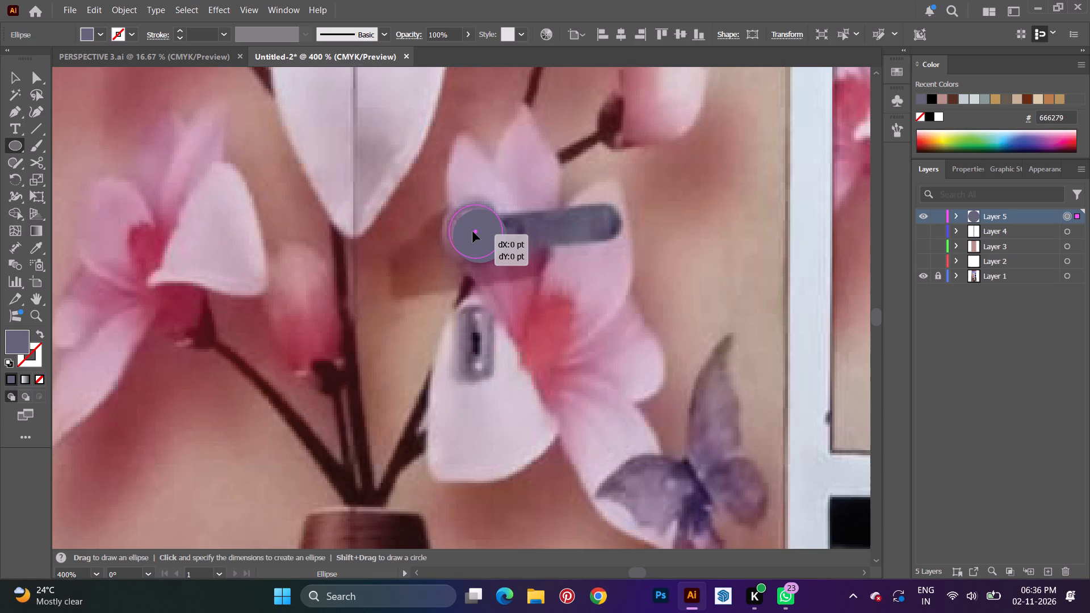
drag(473, 232, 476, 231)
key(v)
click(645, 280)
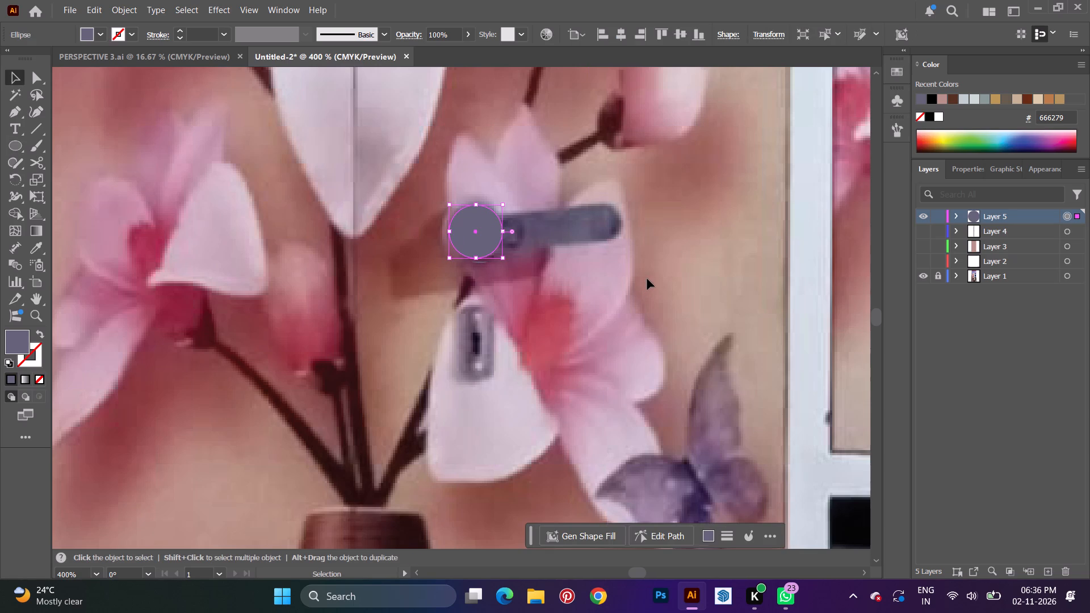
Hide Layer 5 and add a new layer above it as the active target.
click(921, 219)
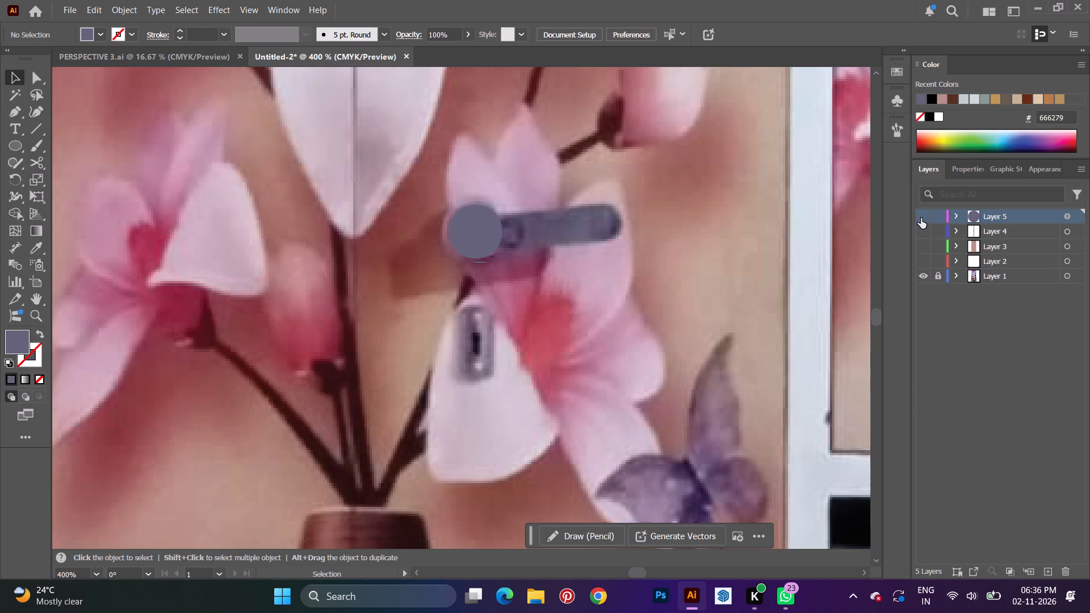
click(19, 113)
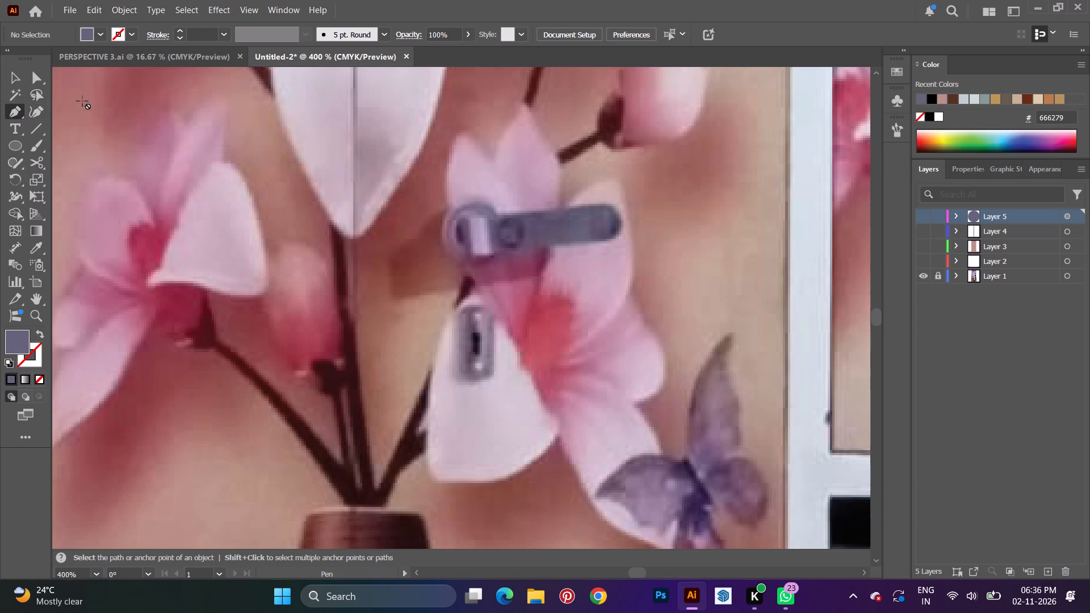
click(16, 110)
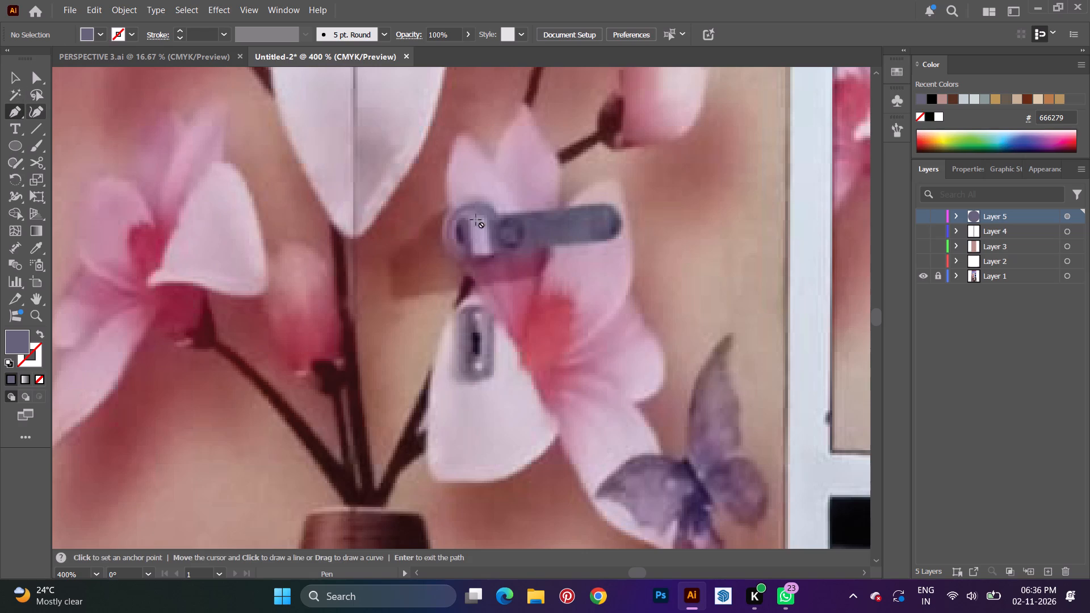
click(1047, 575)
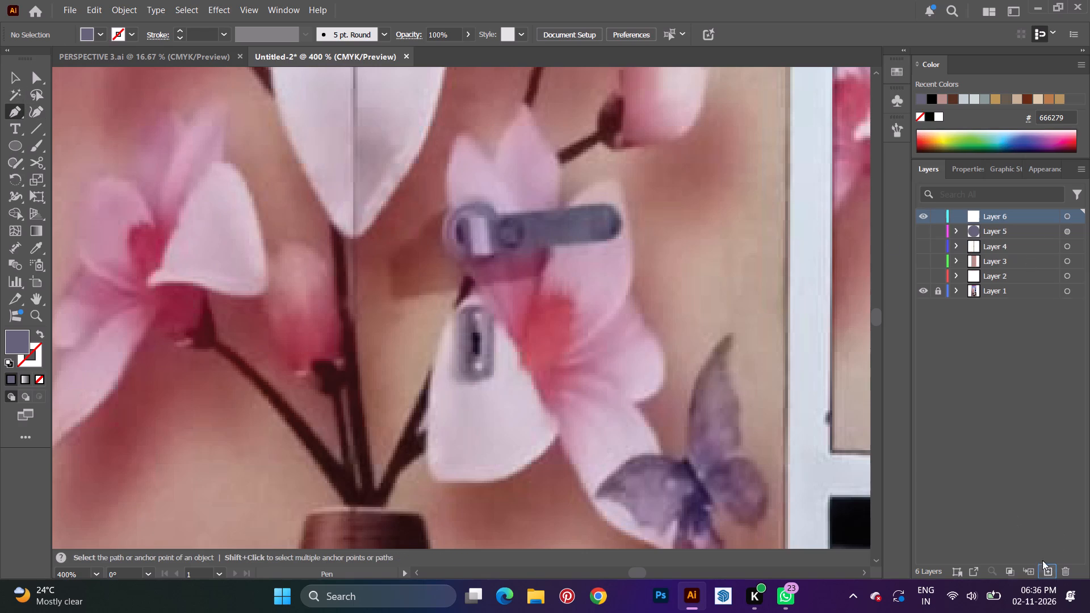
click(1001, 209)
click(1071, 220)
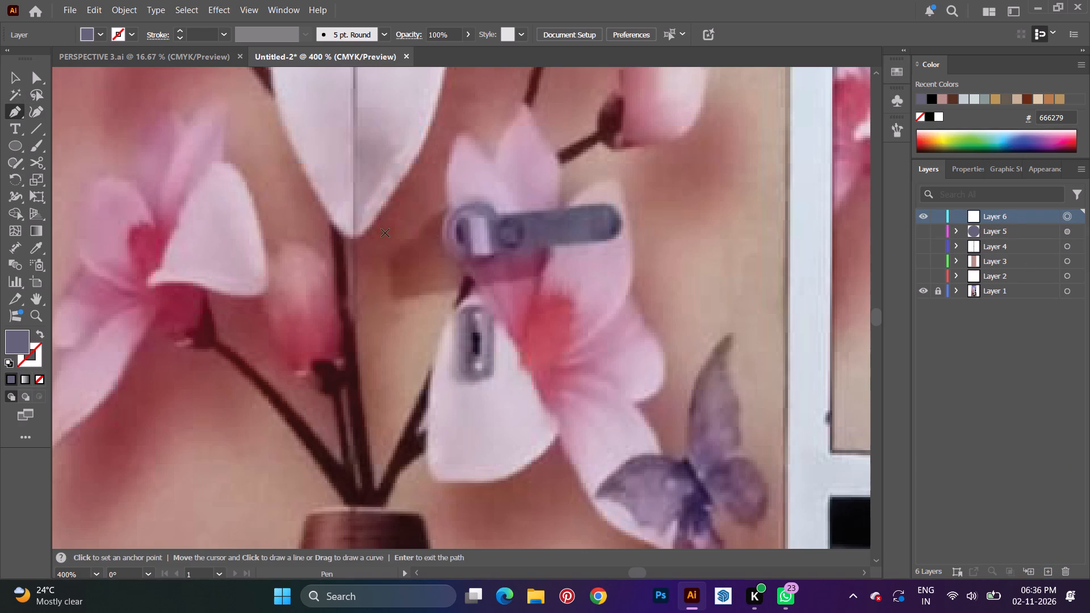
Trace the door handle's lever as a closed four-cornered path and curve both short ends outward.
click(458, 220)
click(606, 205)
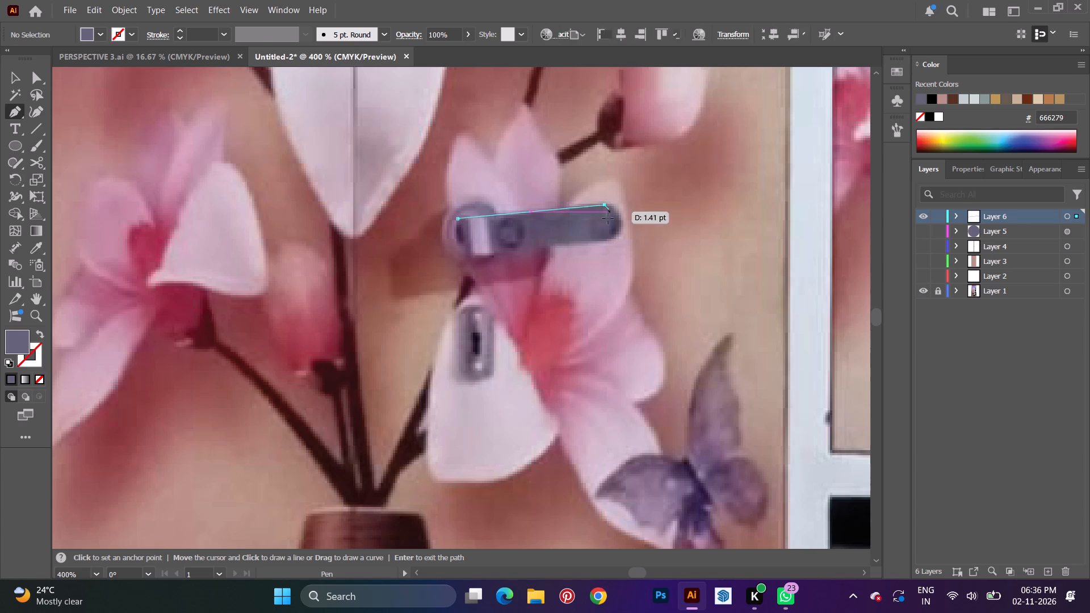
click(610, 238)
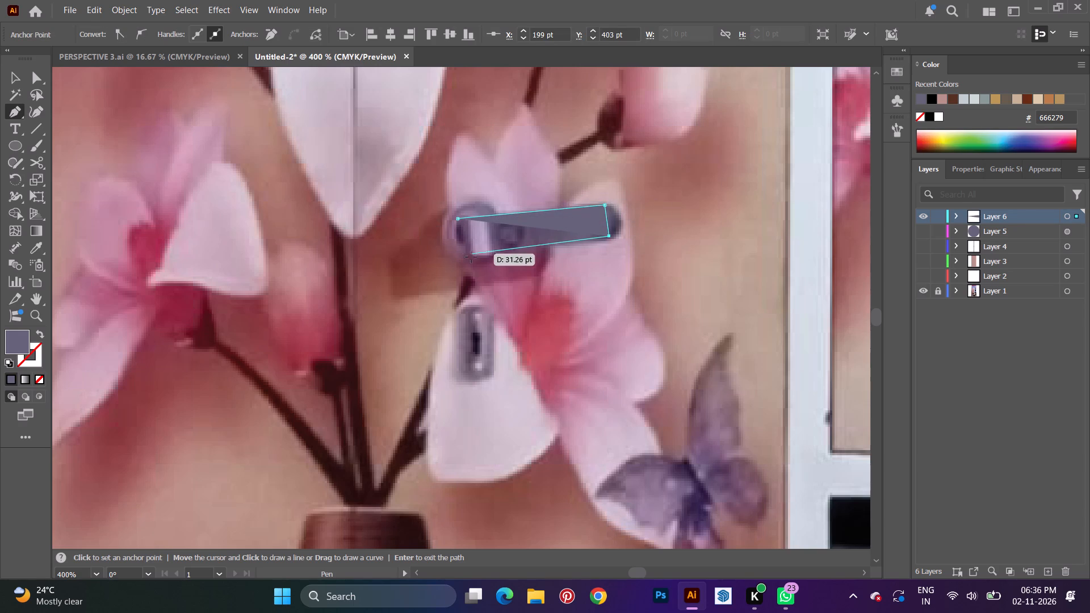
click(474, 251)
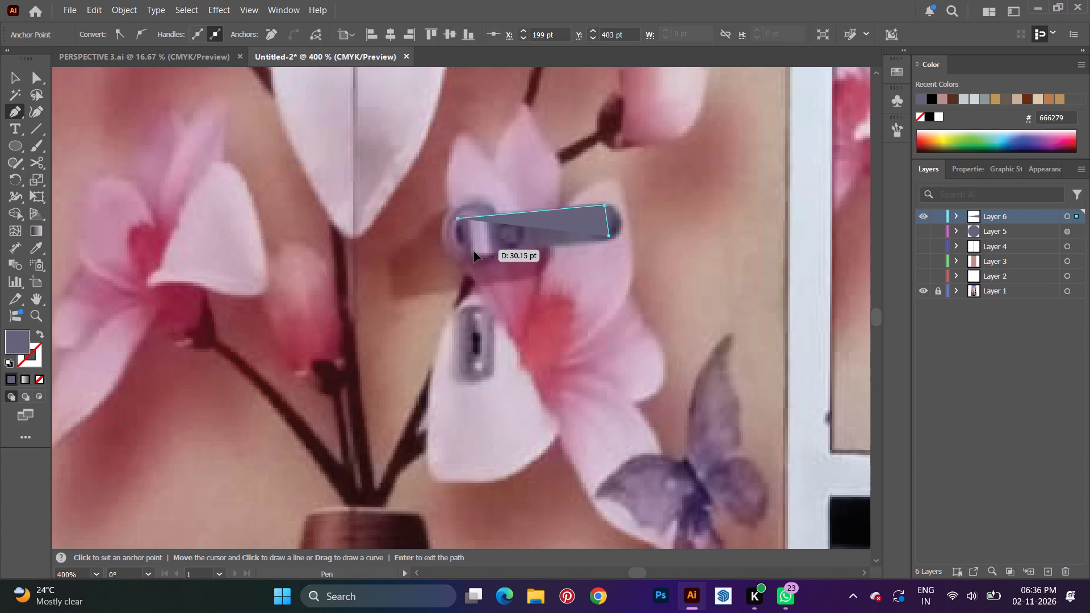
click(459, 219)
click(34, 111)
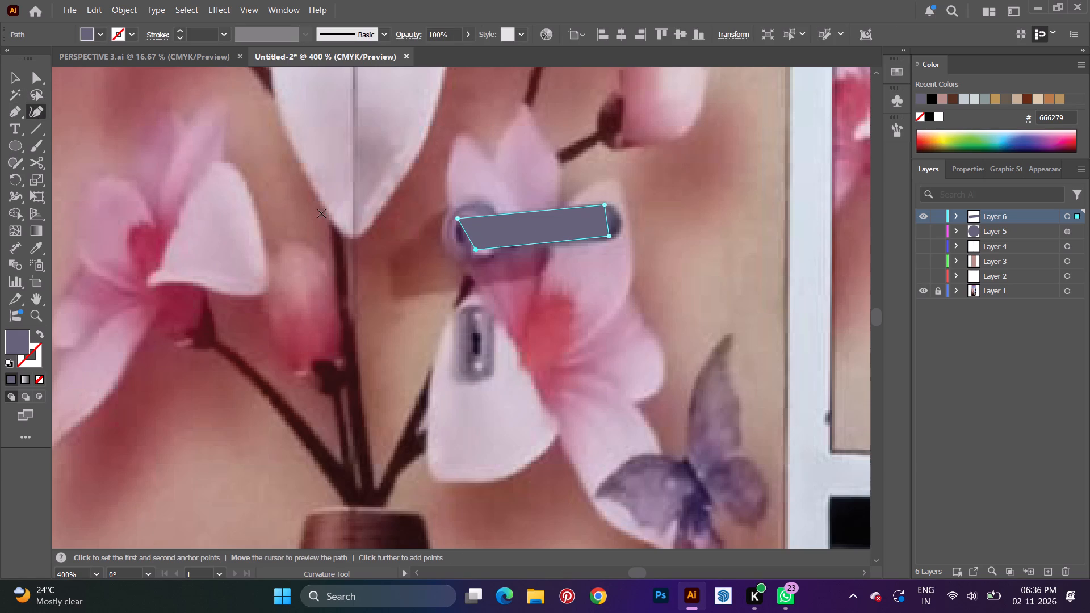
drag(468, 236, 460, 245)
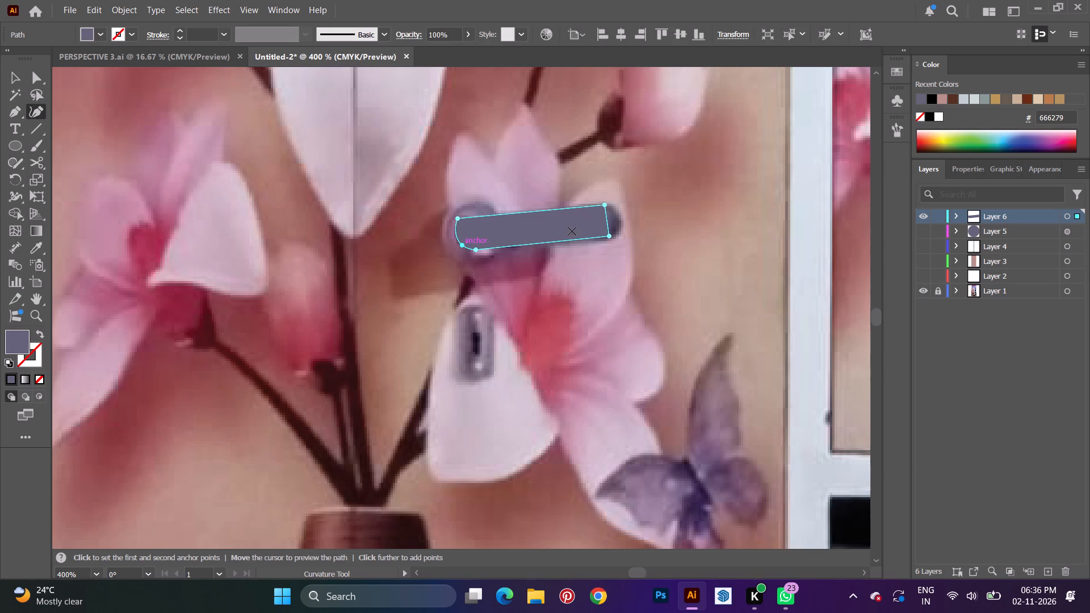
drag(610, 217, 619, 217)
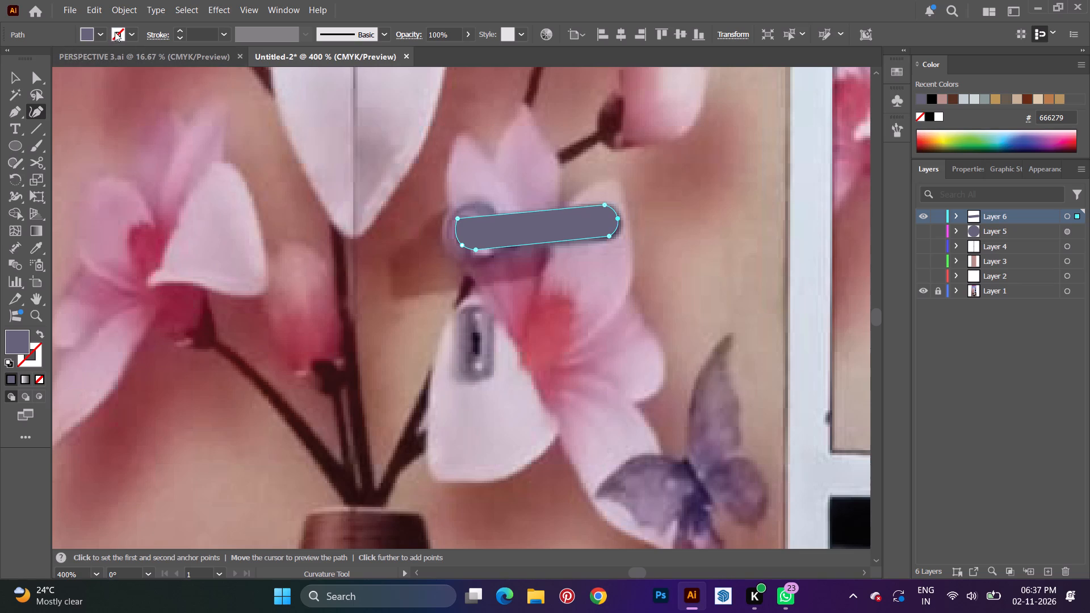
Darken the lever shape's fill to 58556a by raising its black component.
click(103, 36)
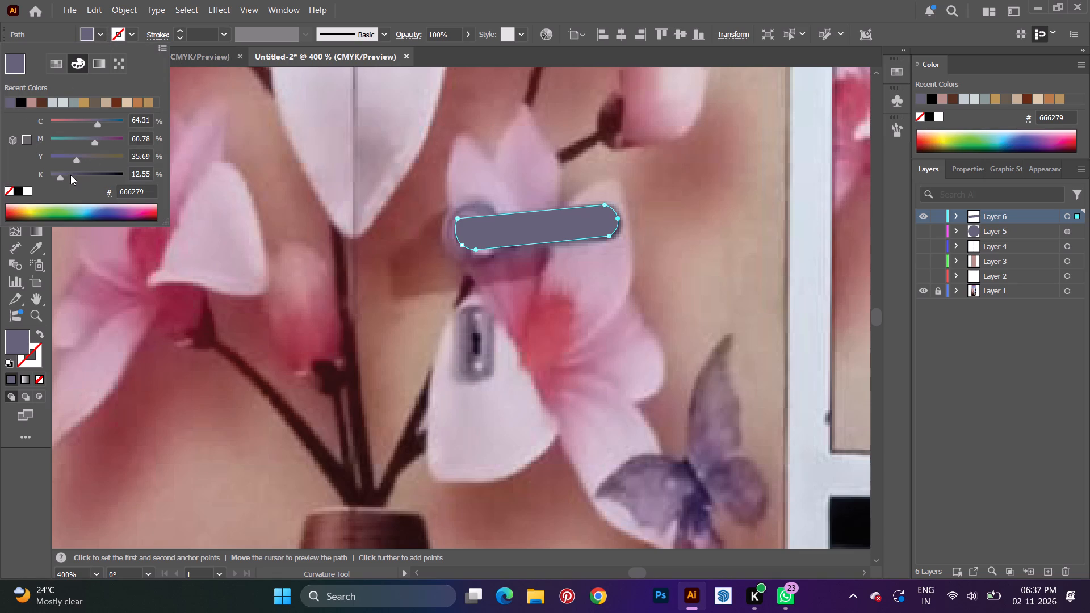
drag(62, 177, 72, 175)
key(v)
click(547, 372)
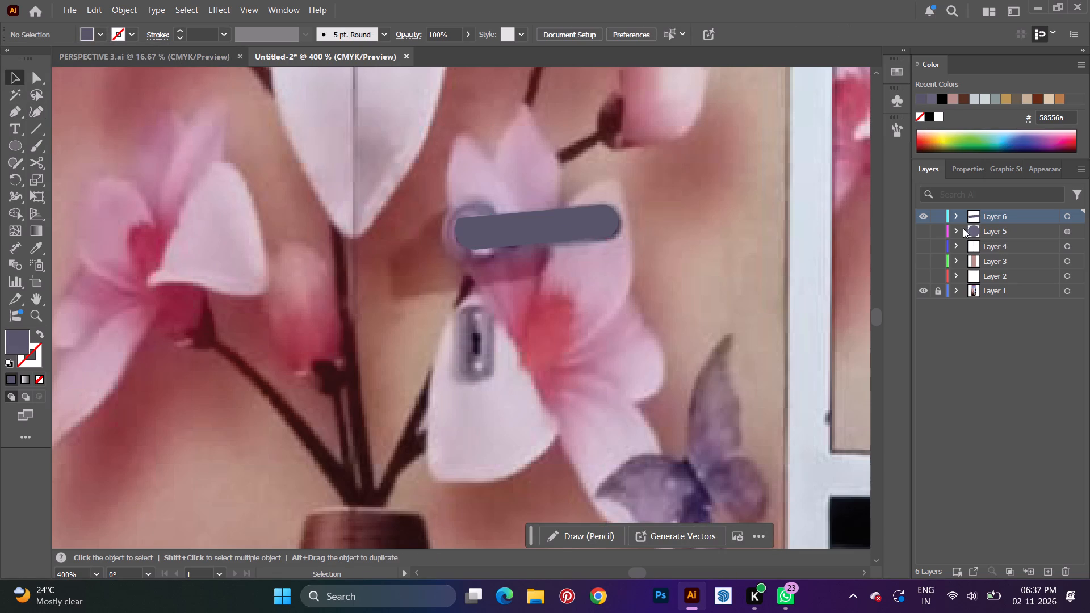
Hide Layers 5 and 6 and add a new layer above them as the active target.
click(920, 229)
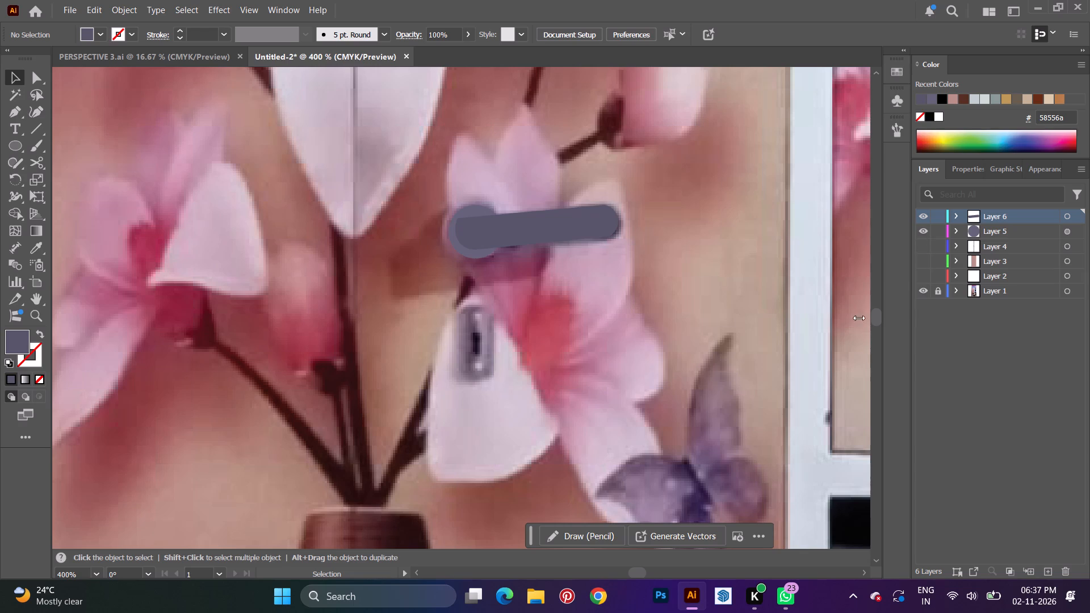
click(921, 219)
click(923, 227)
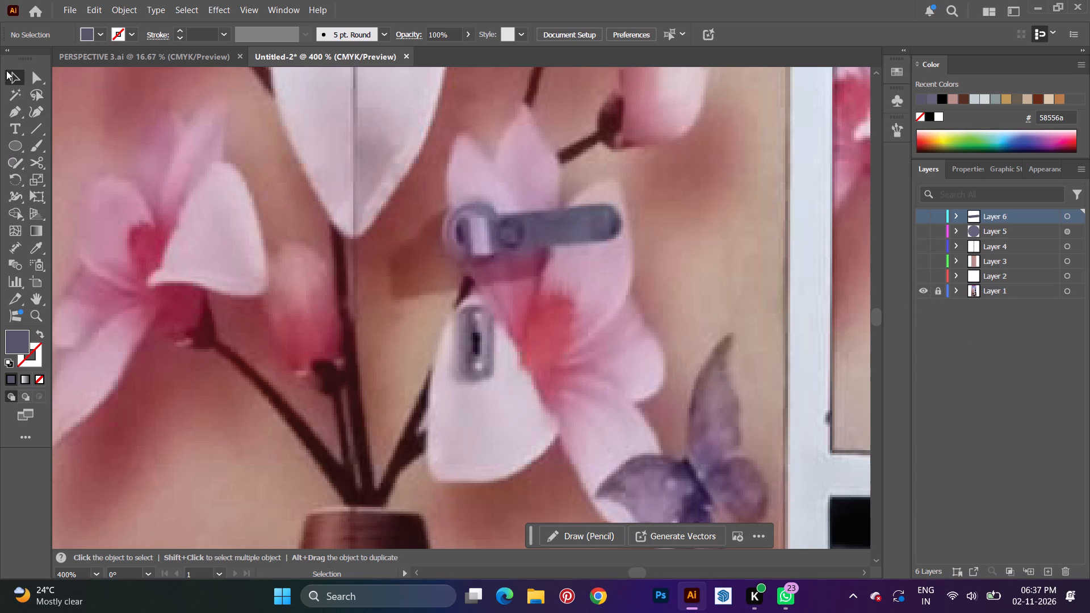
click(16, 148)
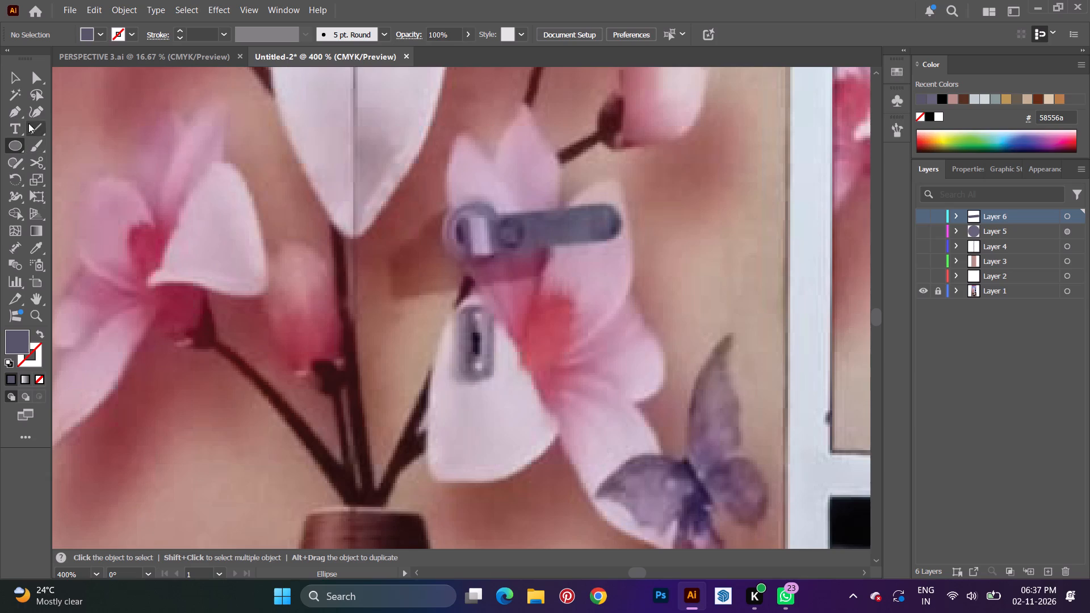
click(1044, 570)
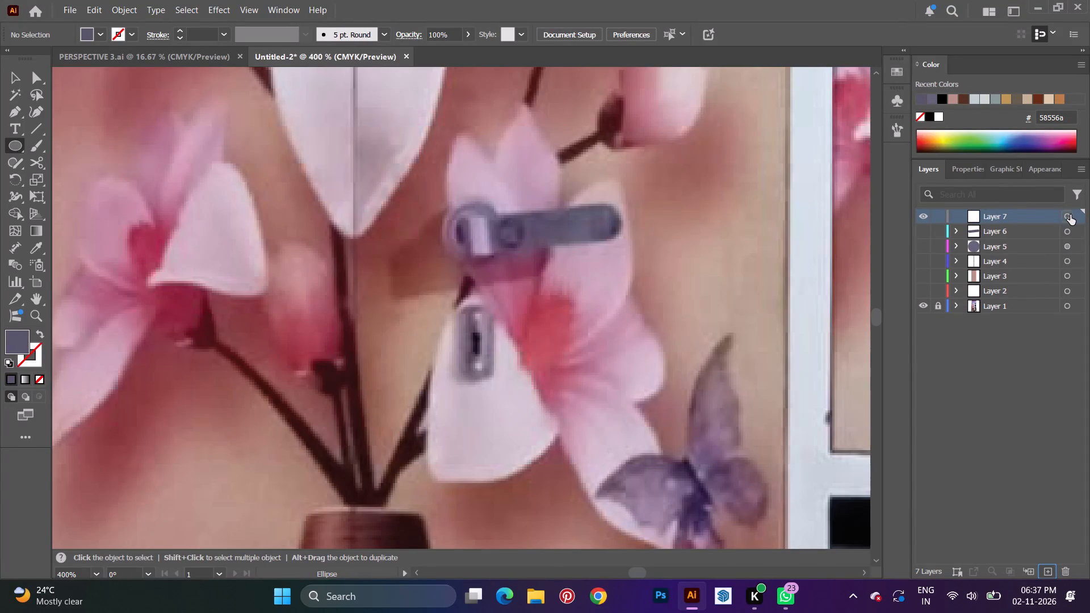
click(1070, 216)
click(1041, 217)
Show Layers 6 and 5 again and draw a closed four-cornered patch about 6.3 by 7.8 pt across the lever over its round base.
click(14, 114)
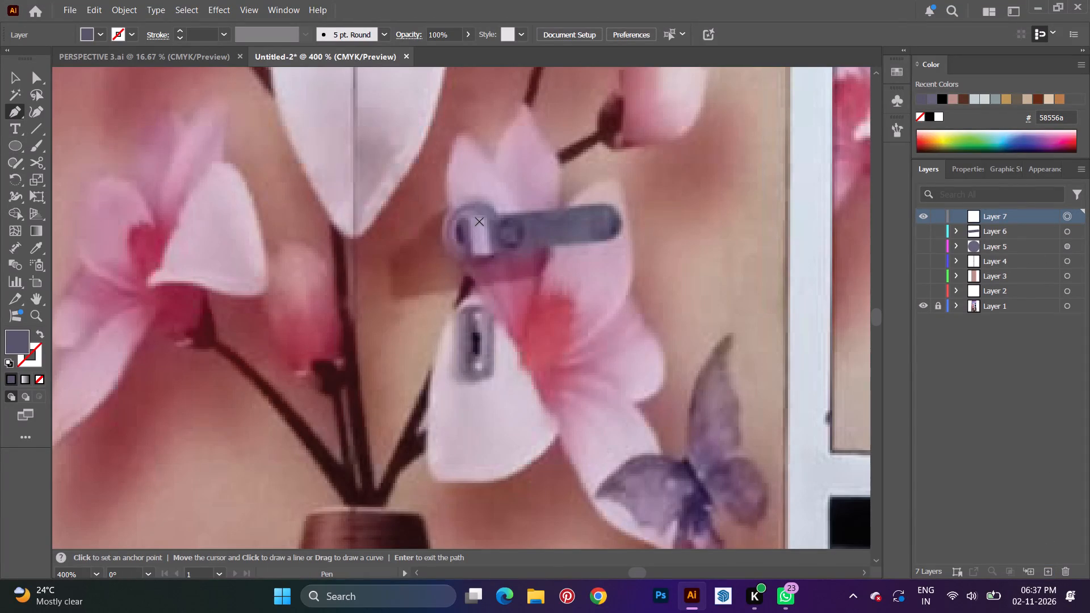
click(924, 233)
click(924, 247)
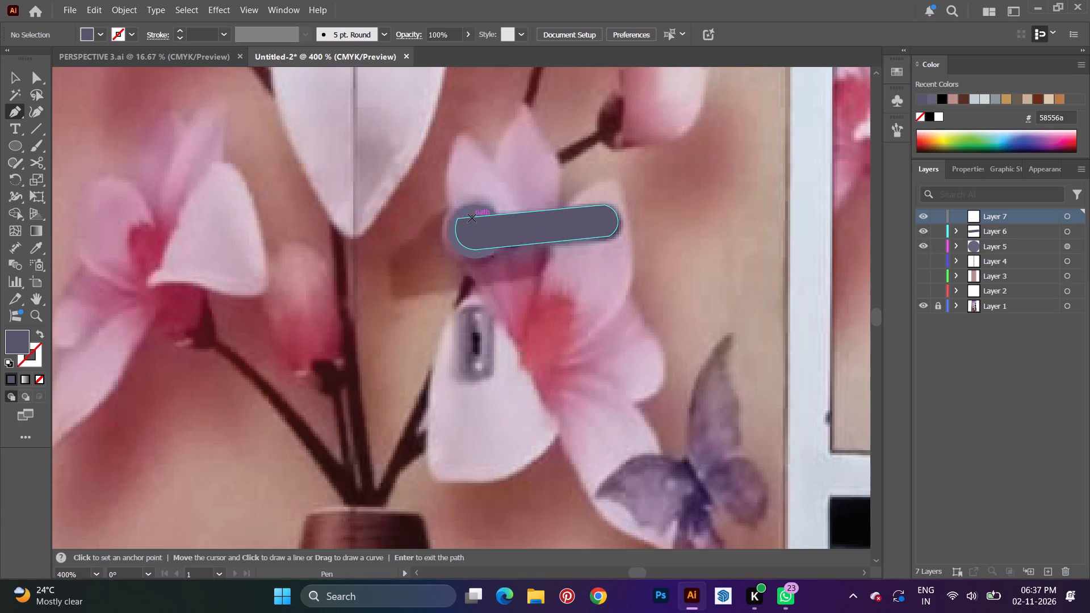
click(472, 218)
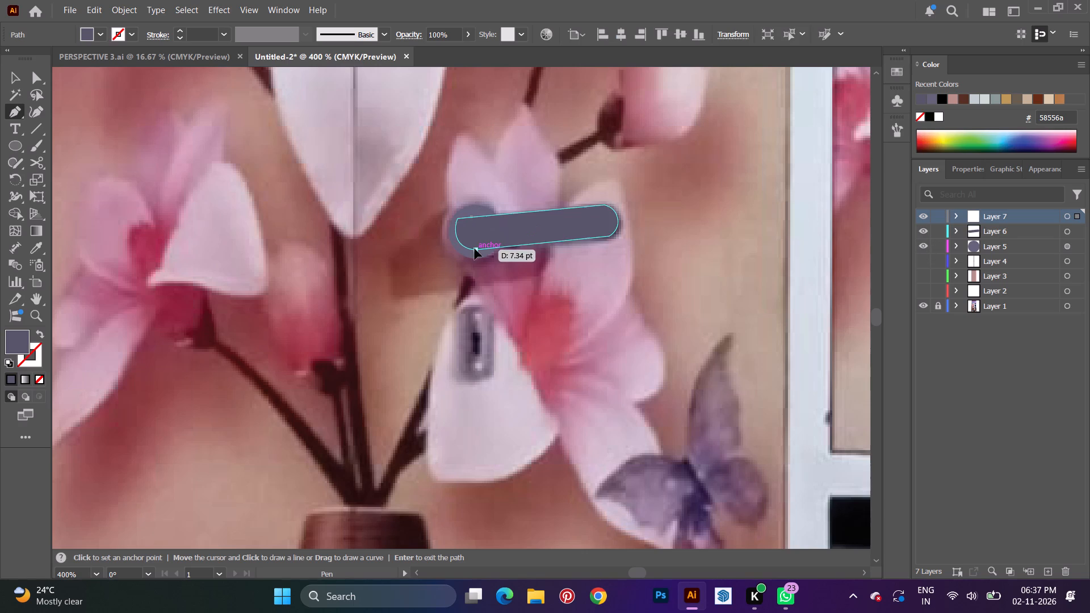
click(475, 249)
click(500, 248)
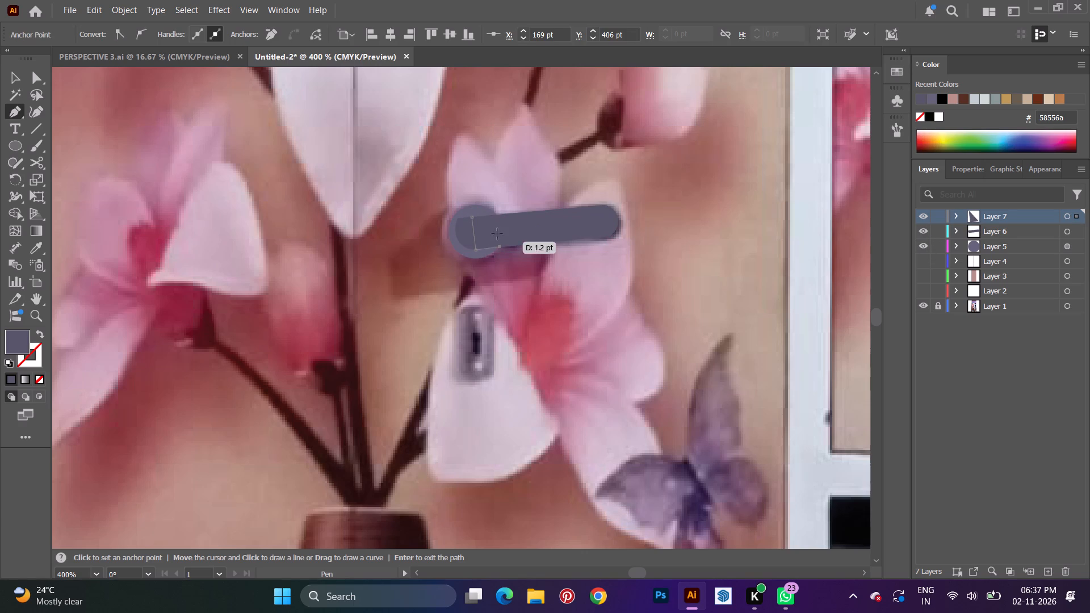
click(496, 213)
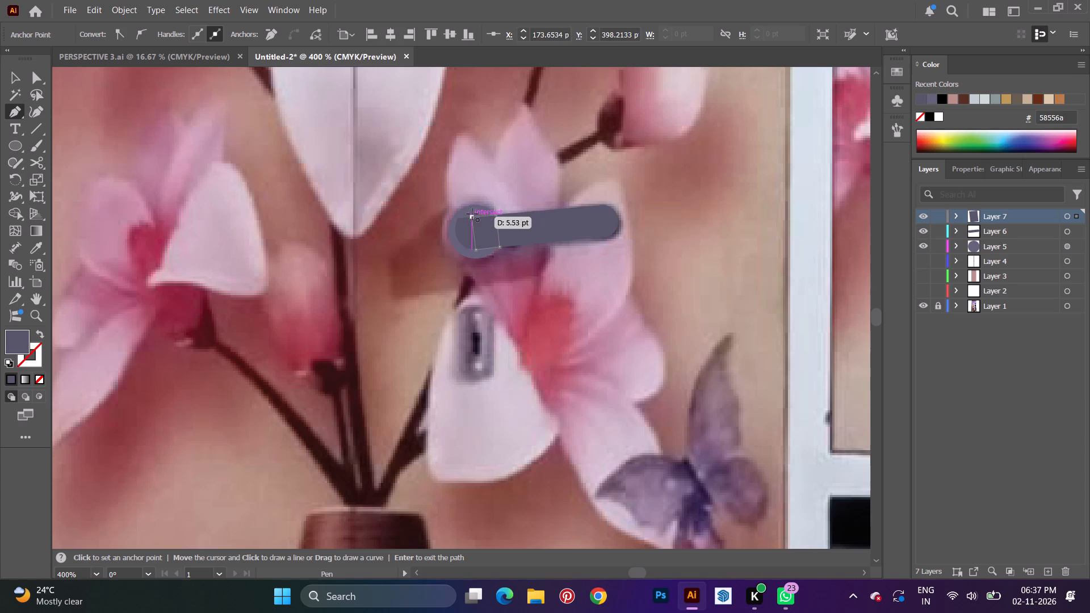
click(470, 219)
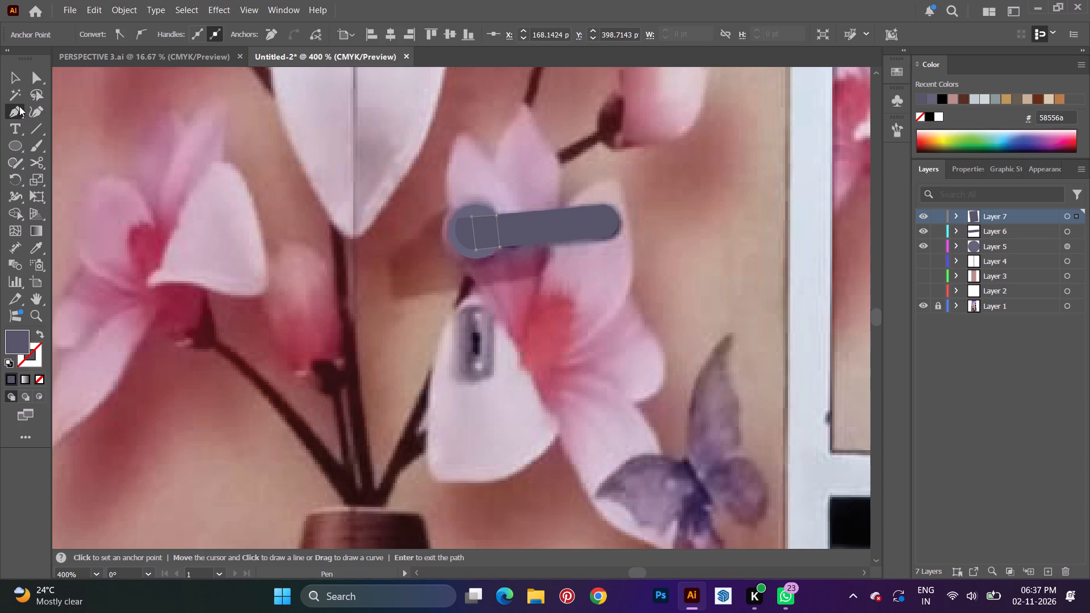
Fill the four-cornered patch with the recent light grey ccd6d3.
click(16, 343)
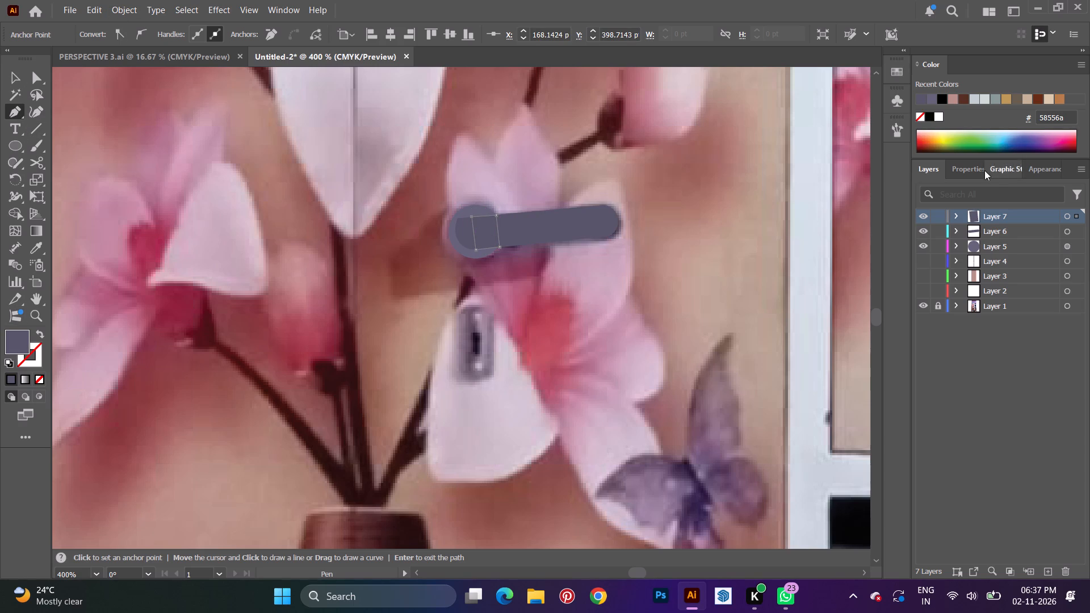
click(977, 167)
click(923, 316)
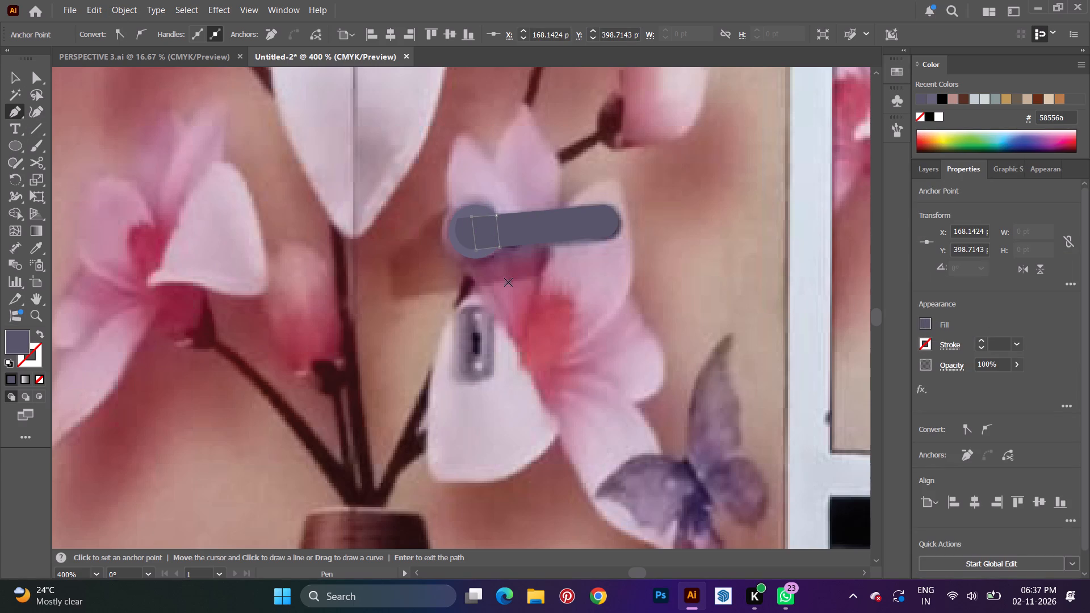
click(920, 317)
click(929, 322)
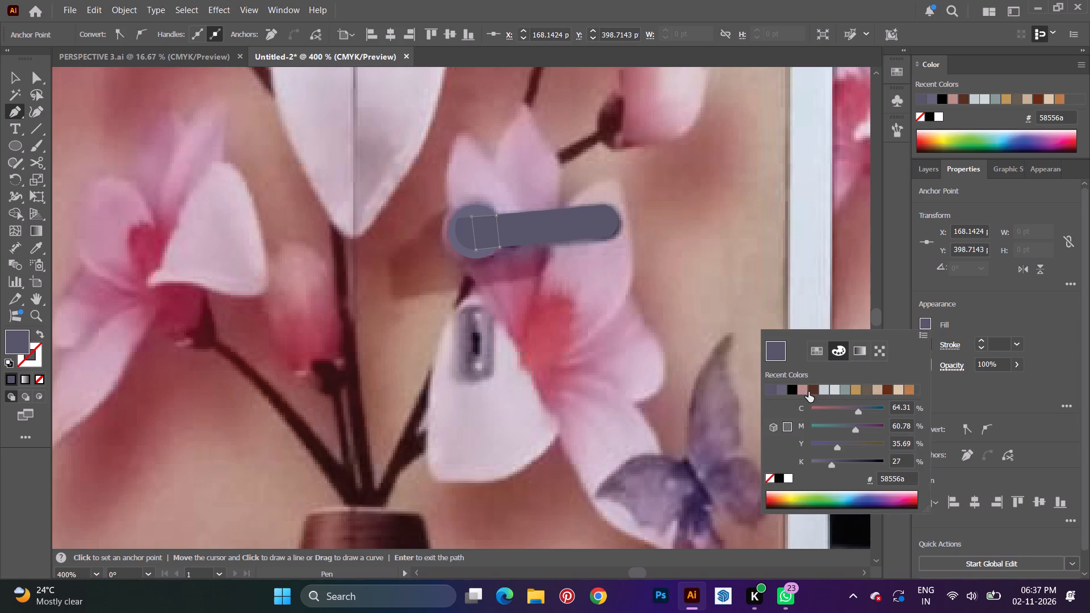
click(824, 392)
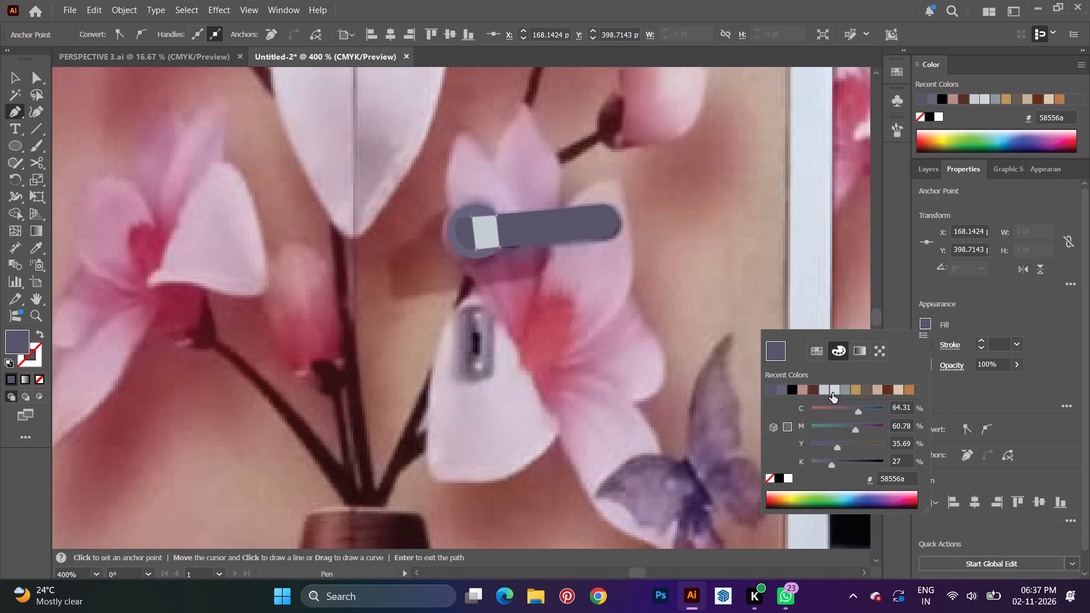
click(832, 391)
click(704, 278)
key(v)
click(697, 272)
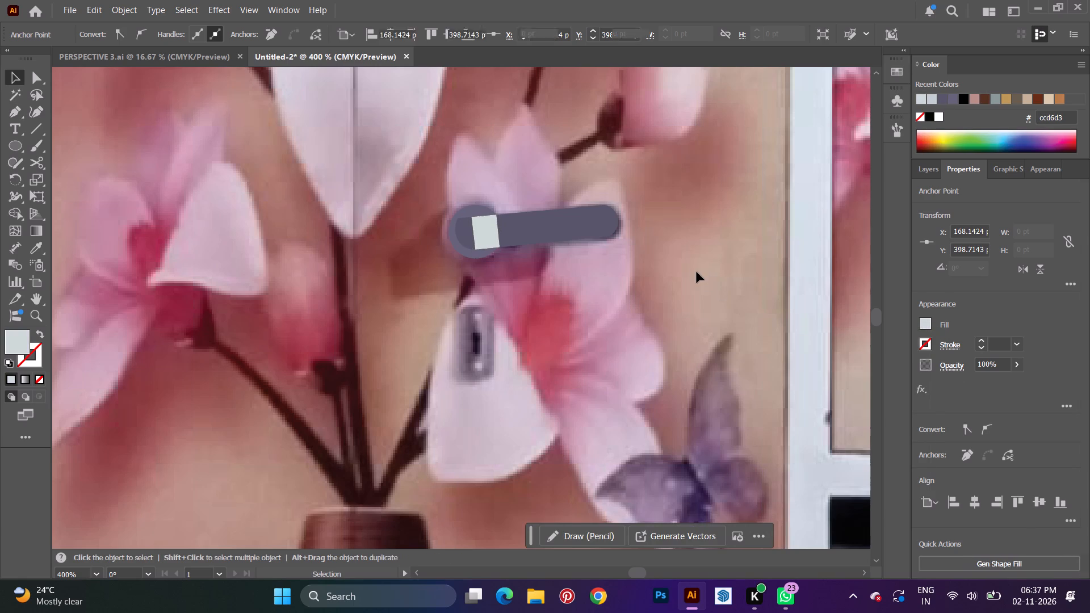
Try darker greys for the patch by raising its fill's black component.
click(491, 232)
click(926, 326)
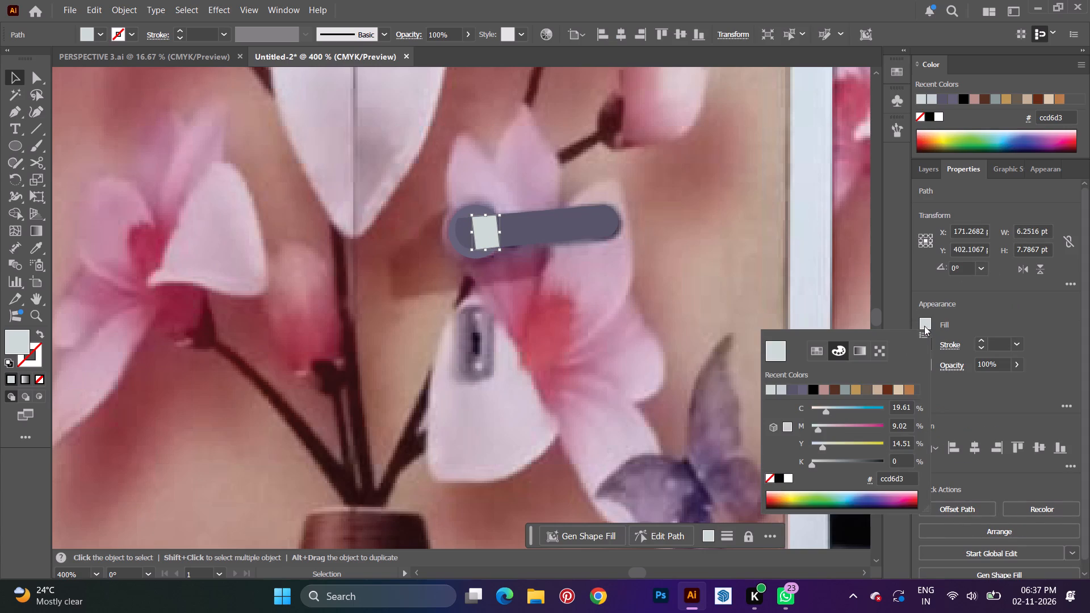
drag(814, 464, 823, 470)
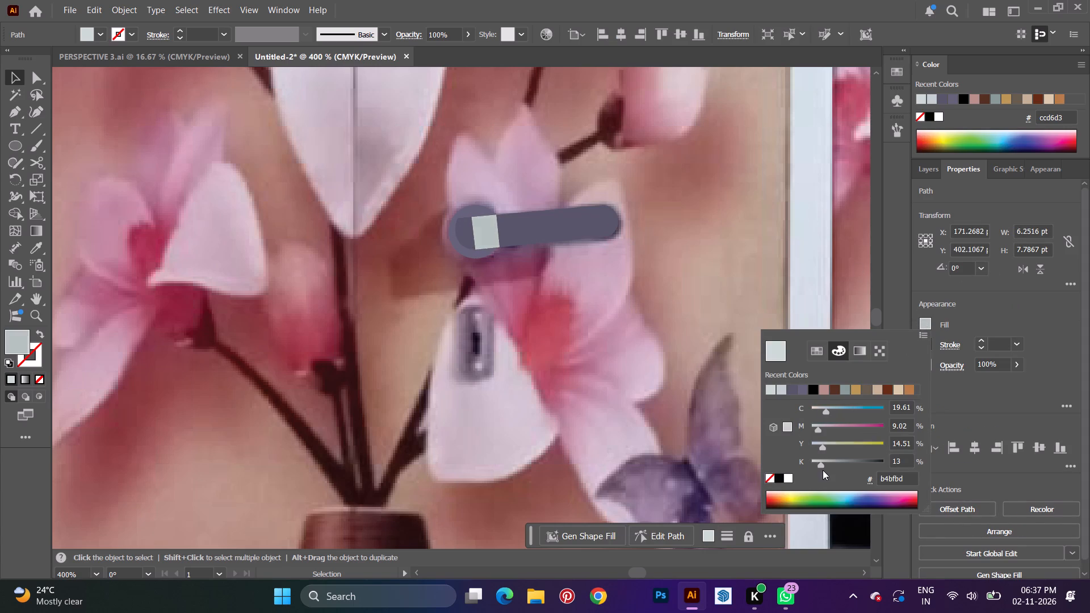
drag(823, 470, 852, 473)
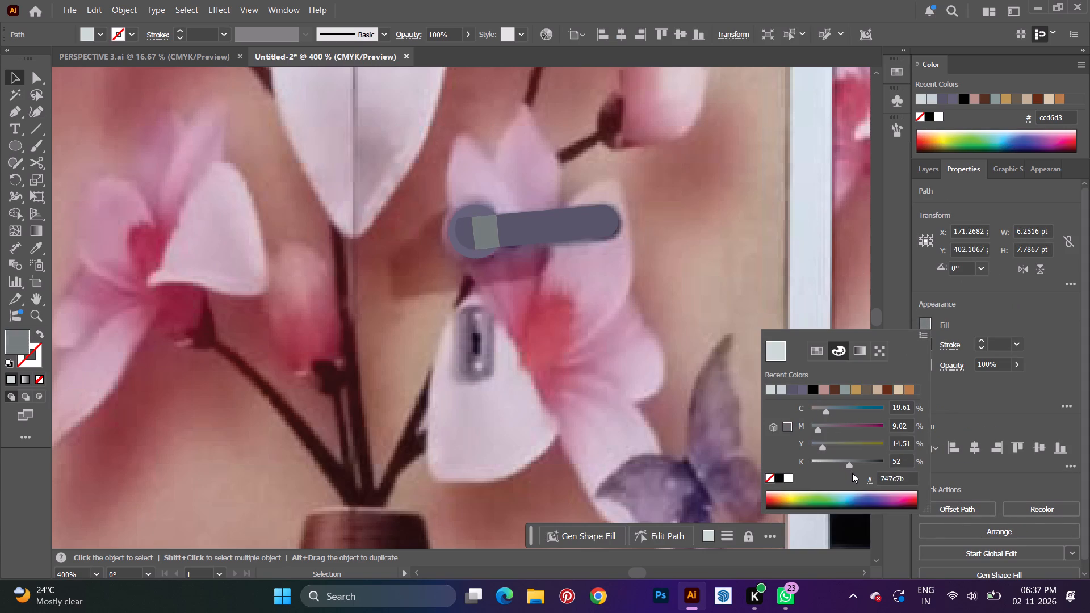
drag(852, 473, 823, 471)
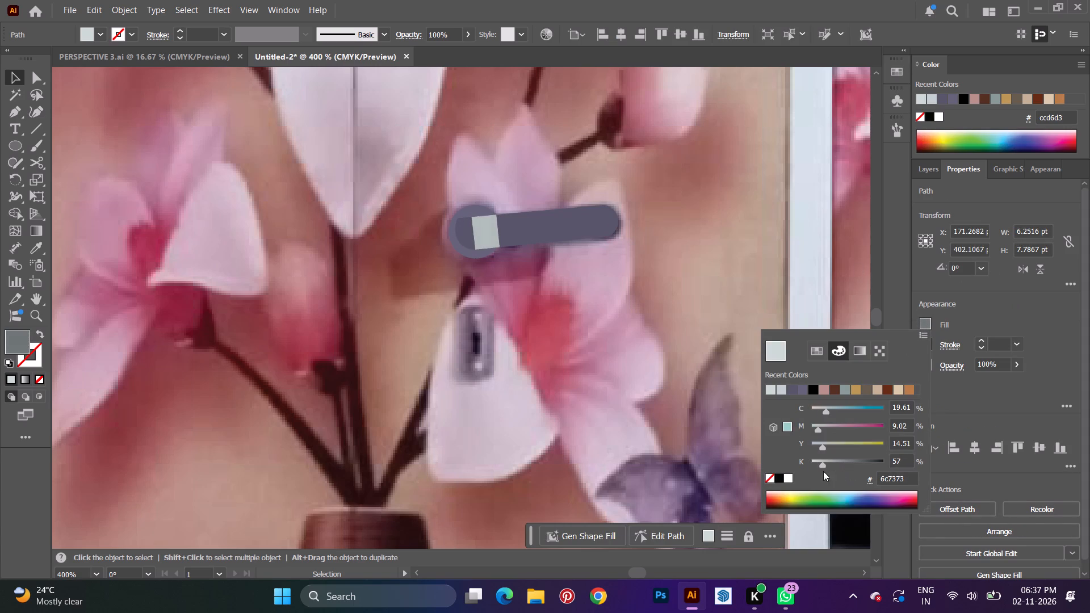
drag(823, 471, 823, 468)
Fill the patch with the recent grey-purple 666279 and lighten it to 736d88 by lowering its black component.
click(796, 390)
click(800, 392)
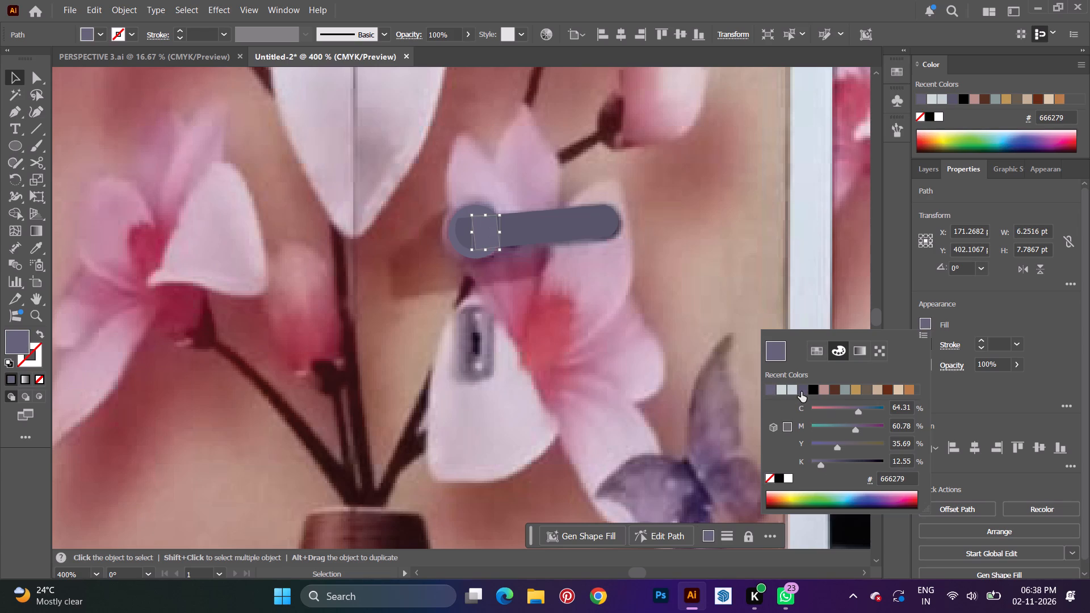
drag(823, 463, 817, 465)
drag(817, 465, 789, 463)
key(v)
click(678, 321)
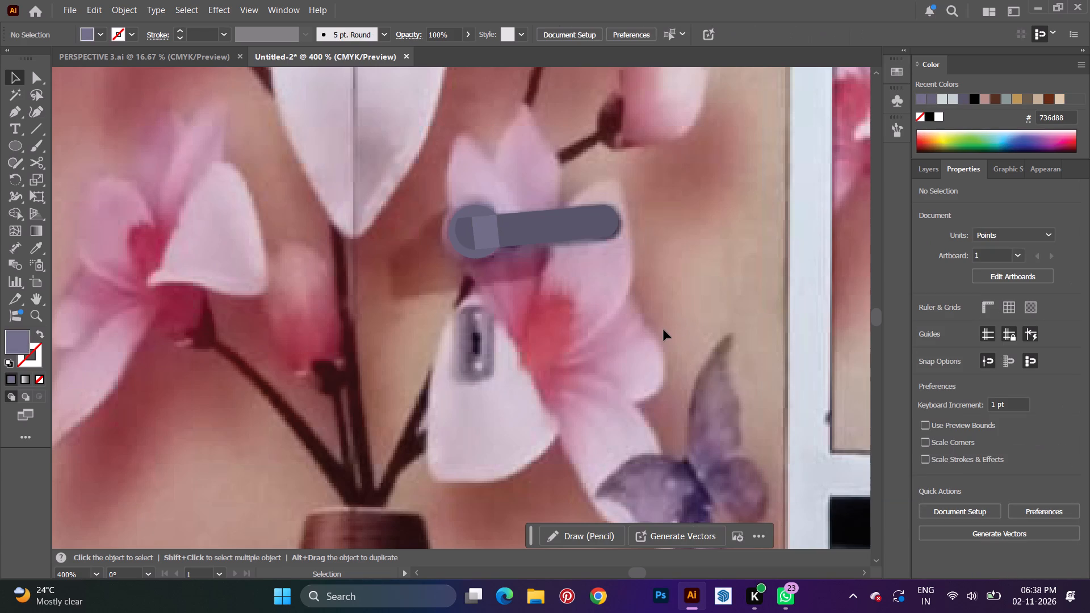
Show Layers 4, 3 and 2 again to view the handle against the door panel.
alt+scroll(665, 328, down, 3)
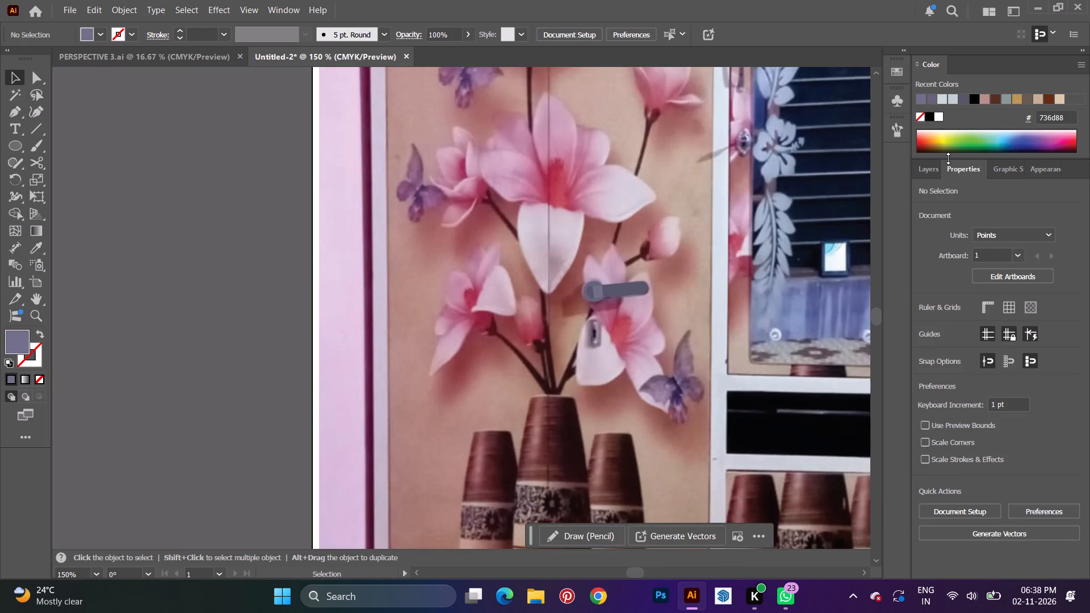
click(930, 172)
drag(923, 263, 923, 299)
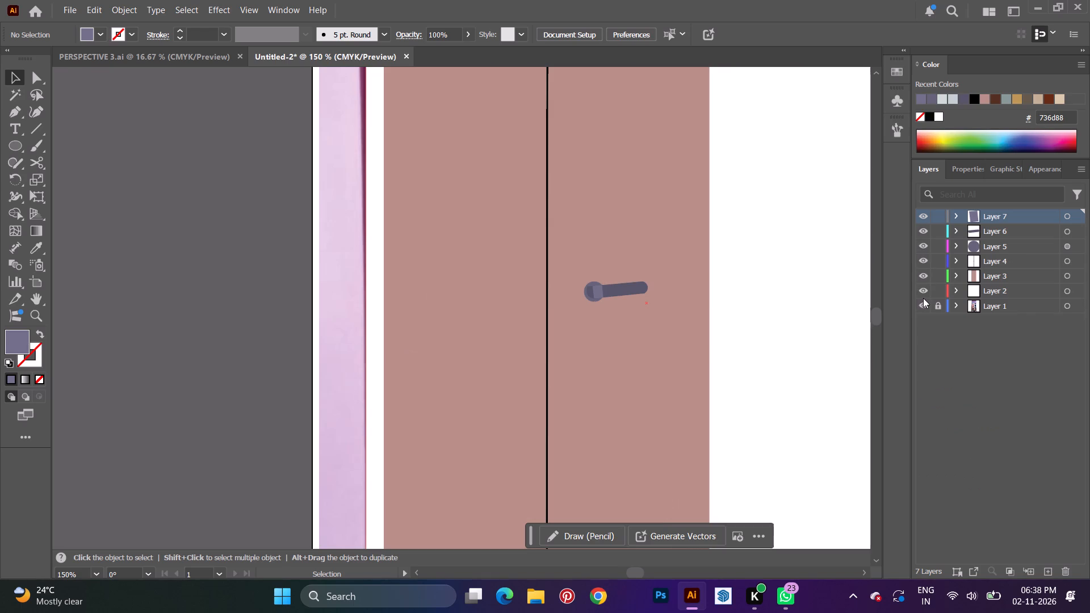
alt+scroll(708, 299, down, 3)
alt+scroll(693, 312, up, 3)
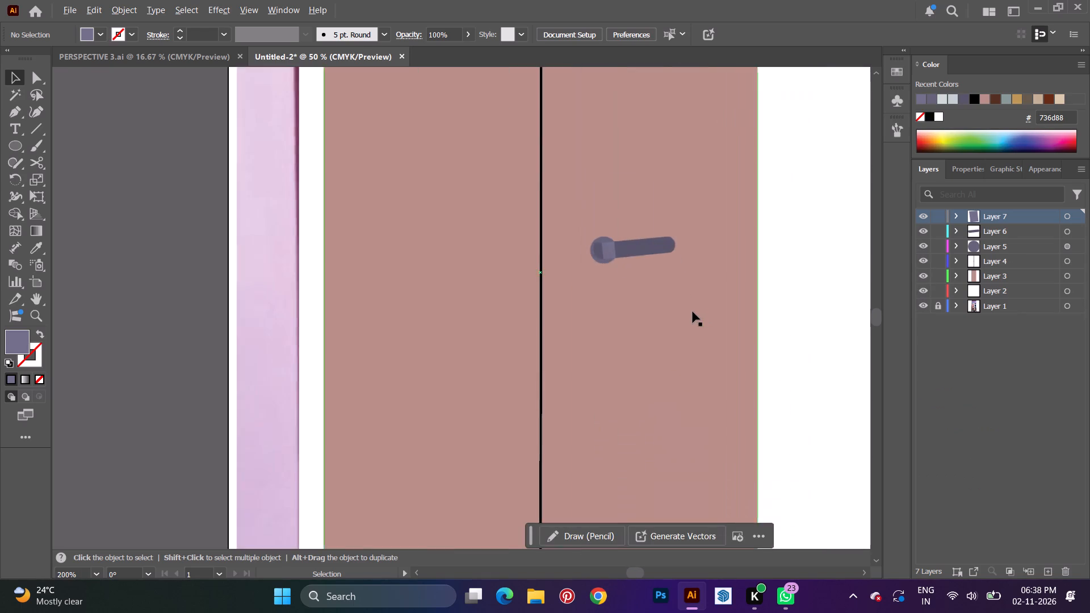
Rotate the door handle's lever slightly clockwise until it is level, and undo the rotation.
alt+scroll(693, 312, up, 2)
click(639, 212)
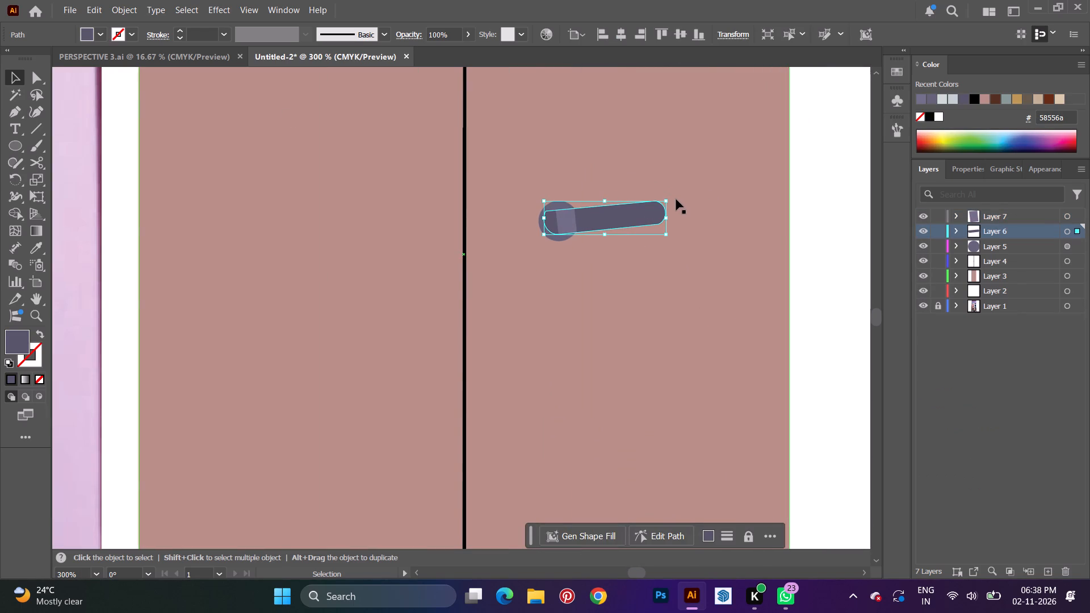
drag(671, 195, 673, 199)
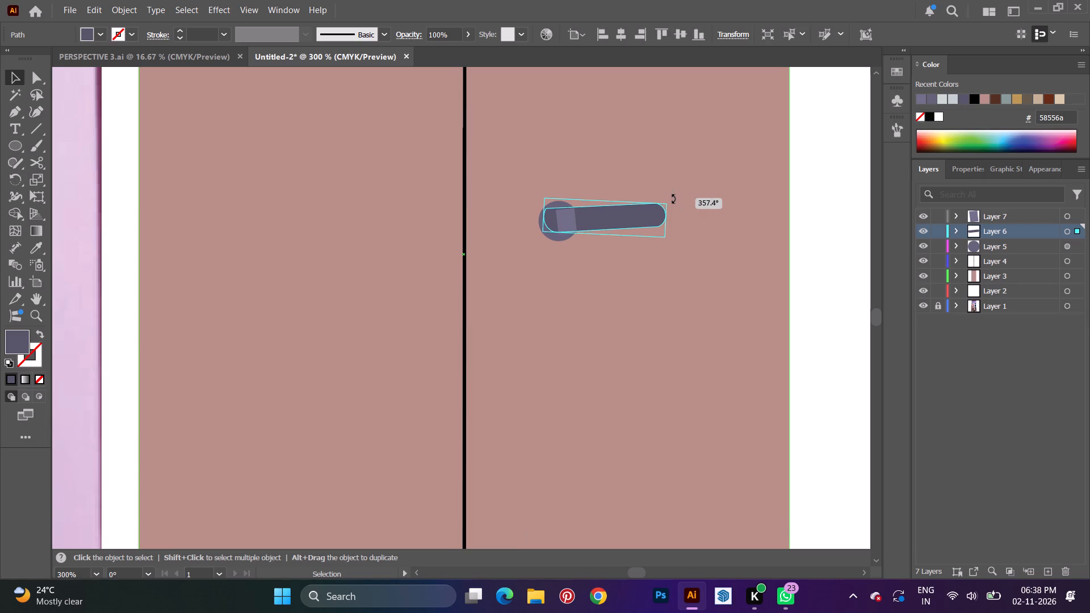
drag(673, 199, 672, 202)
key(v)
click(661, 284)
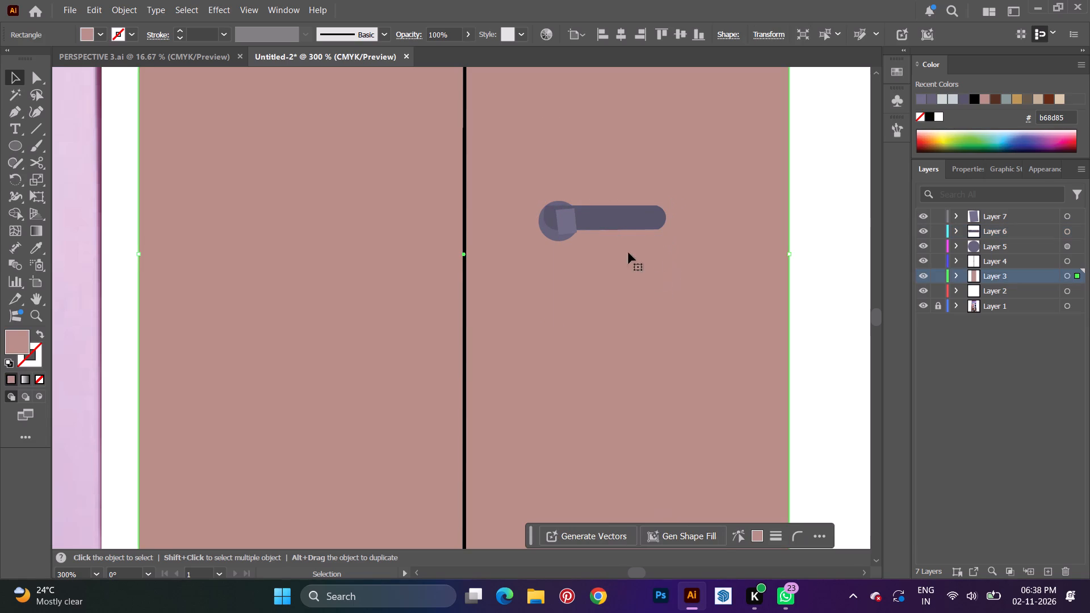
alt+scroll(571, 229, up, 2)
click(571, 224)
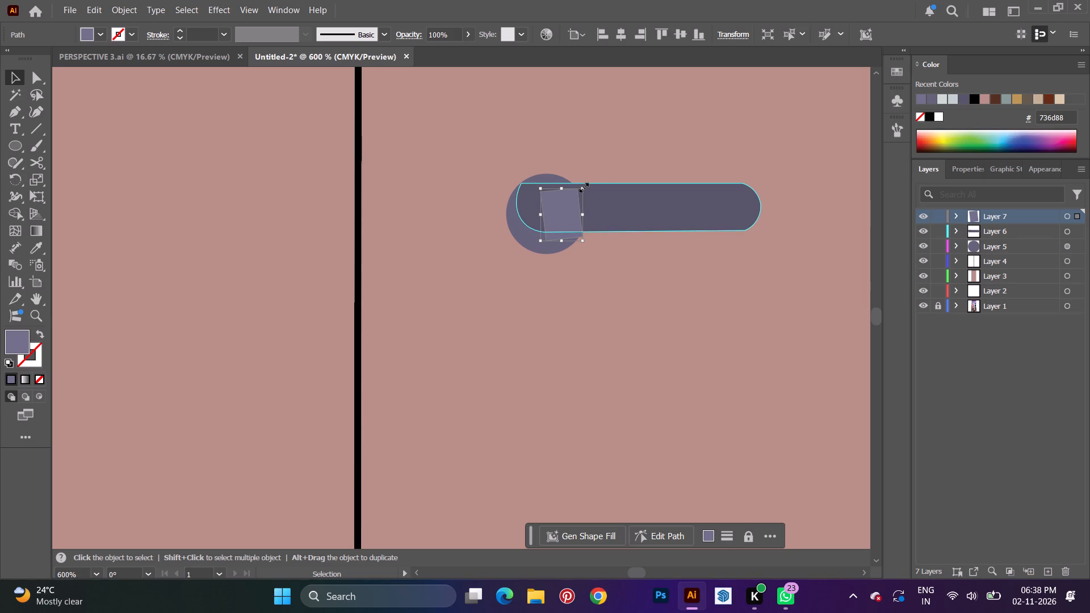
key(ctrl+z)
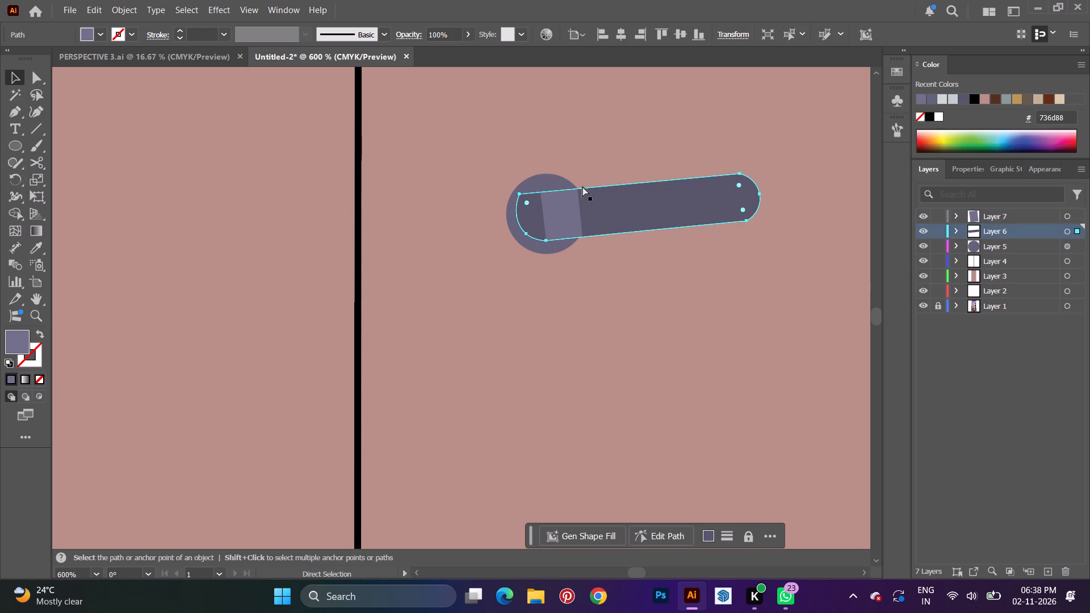
Lock Layer 3, which holds the door panel.
click(550, 137)
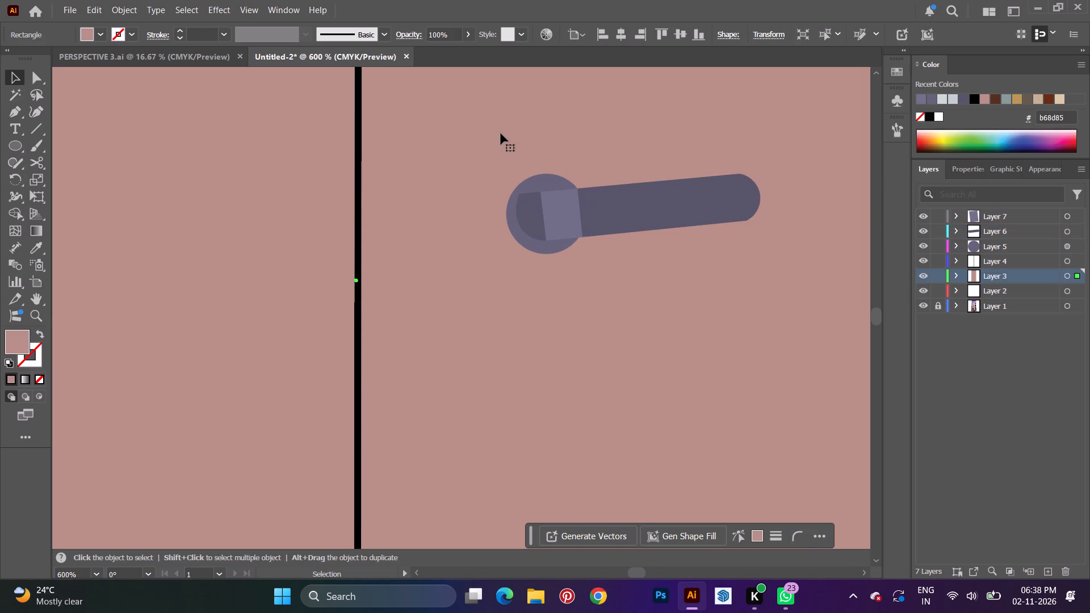
click(937, 279)
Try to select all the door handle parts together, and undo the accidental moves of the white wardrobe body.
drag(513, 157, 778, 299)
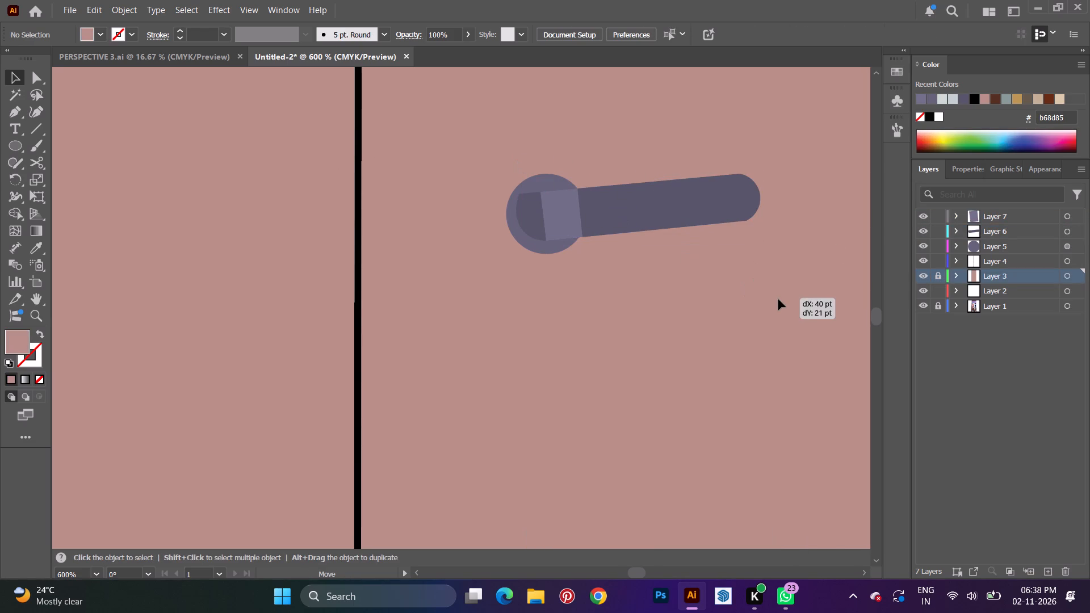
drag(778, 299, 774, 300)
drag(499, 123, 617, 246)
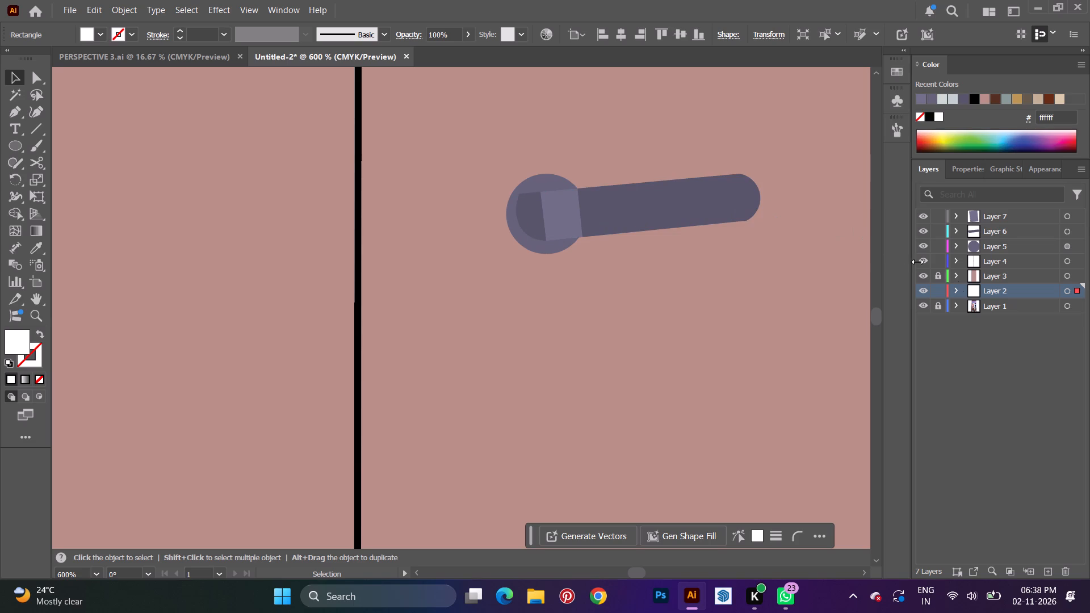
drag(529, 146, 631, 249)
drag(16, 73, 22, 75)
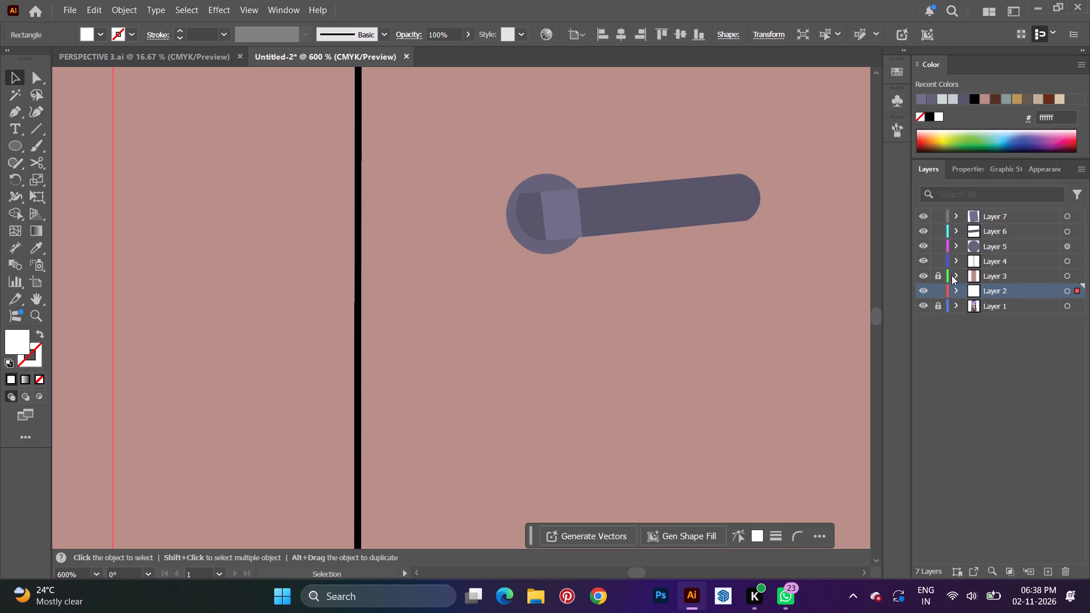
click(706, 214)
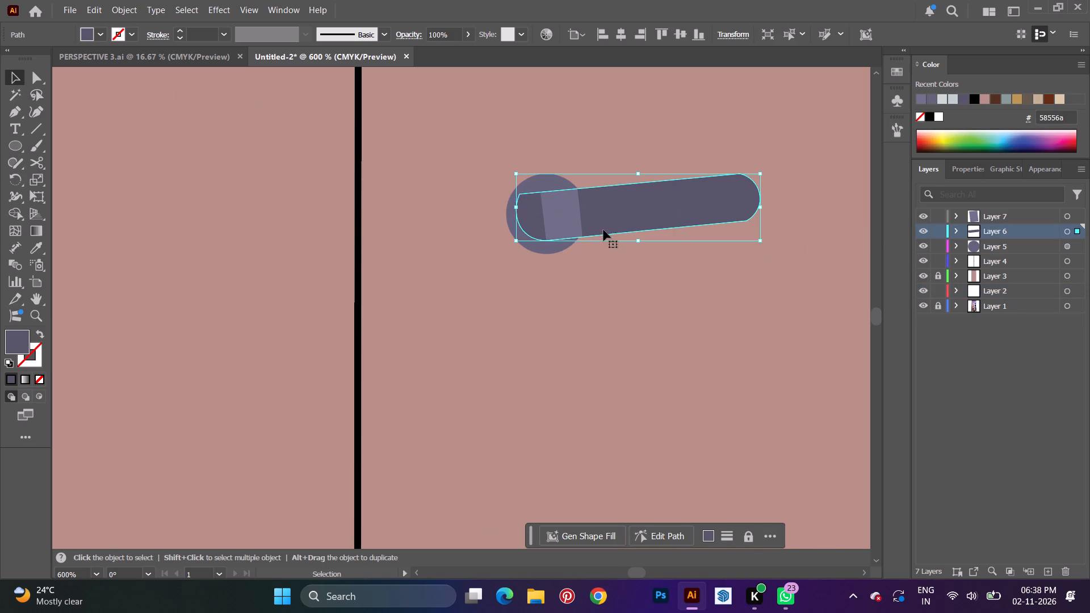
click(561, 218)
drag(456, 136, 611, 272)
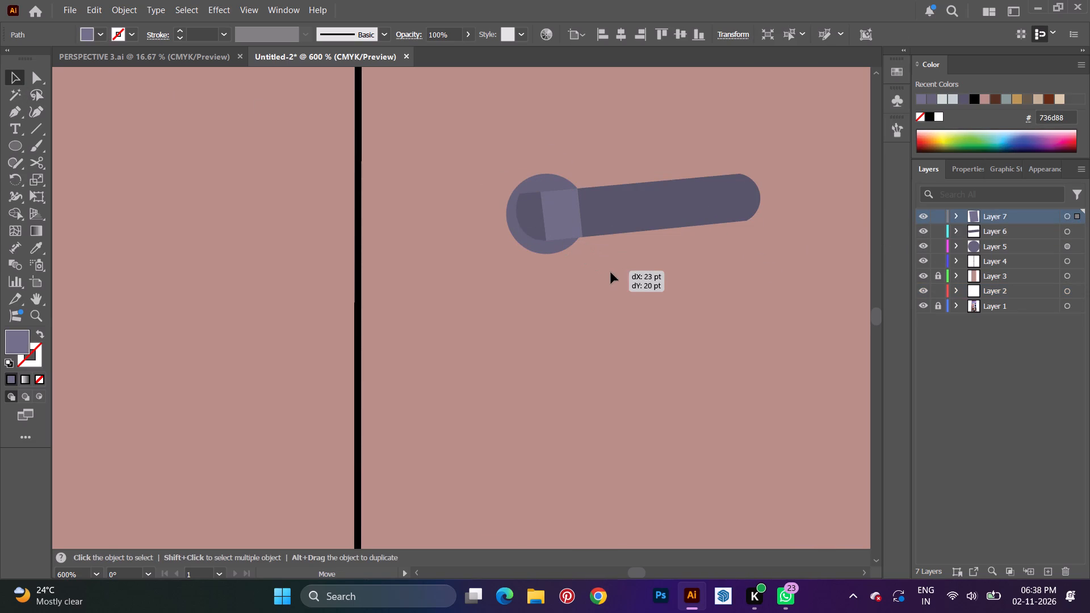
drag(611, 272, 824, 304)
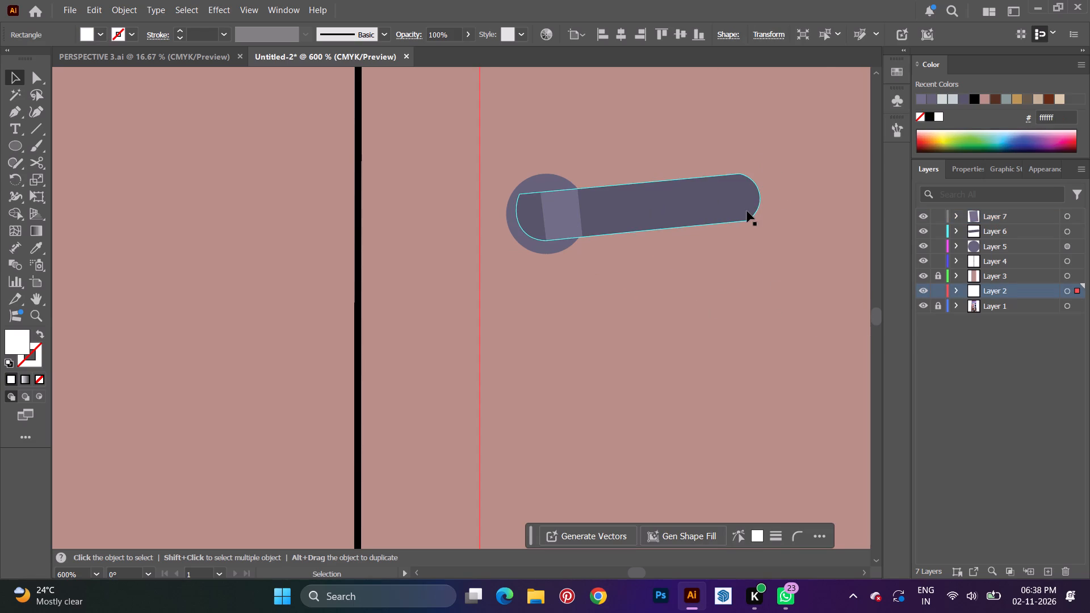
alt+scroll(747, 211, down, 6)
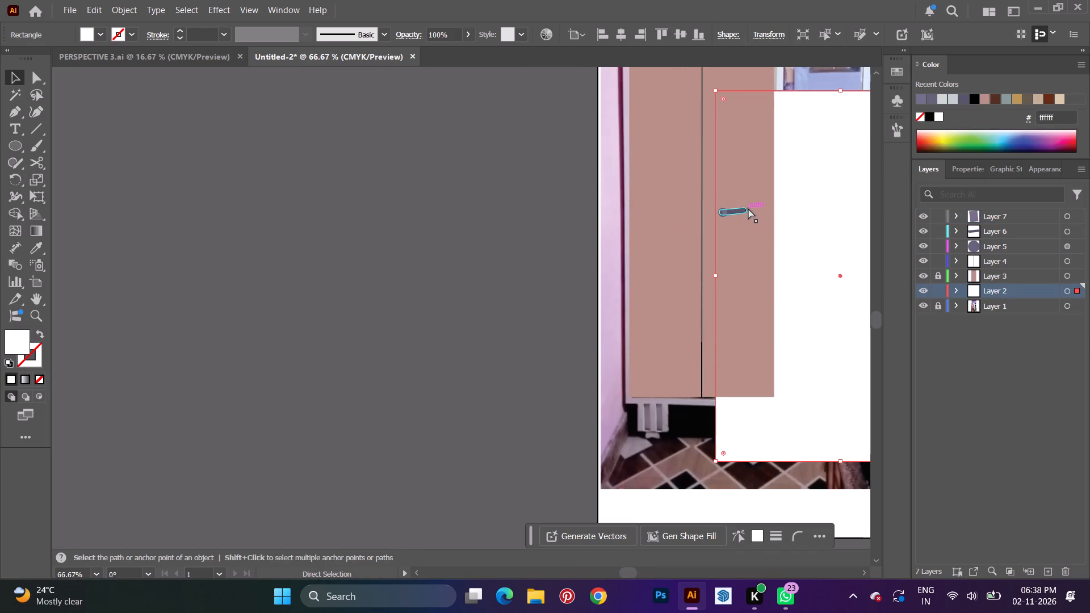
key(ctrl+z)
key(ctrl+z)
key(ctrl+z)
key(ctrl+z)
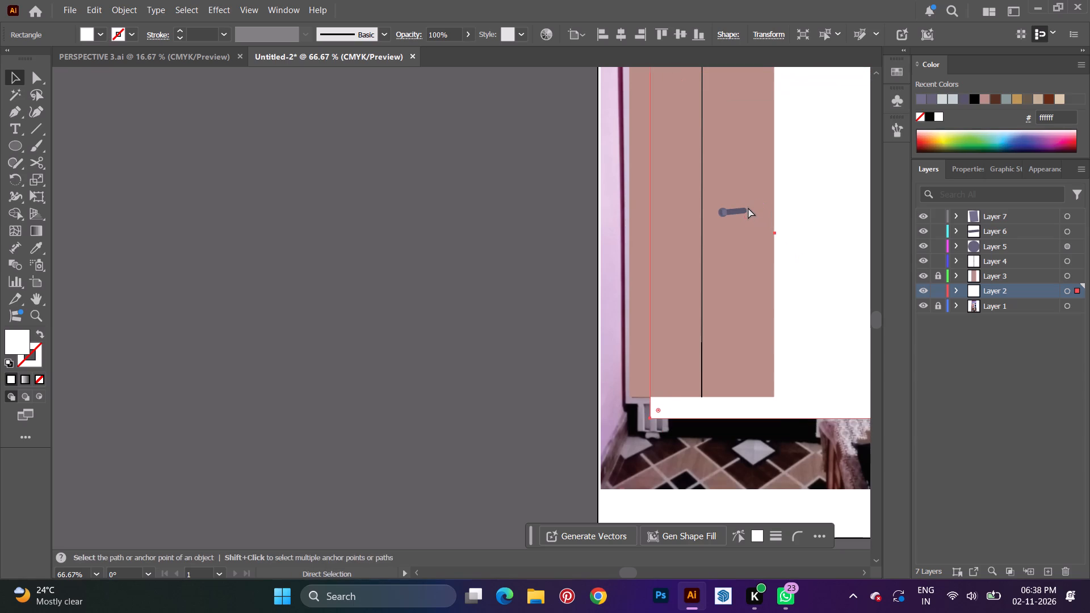
Lock Layer 2 and rotate all the door handle parts together slightly clockwise until the lever is level.
click(935, 293)
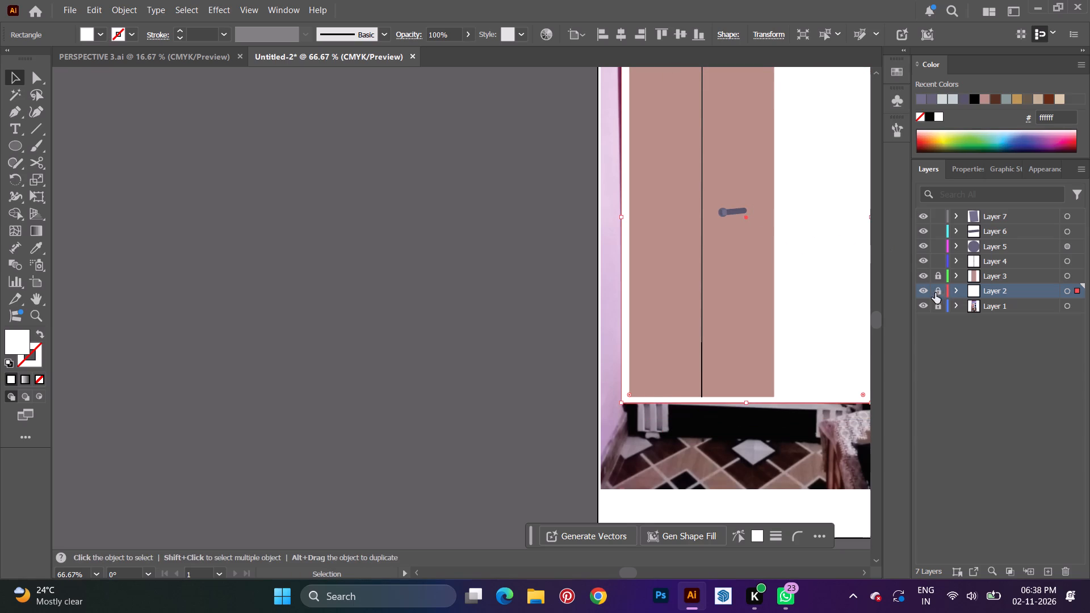
alt+scroll(701, 203, up, 5)
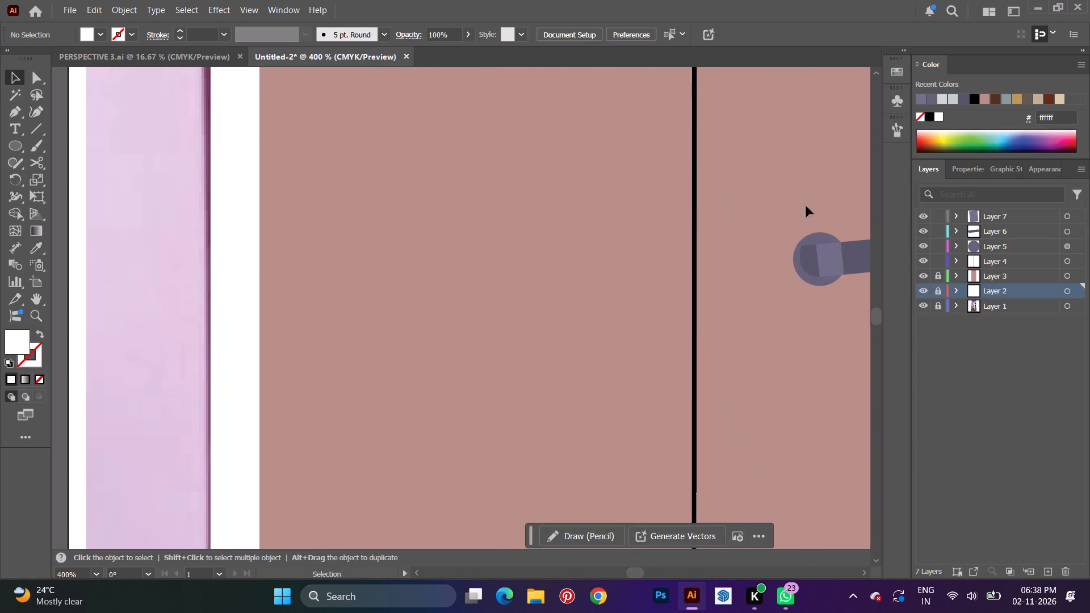
key(space)
key(space)
drag(807, 207, 517, 190)
drag(500, 187, 734, 304)
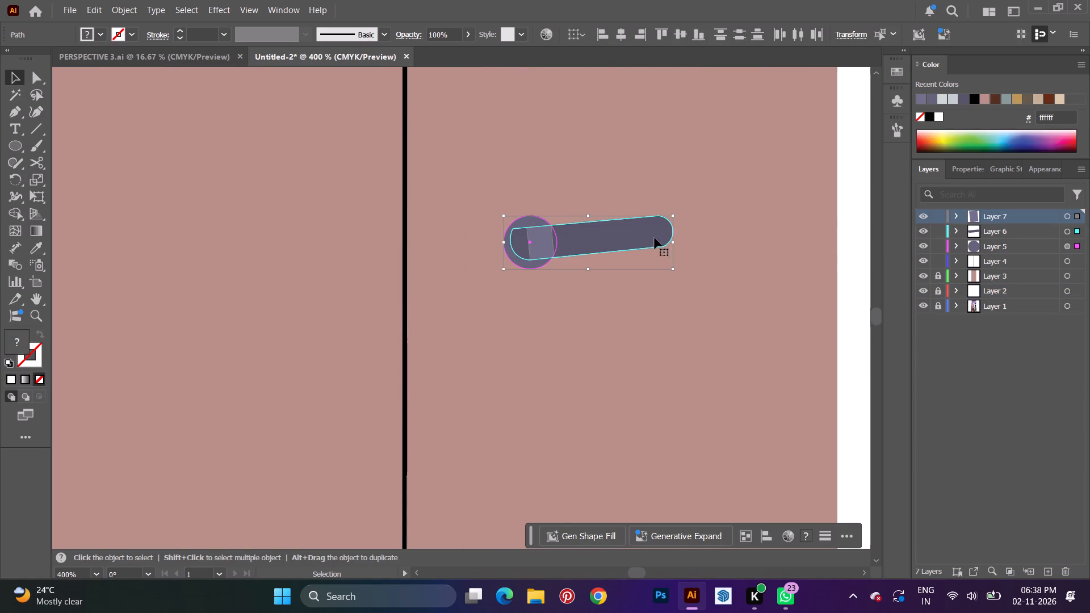
drag(677, 211, 683, 220)
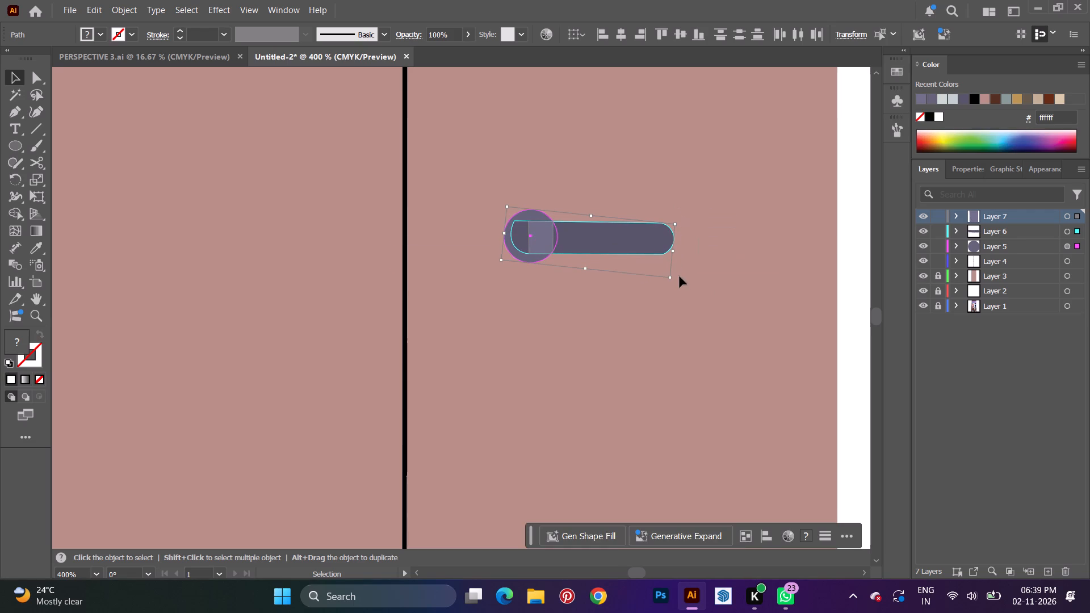
key(v)
click(674, 301)
alt+scroll(627, 362, down, 4)
scroll(634, 348, down, 7)
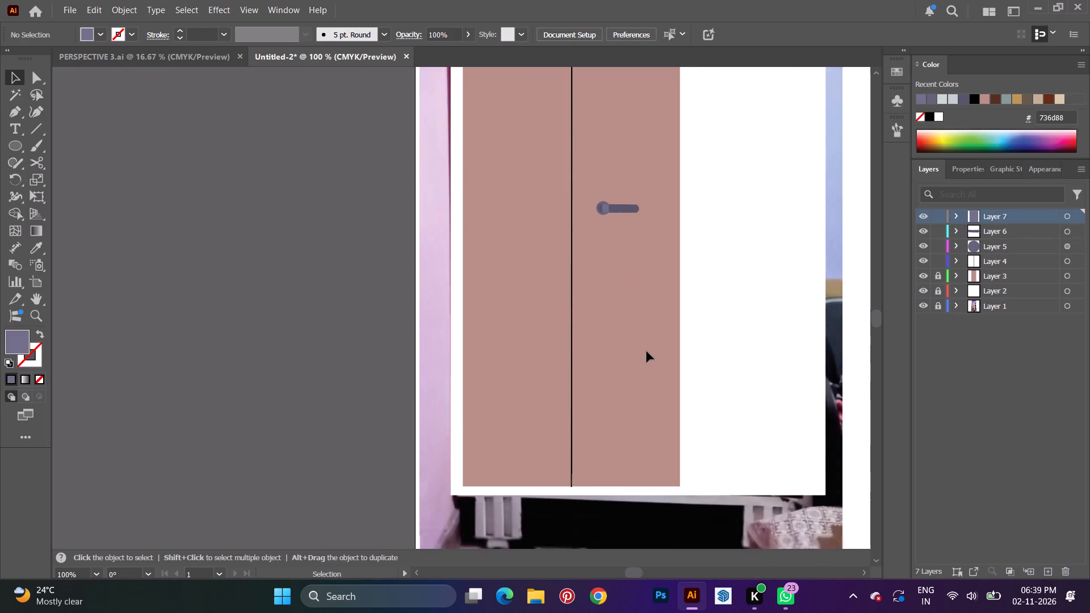
scroll(647, 351, down, 4)
scroll(724, 326, down, 3)
scroll(725, 324, up, 7)
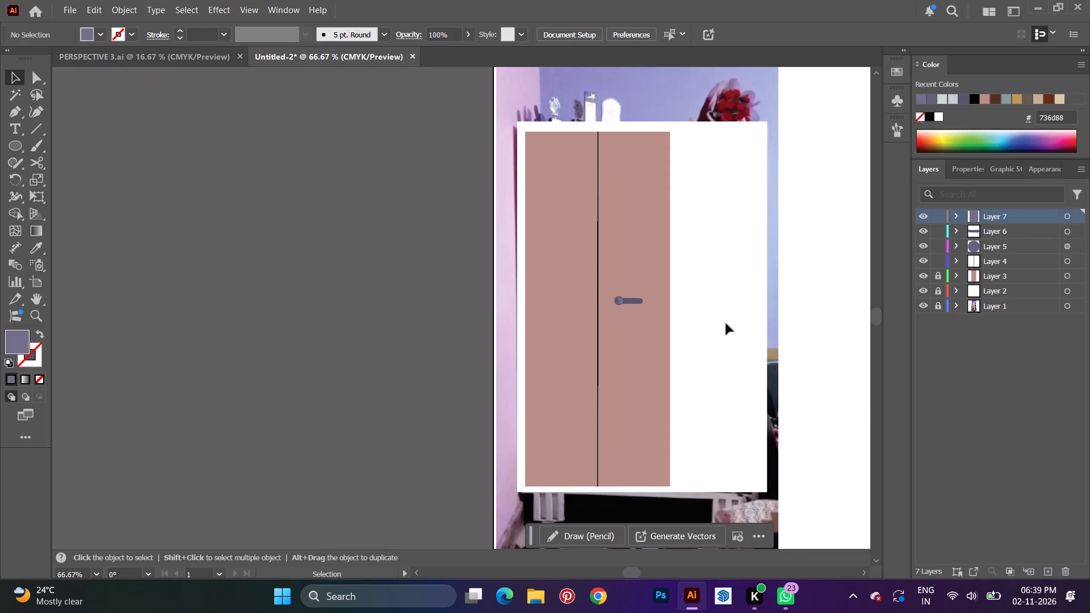
Unlock Layers 2 and 3.
click(723, 149)
click(941, 291)
click(940, 272)
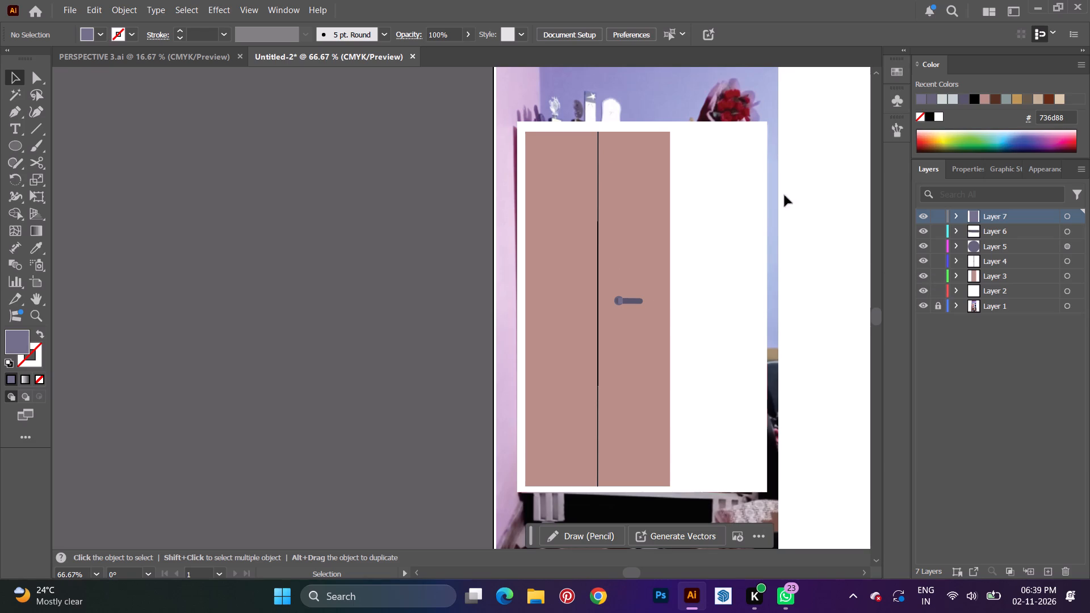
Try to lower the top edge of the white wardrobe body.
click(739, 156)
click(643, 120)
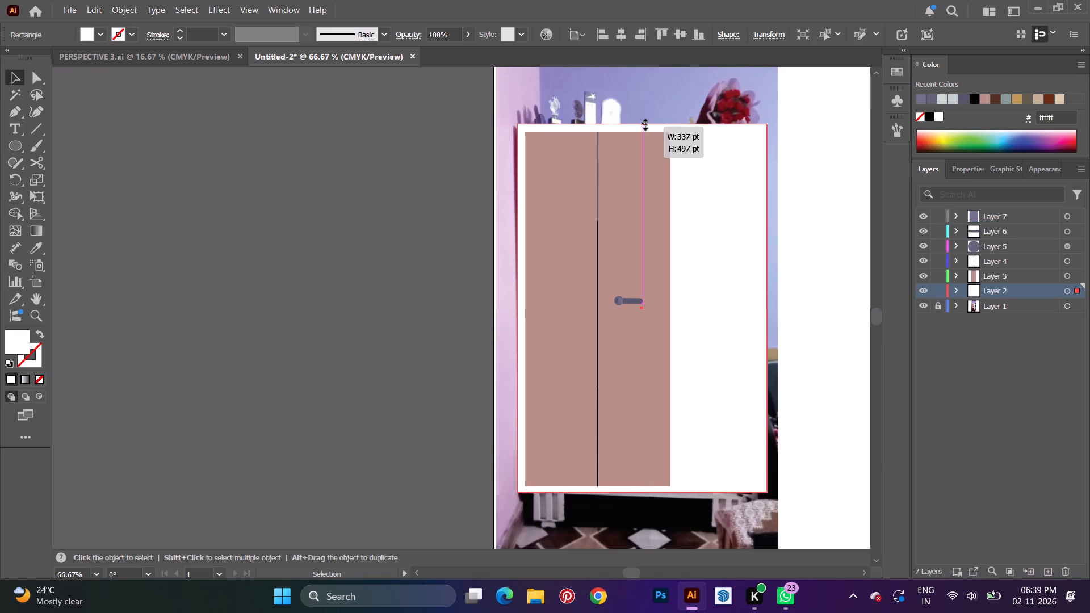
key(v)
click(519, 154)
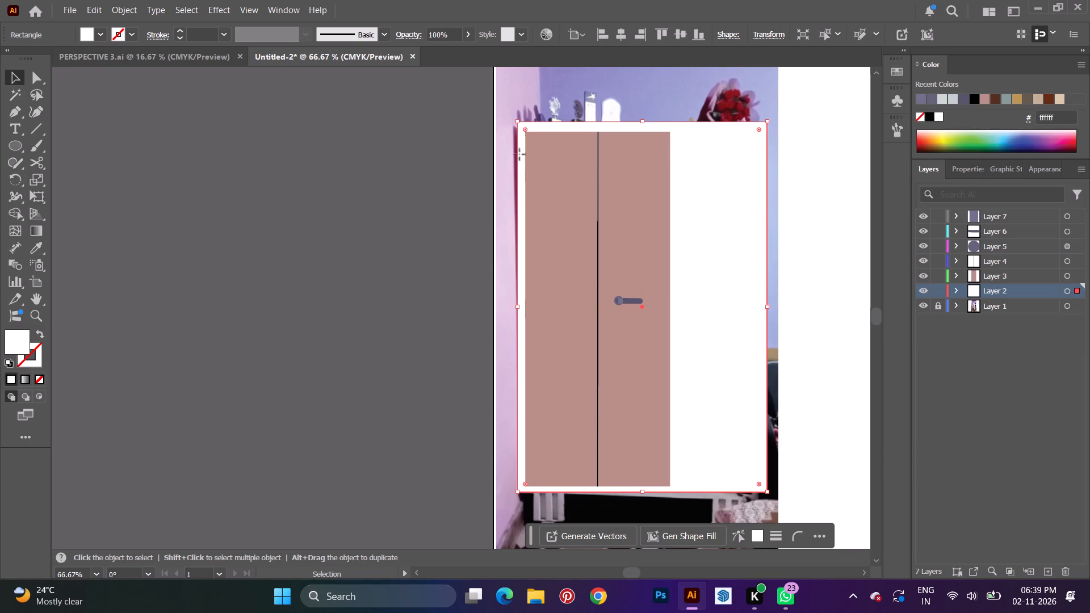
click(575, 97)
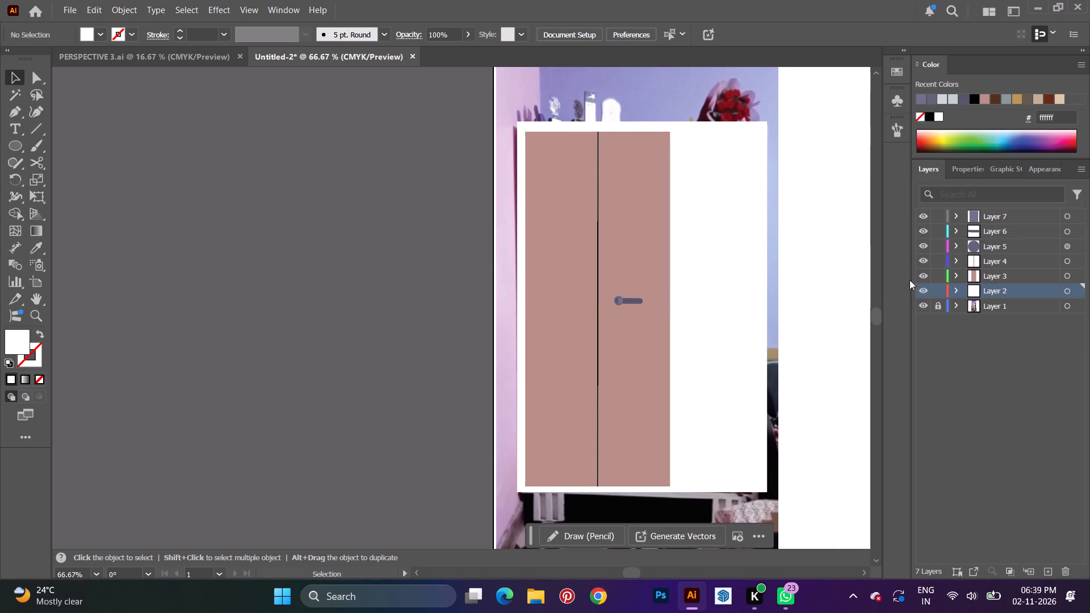
Hide Layers 2 to 7 to reveal the wardrobe photo, and add a new layer directly above Layer 2.
drag(921, 289, 917, 215)
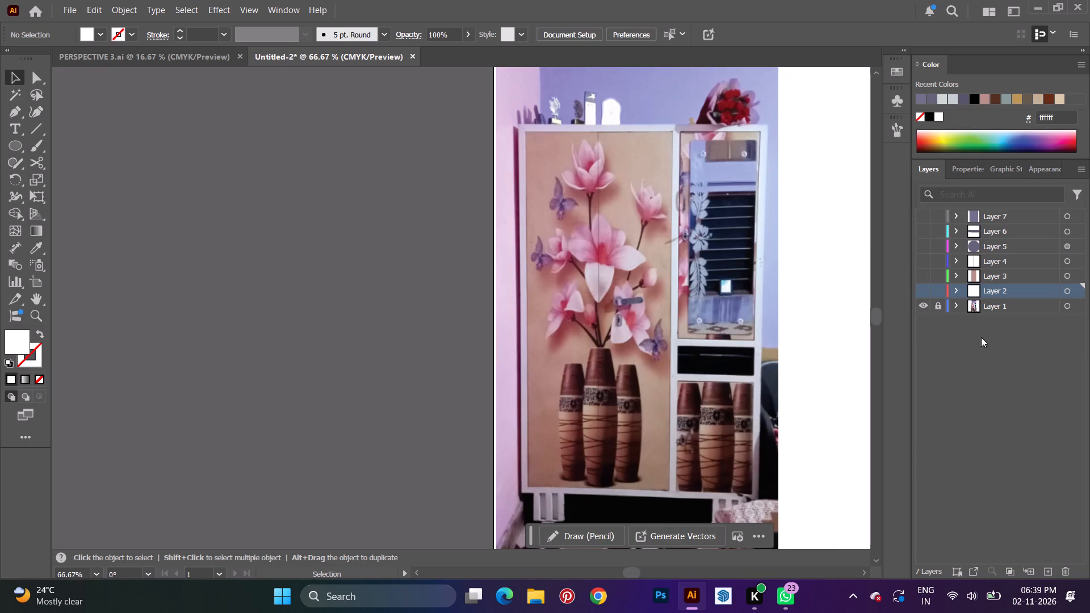
click(1056, 575)
click(1071, 295)
click(1024, 288)
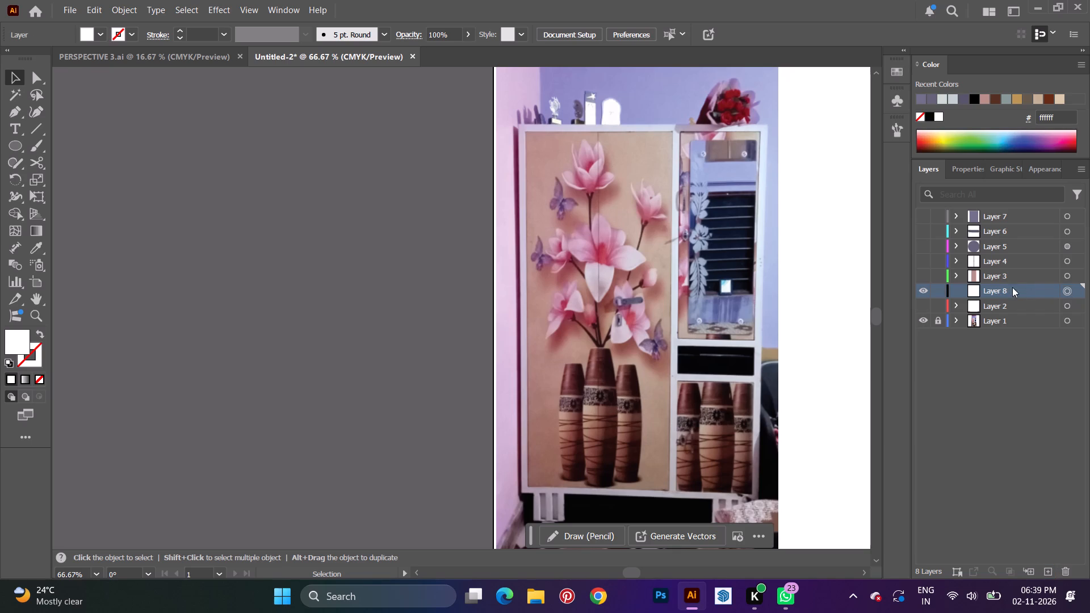
Draw a rectangle over the wardrobe's narrow mirror door, from its top edge down to just above the black open shelf.
key(space)
key(space)
drag(611, 228, 544, 246)
alt+scroll(580, 251, up, 2)
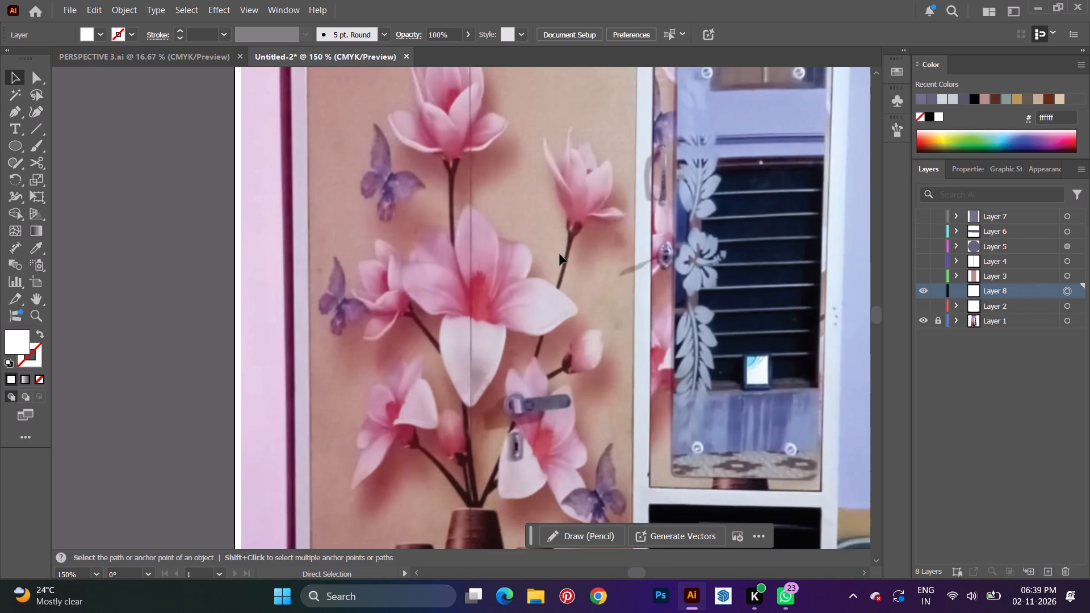
key(space)
key(space)
key(space)
key(space)
key(space)
key(space)
key(space)
key(space)
key(space)
key(space)
key(space)
key(space)
key(space)
drag(686, 217, 408, 380)
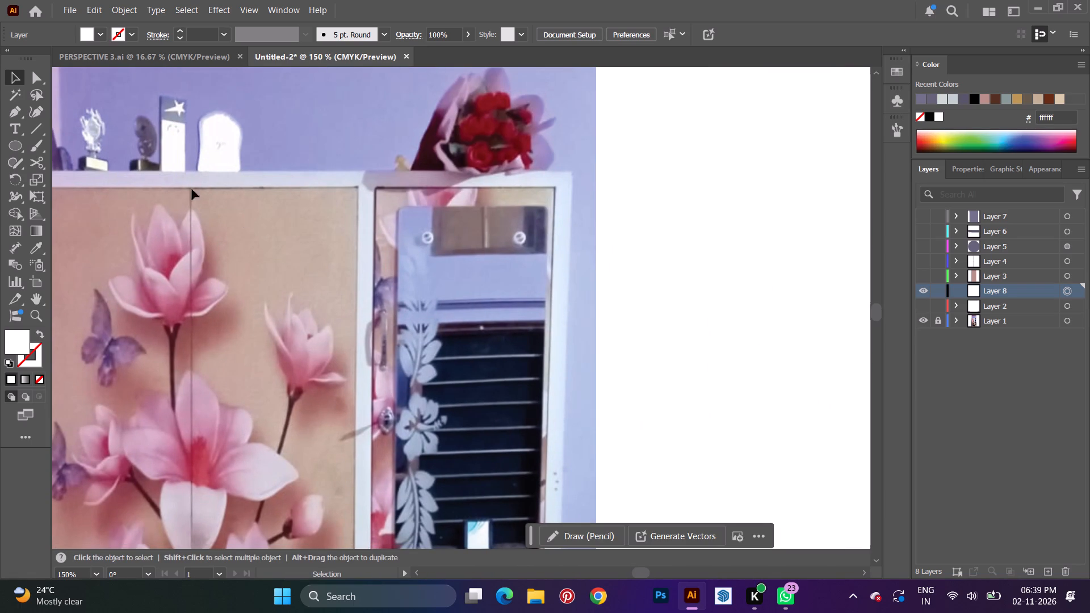
right_click(8, 146)
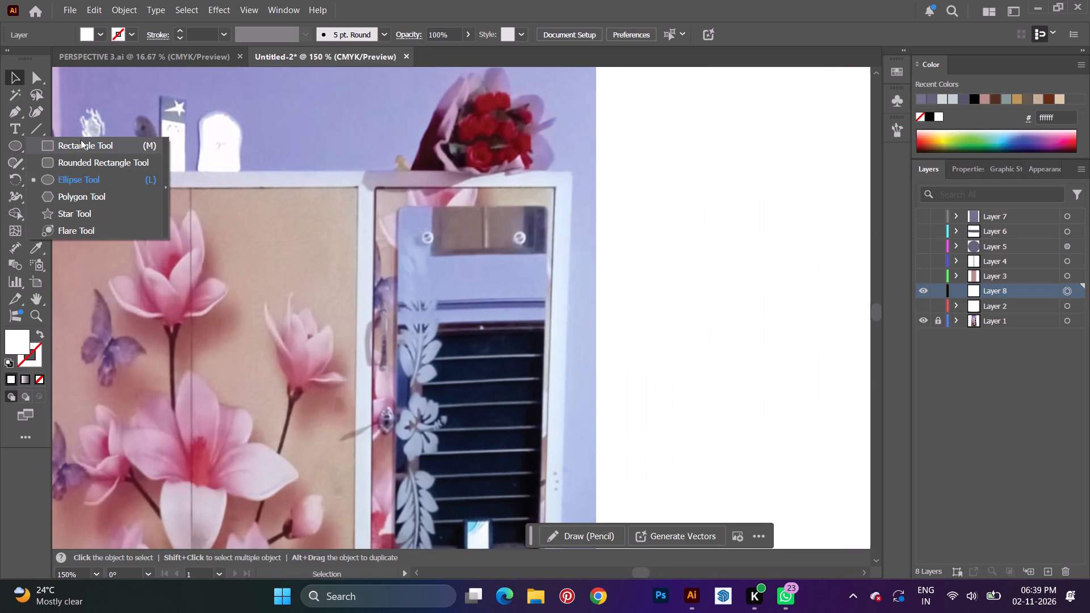
click(81, 140)
drag(375, 188, 563, 505)
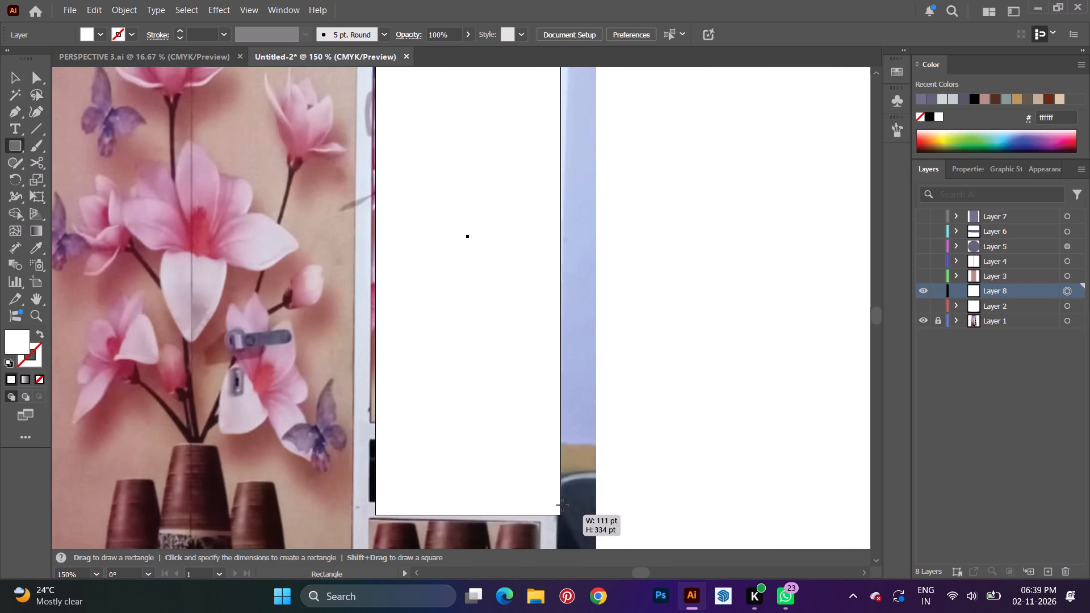
drag(563, 505, 543, 426)
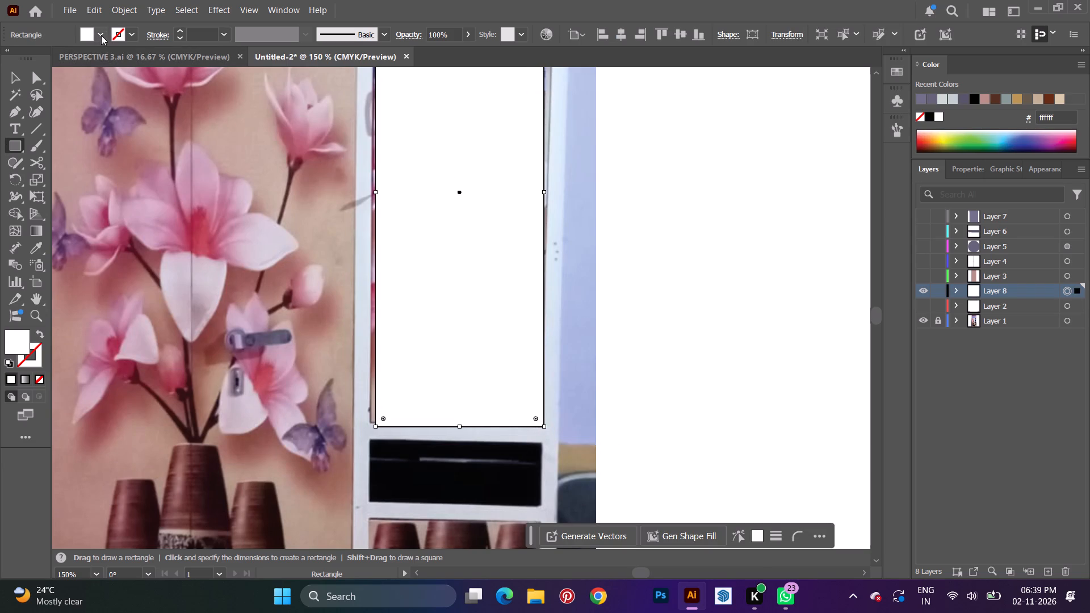
Fill the mirror door rectangle with the pinkish beige c5a99f sampled from the floral door's background.
key(i)
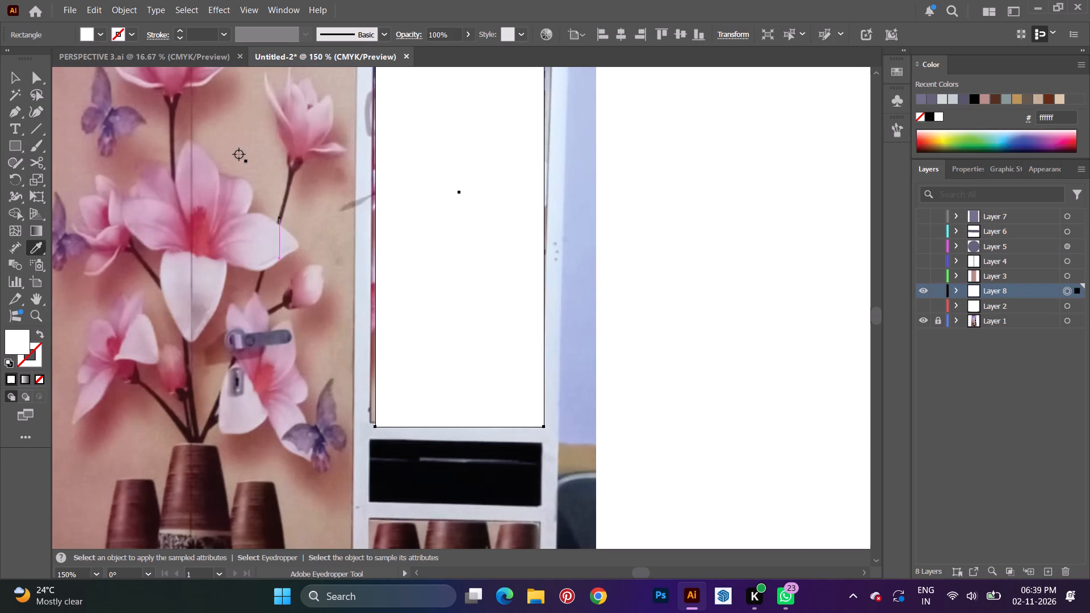
click(239, 154)
scroll(513, 279, up, 2)
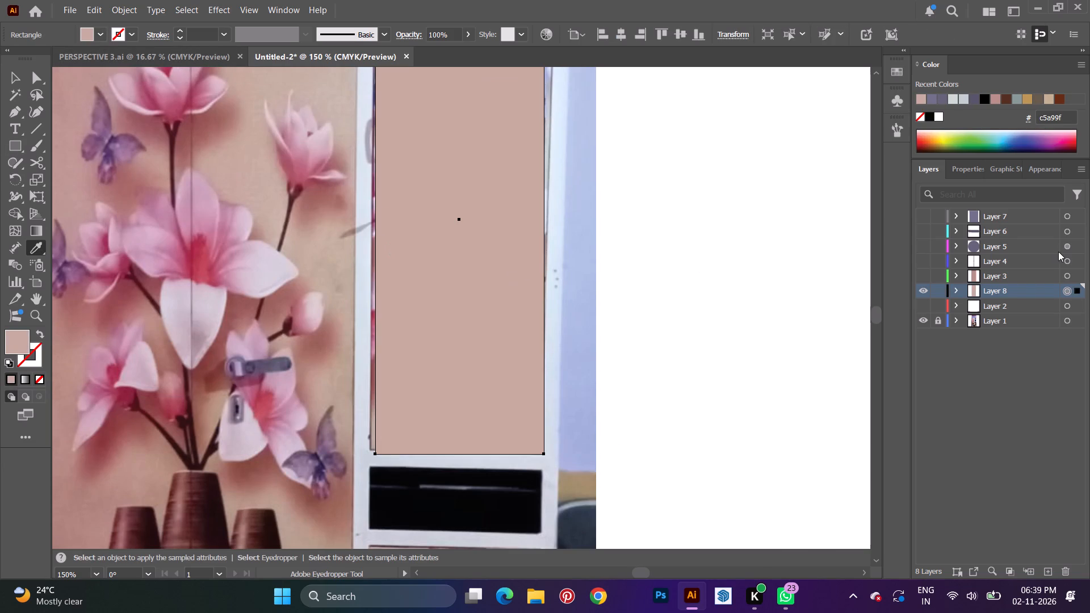
Hide Layer 8 to reveal the mirror in the photo, and add a new layer directly above it.
click(923, 289)
scroll(392, 282, up, 5)
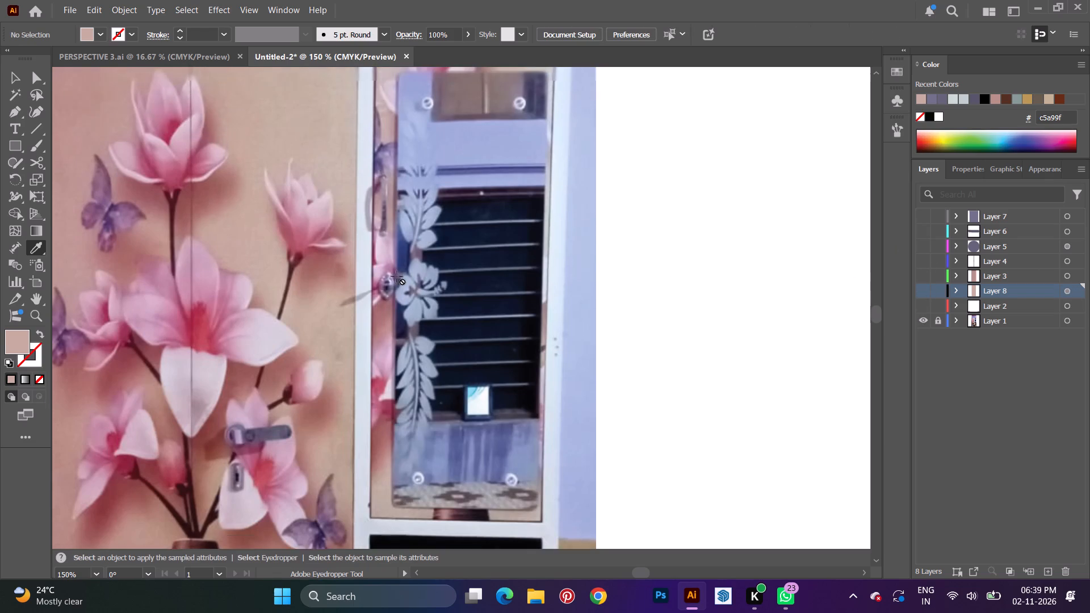
scroll(397, 276, up, 6)
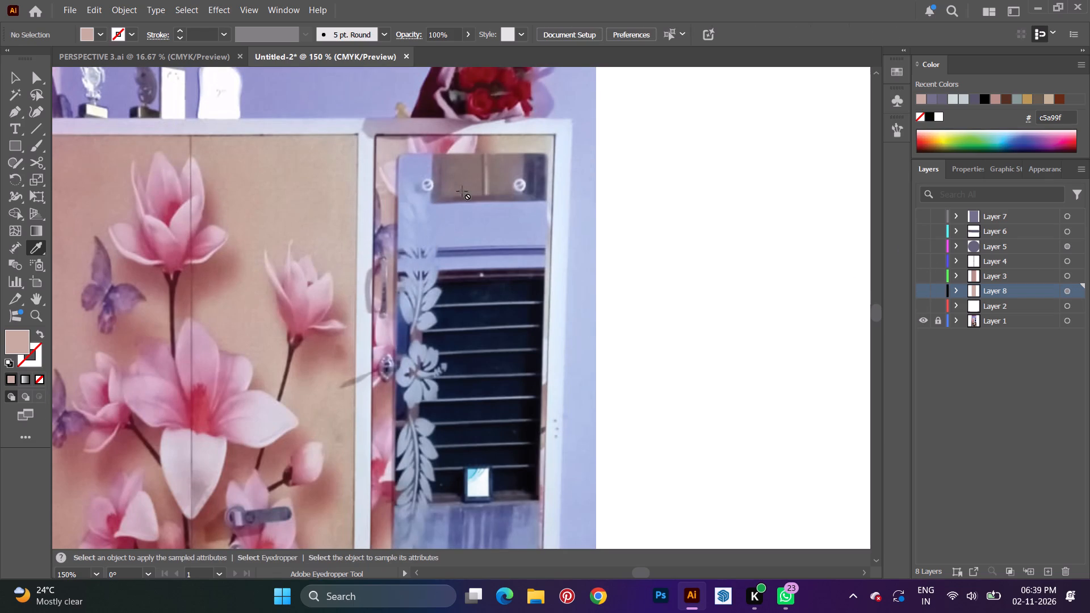
click(1049, 576)
click(1069, 294)
click(1005, 286)
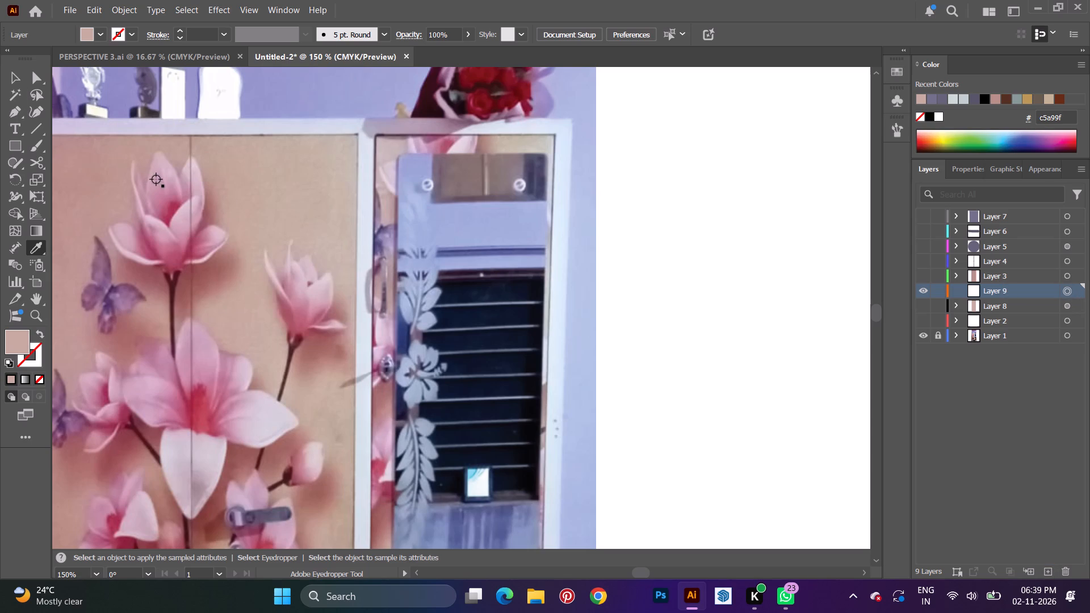
Draw a rectangle over the photographed mirror, about 87 pt wide, filled with the lilac blue 9dabd7 sampled from the mirror.
key(i)
click(470, 219)
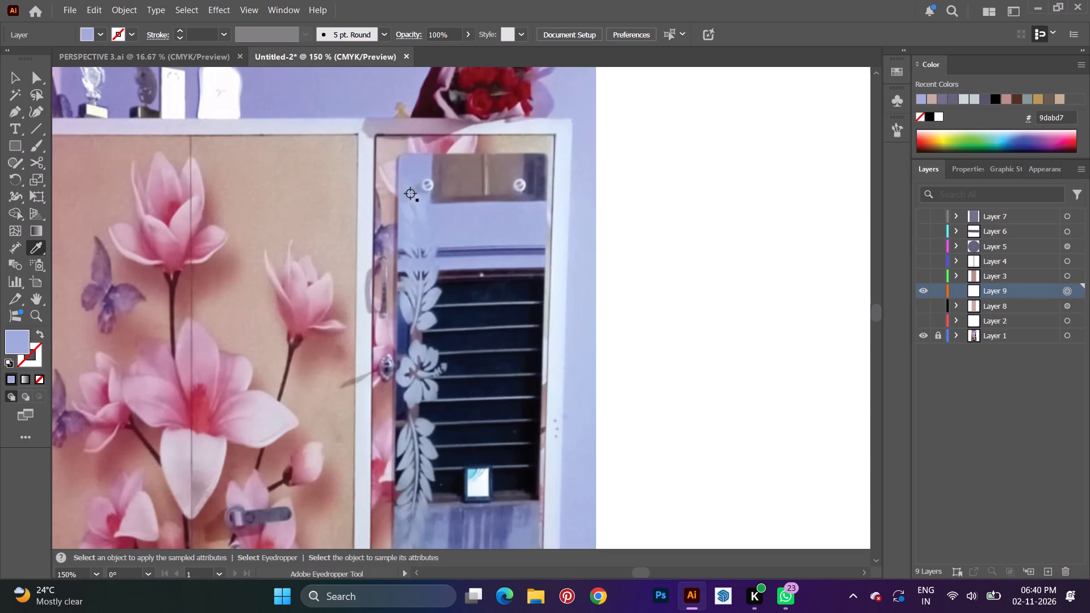
click(16, 142)
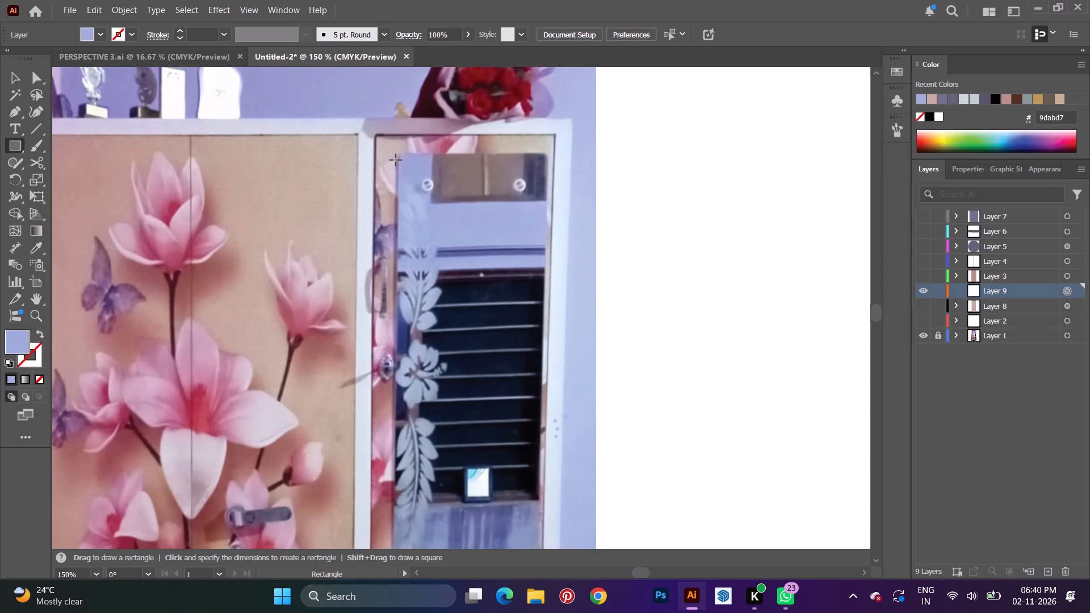
drag(399, 154, 544, 541)
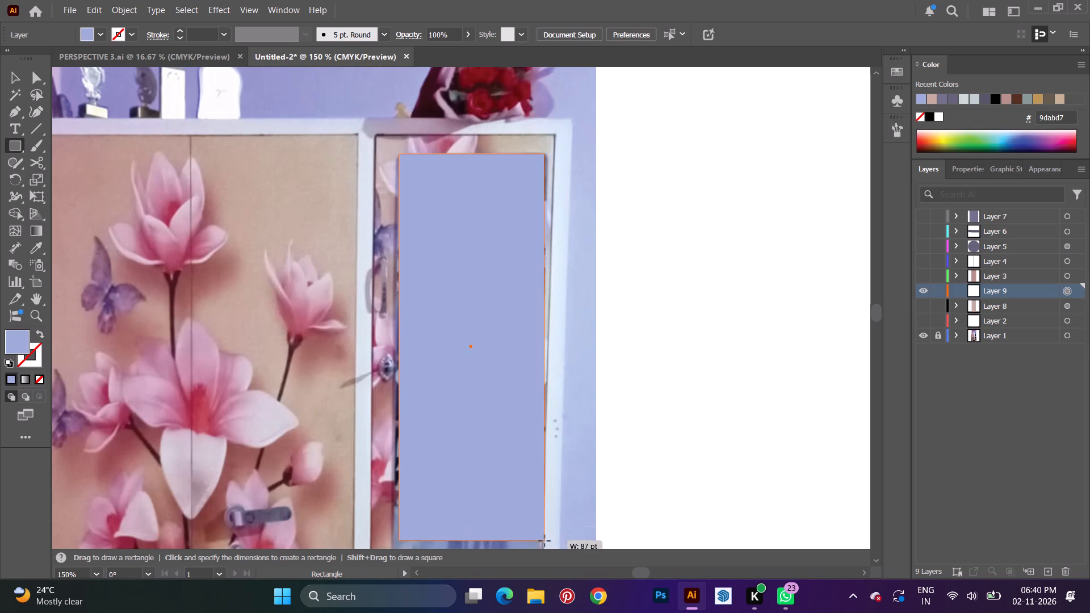
drag(544, 541, 542, 454)
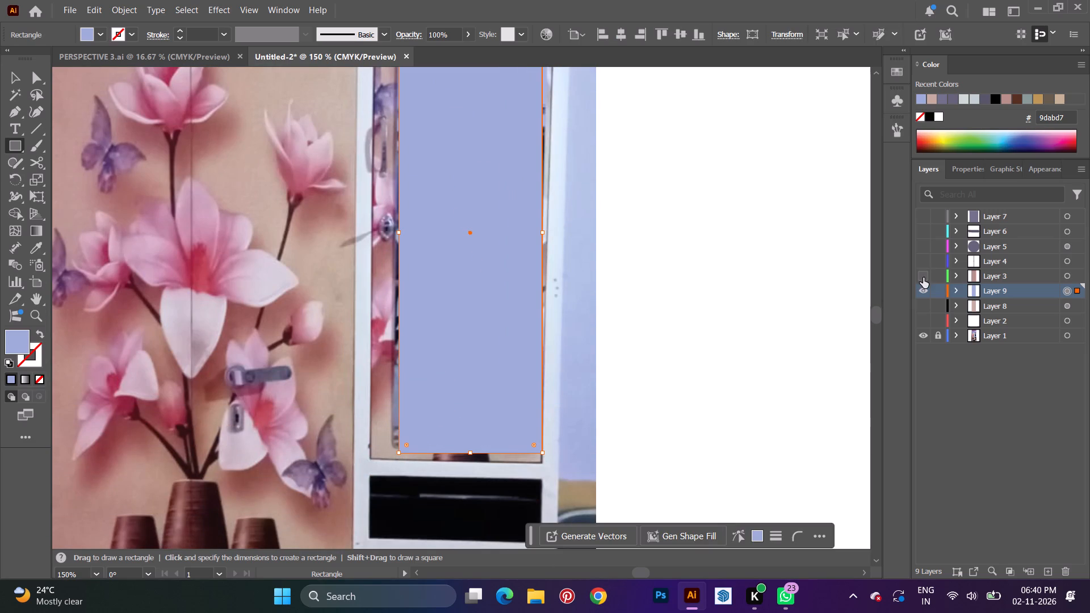
Show Layers 3, 8 and 2 again so the mirror can be judged against the drawn door and body.
click(923, 278)
click(924, 310)
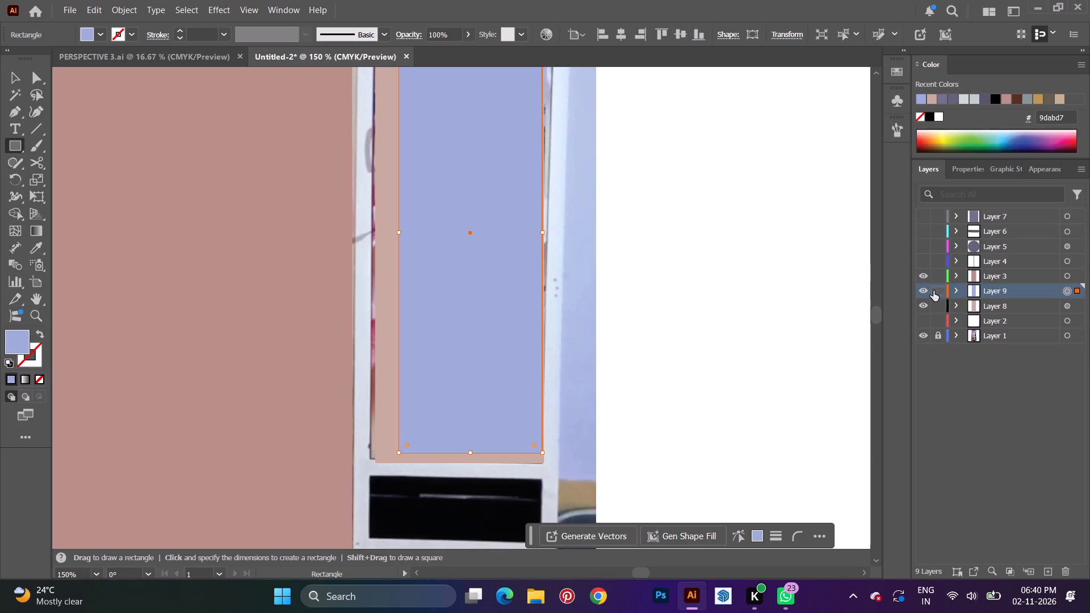
click(919, 324)
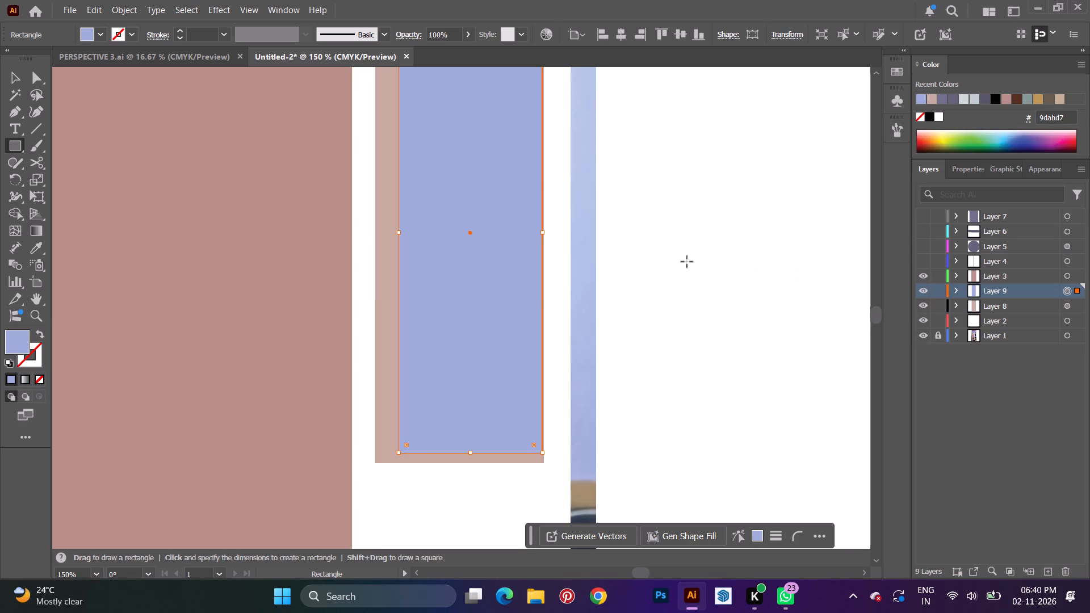
alt+drag(668, 259, 475, 307)
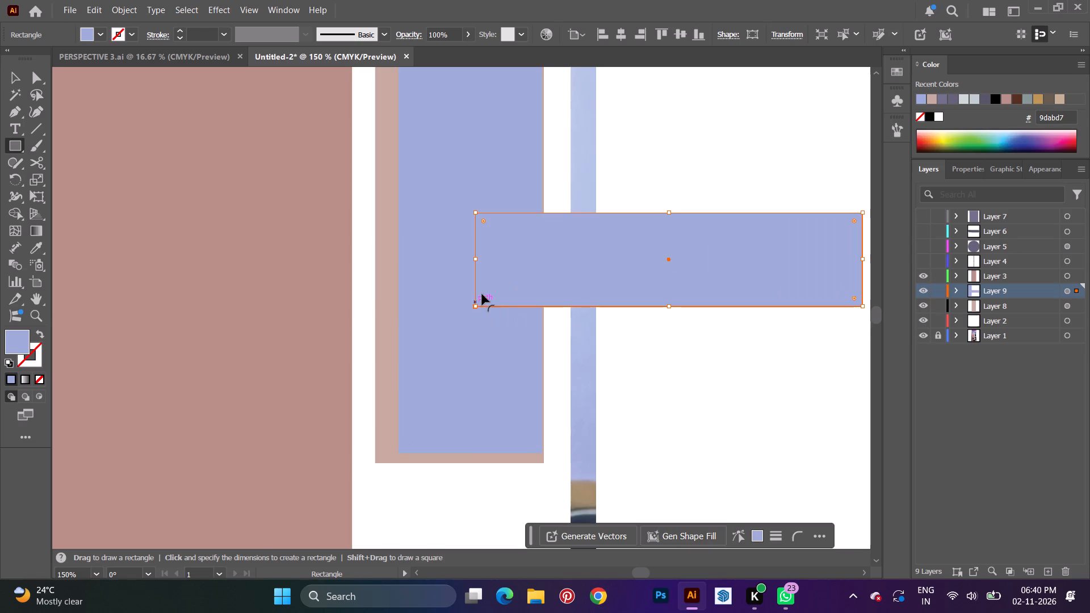
key(ctrl+z)
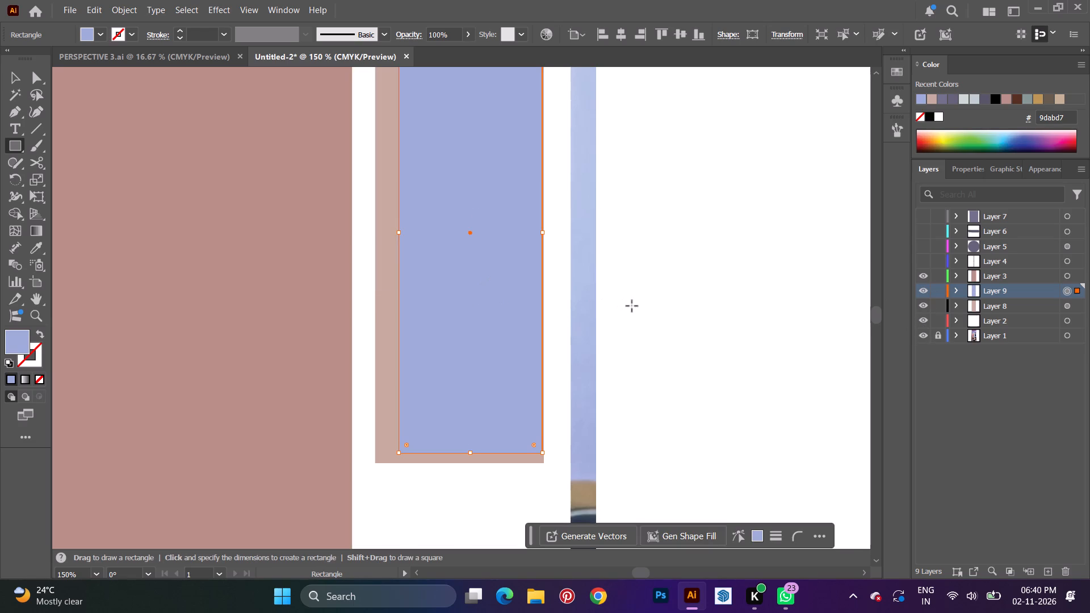
Move the lilac mirror rectangle so it sits centred within the beige mirror door with an even border.
key(space)
key(space)
key(space)
key(space)
key(space)
key(space)
key(space)
key(space)
key(space)
key(space)
key(space)
drag(632, 306, 525, 346)
scroll(527, 339, down, 3)
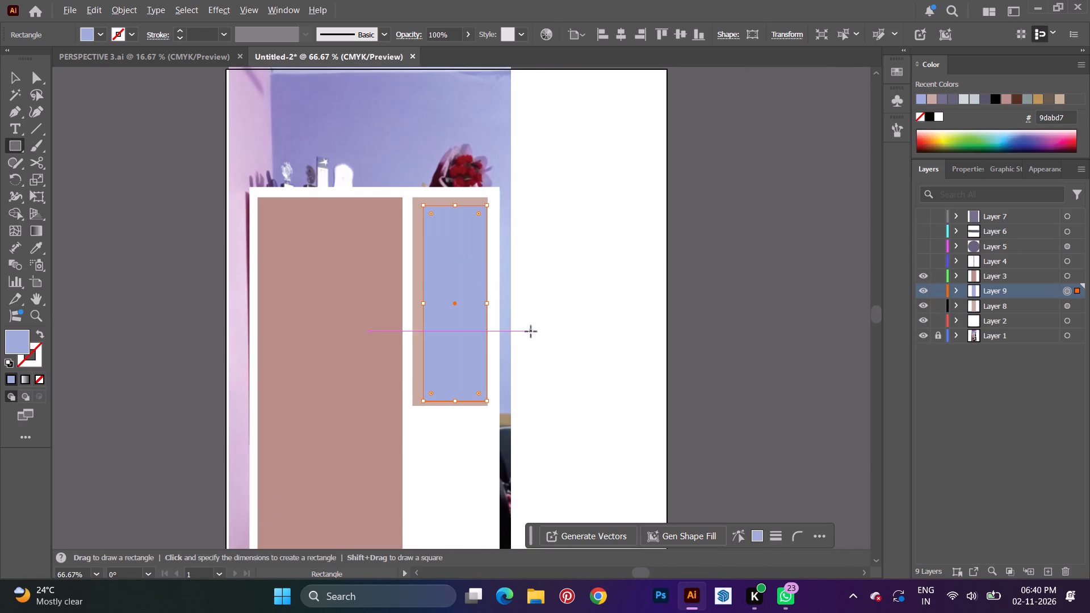
drag(455, 303, 450, 297)
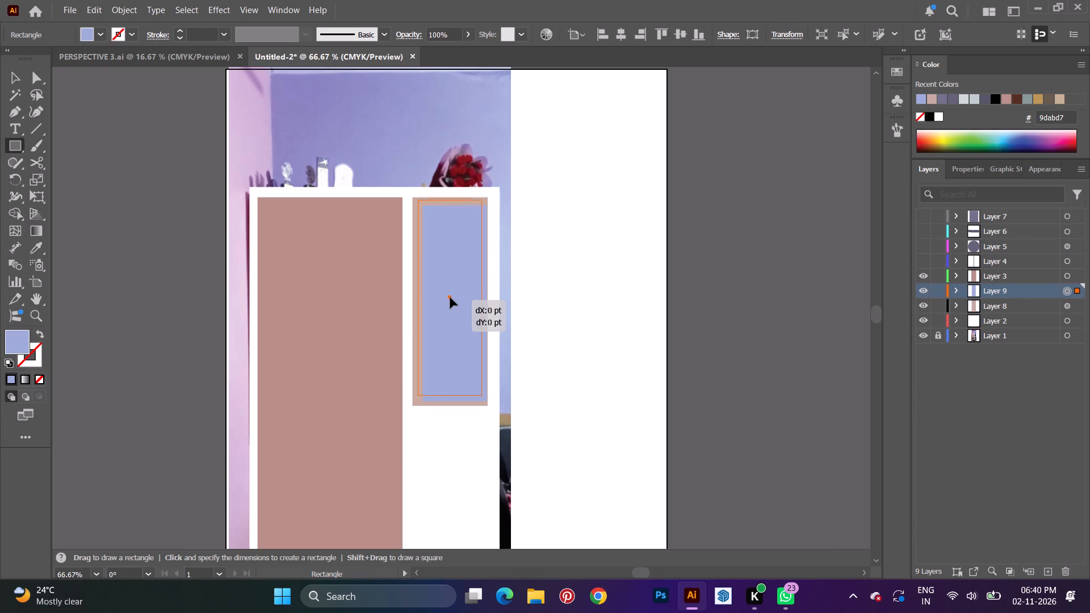
drag(450, 297, 449, 301)
key(v)
click(553, 284)
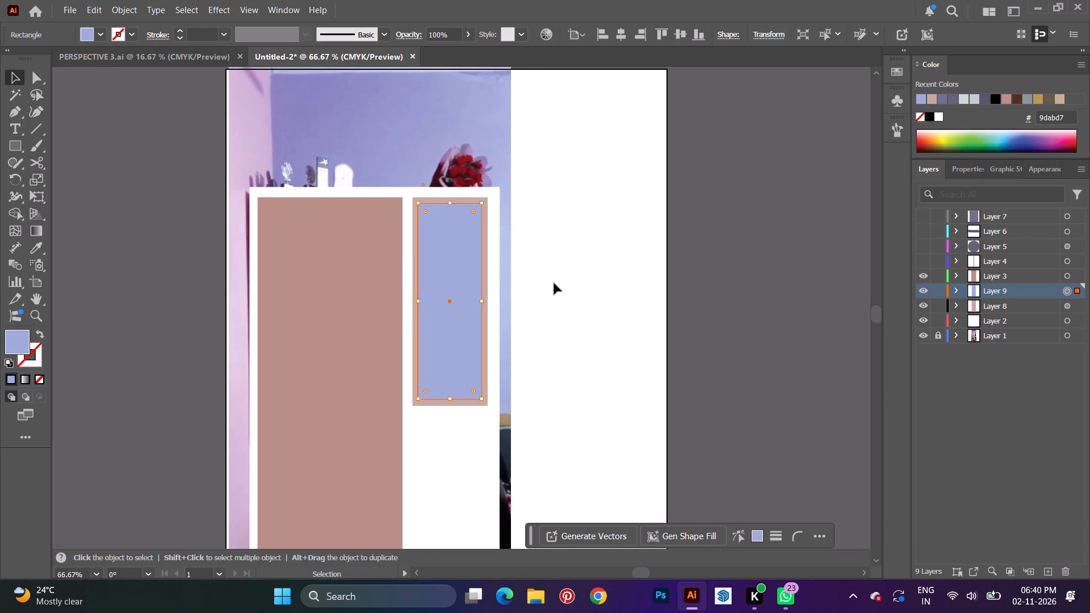
click(443, 309)
click(568, 322)
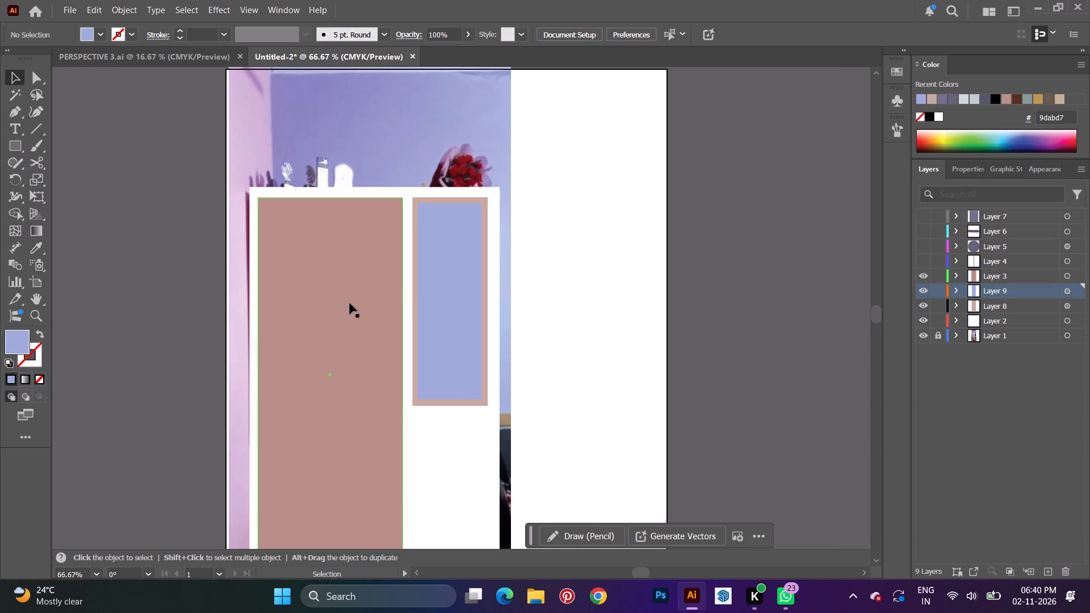
Show Layers 7, 6, 5 and 4 again.
drag(923, 214, 924, 220)
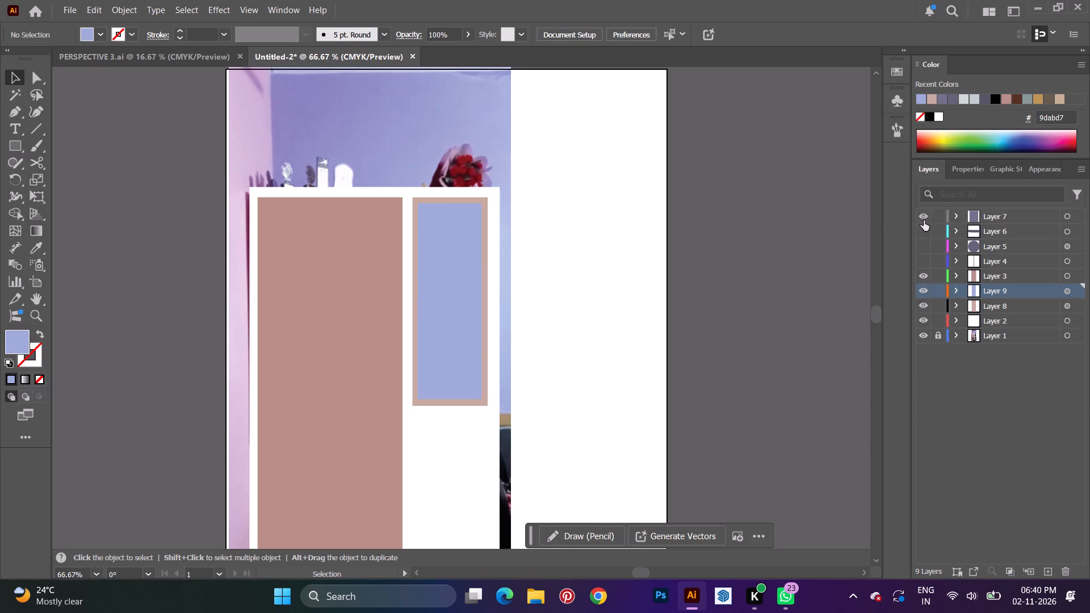
drag(924, 220, 924, 268)
Examine the assembled wardrobe drawing, from its base up to the doors, handle and mirror.
scroll(735, 282, down, 10)
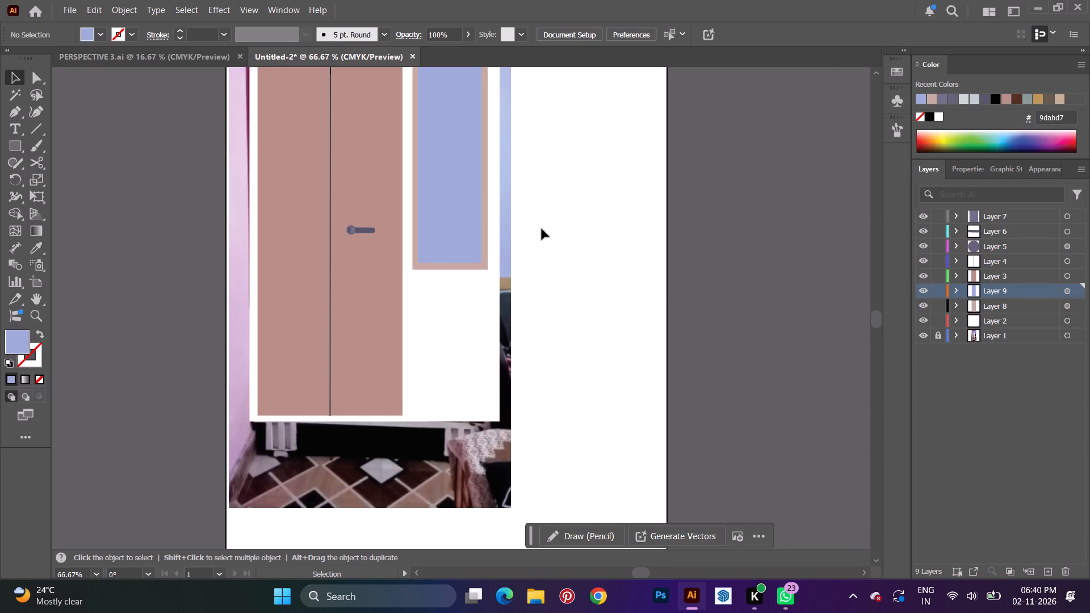
scroll(542, 229, up, 4)
alt+scroll(542, 229, up, 1)
key(space)
key(space)
key(space)
key(space)
key(space)
key(space)
key(space)
key(space)
key(space)
key(space)
key(space)
drag(465, 230, 519, 284)
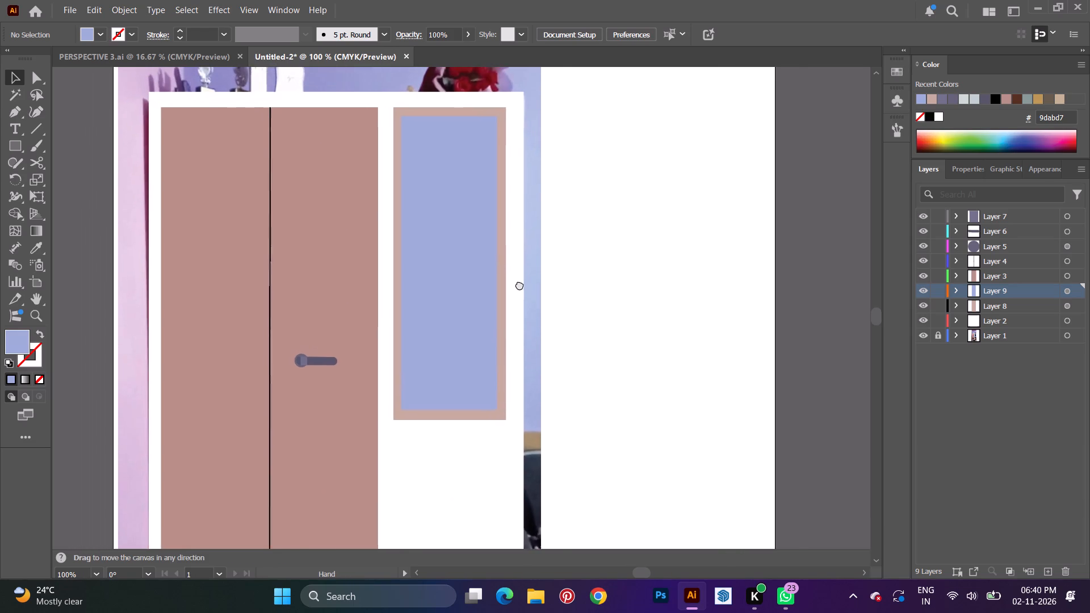
drag(519, 284, 539, 292)
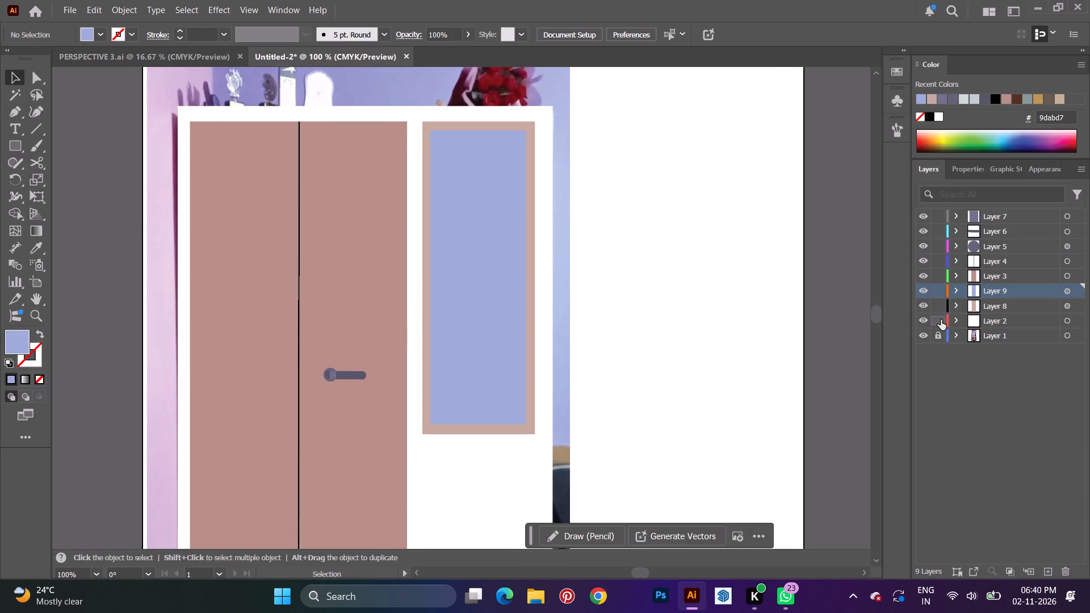
Move the photo's Layer 1 to the top of the layer stack, above Layer 7.
drag(998, 337, 996, 326)
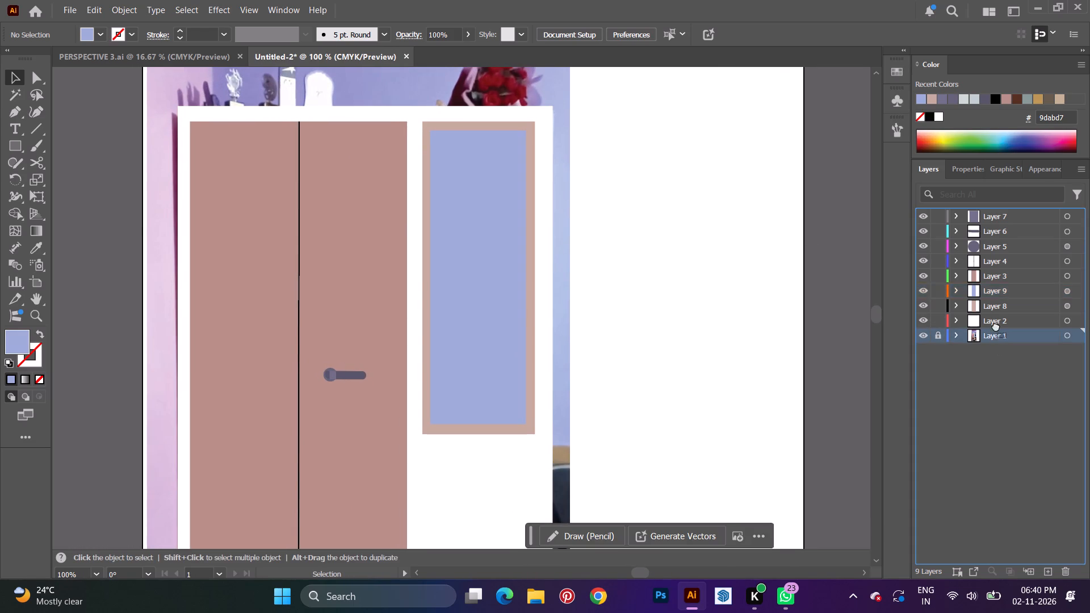
drag(996, 326, 982, 211)
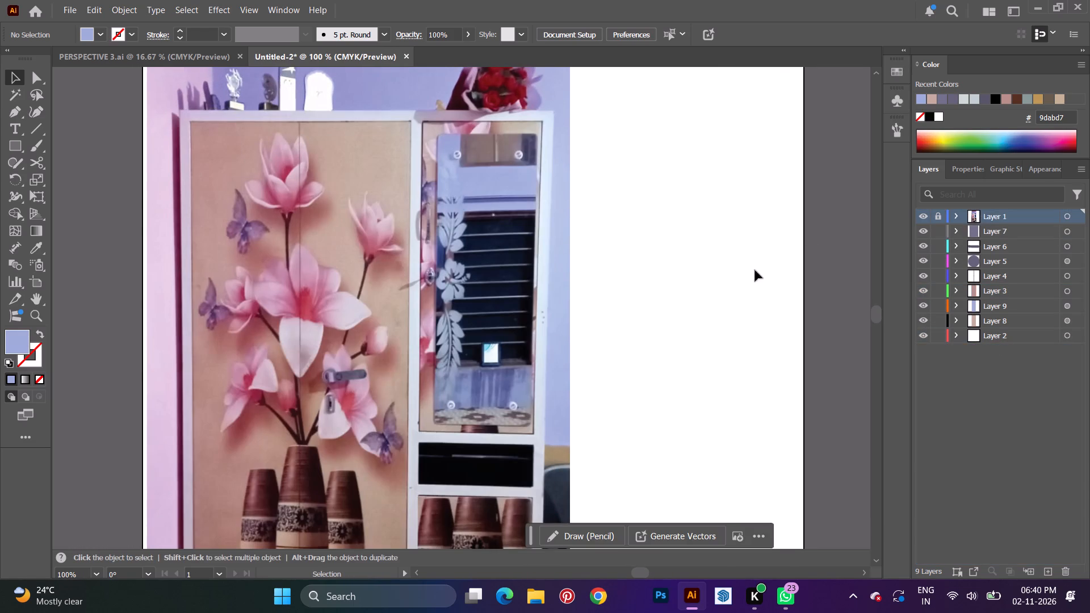
scroll(577, 271, down, 4)
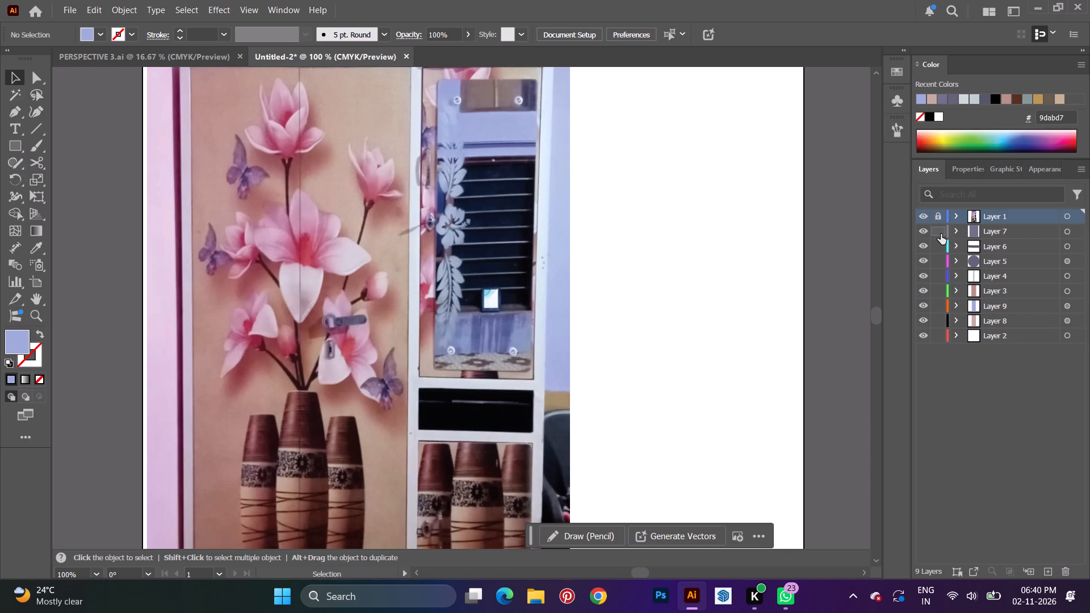
Lock all the drawn layers from Layer 7 down to Layer 2, and add a new layer above the photo.
drag(941, 234, 944, 366)
scroll(455, 264, up, 5)
click(1048, 573)
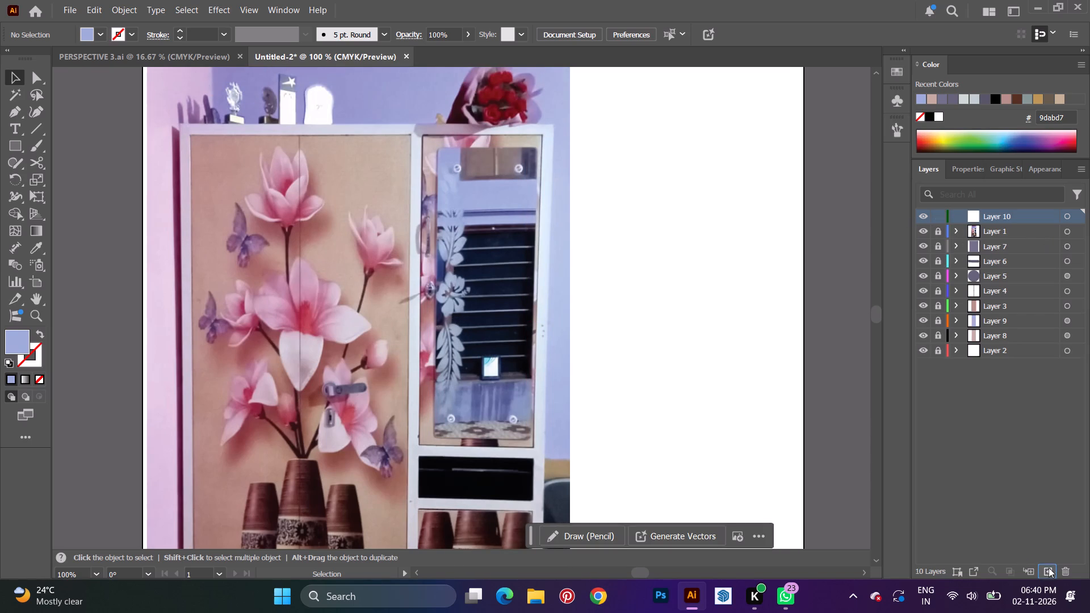
click(1033, 215)
click(1069, 218)
Draw a circle about 7 pt wide with the Ellipse tool over the mirror's upper-left screw.
alt+scroll(455, 173, up, 2)
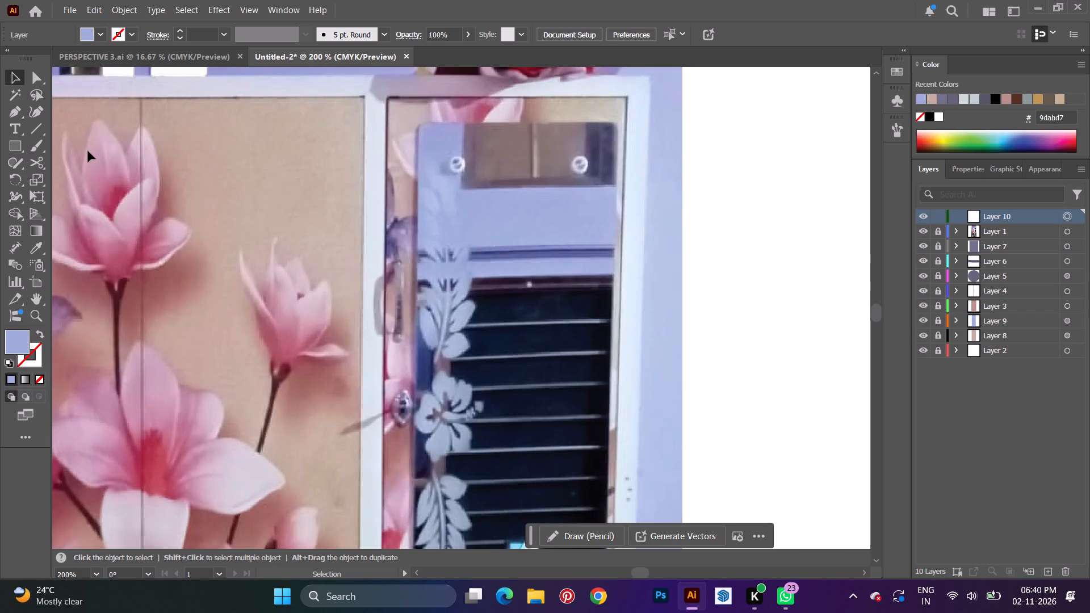
right_click(16, 137)
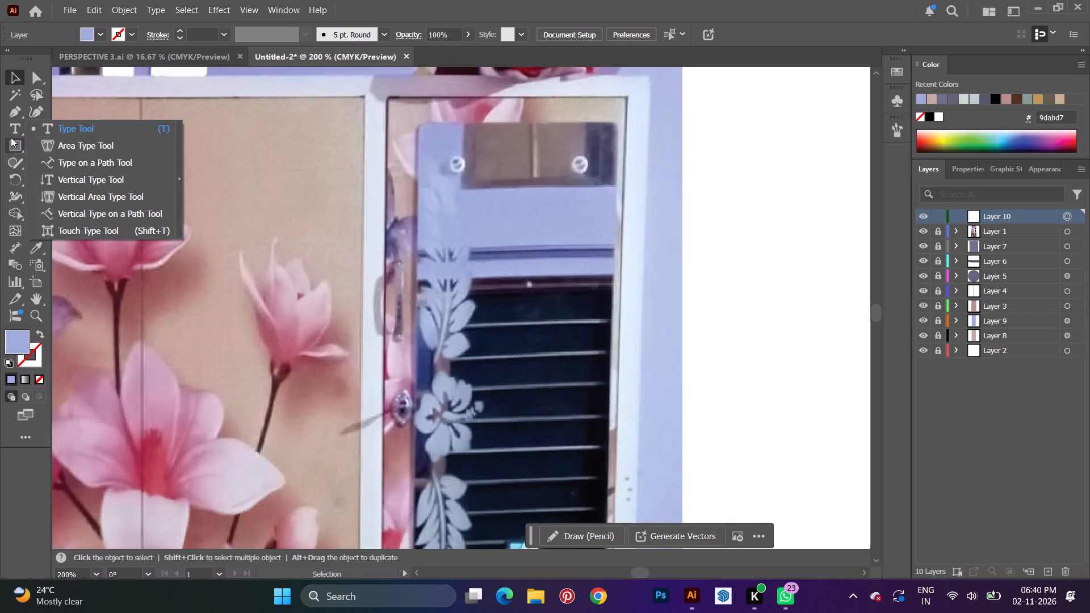
drag(13, 142, 17, 148)
right_click(18, 145)
click(67, 180)
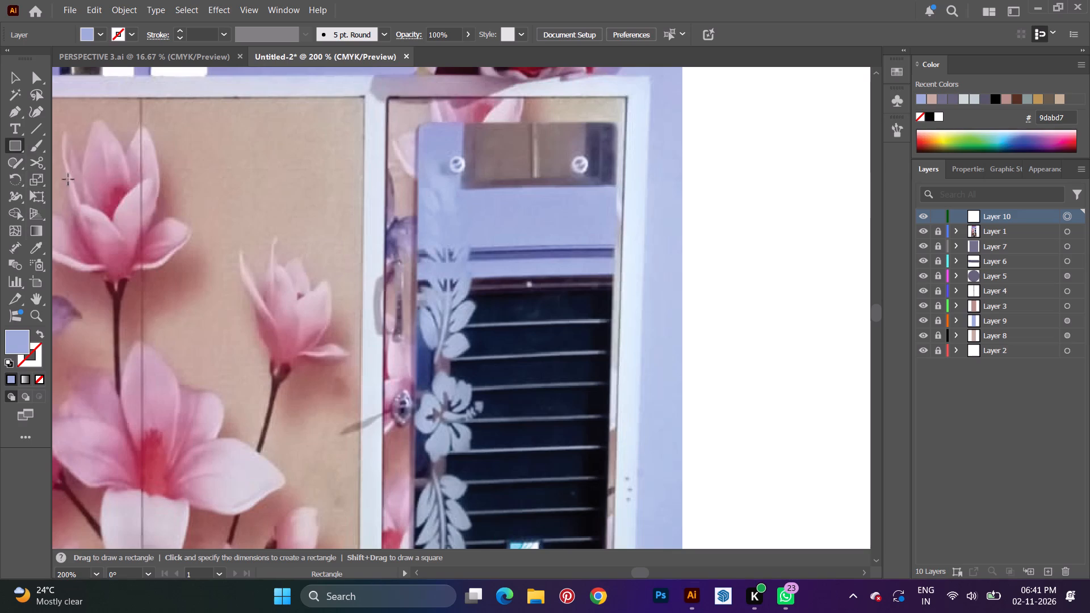
alt+scroll(536, 161, up, 1)
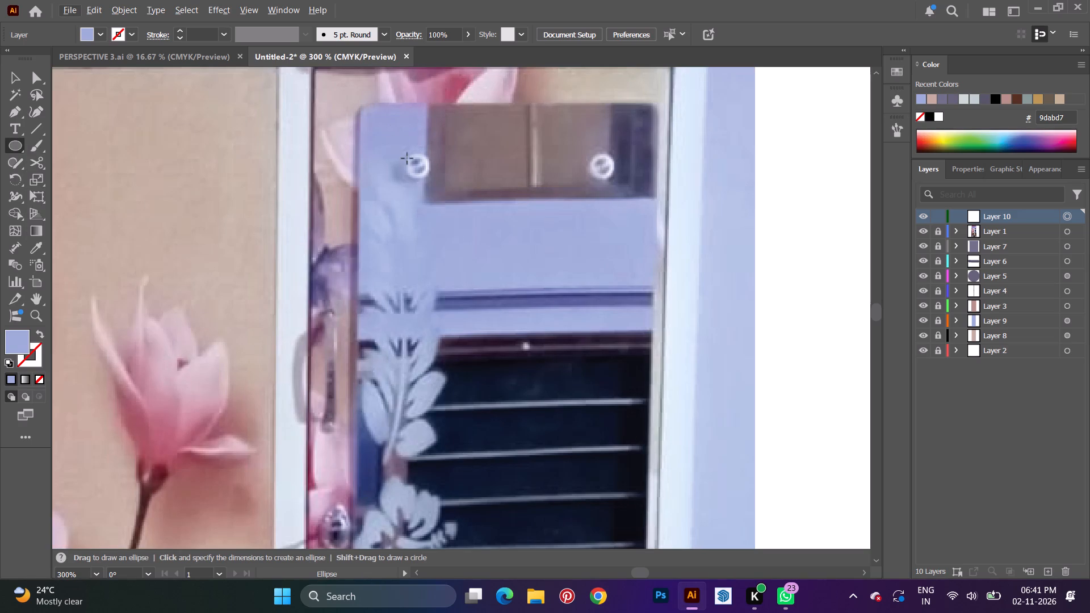
drag(409, 155, 433, 180)
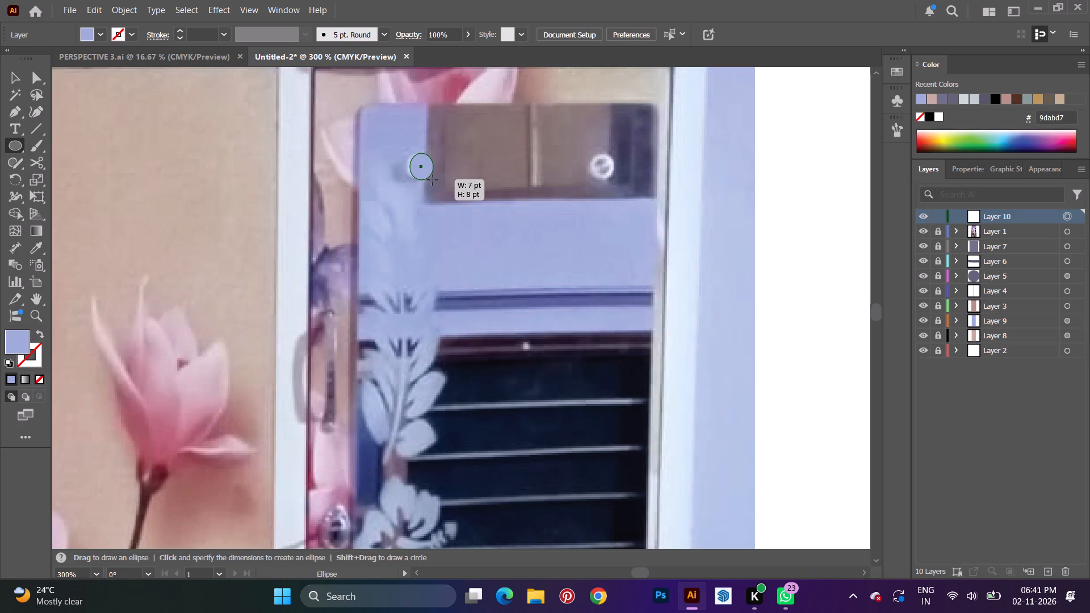
drag(433, 180, 426, 178)
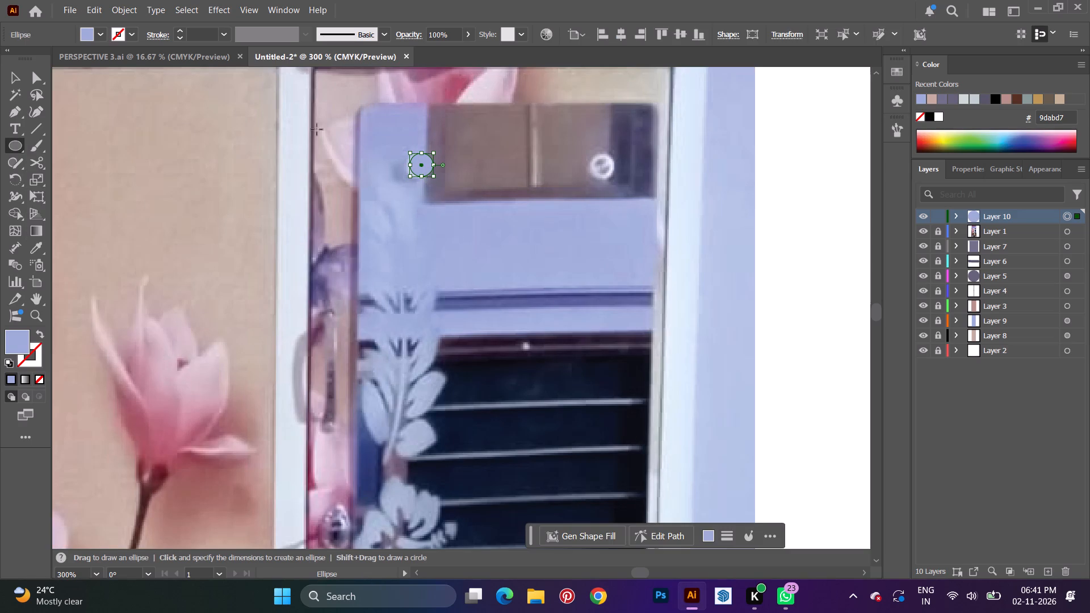
Fill the circle with the pale grey c1ced0 from the recent colours and align it over the upper-left screw.
click(102, 32)
click(62, 100)
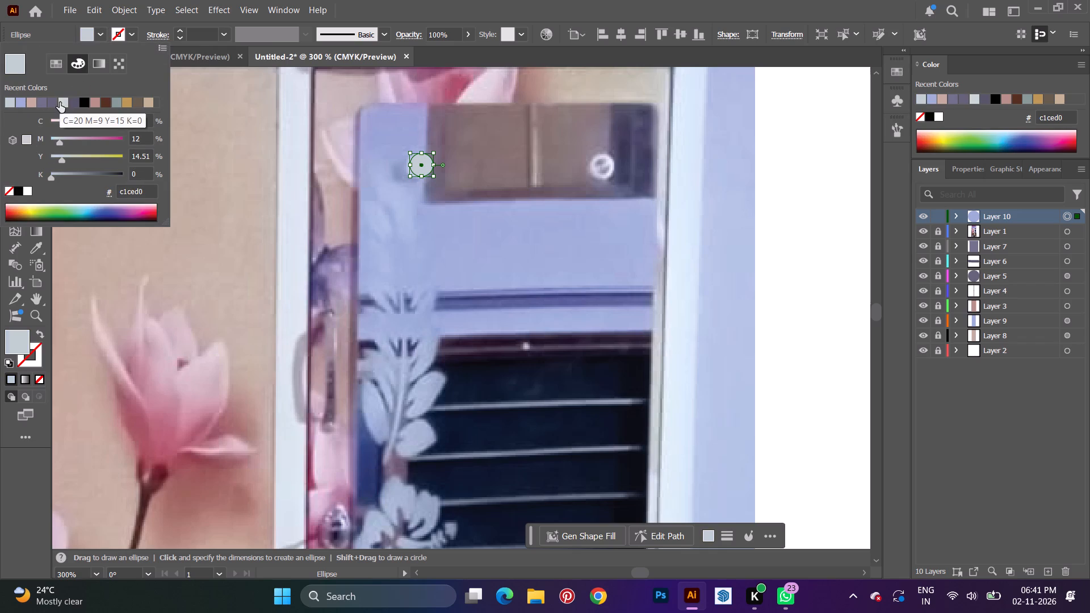
click(192, 107)
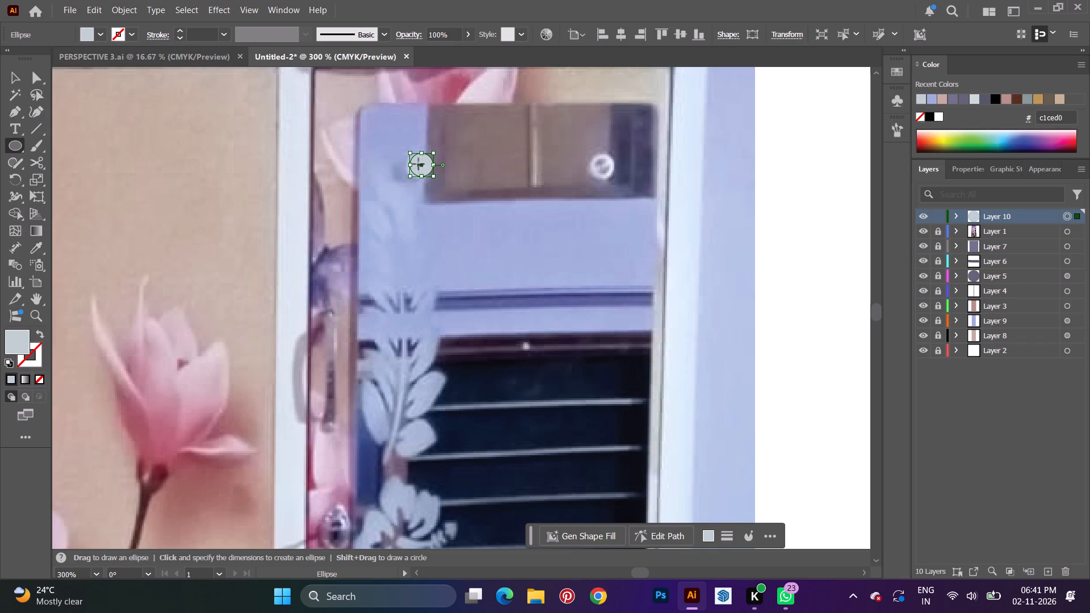
click(421, 165)
Duplicate the pale grey circle from the upper-left screw and align the copy over the mirror's upper-right screw.
key(ctrl+c)
key(ctrl+v)
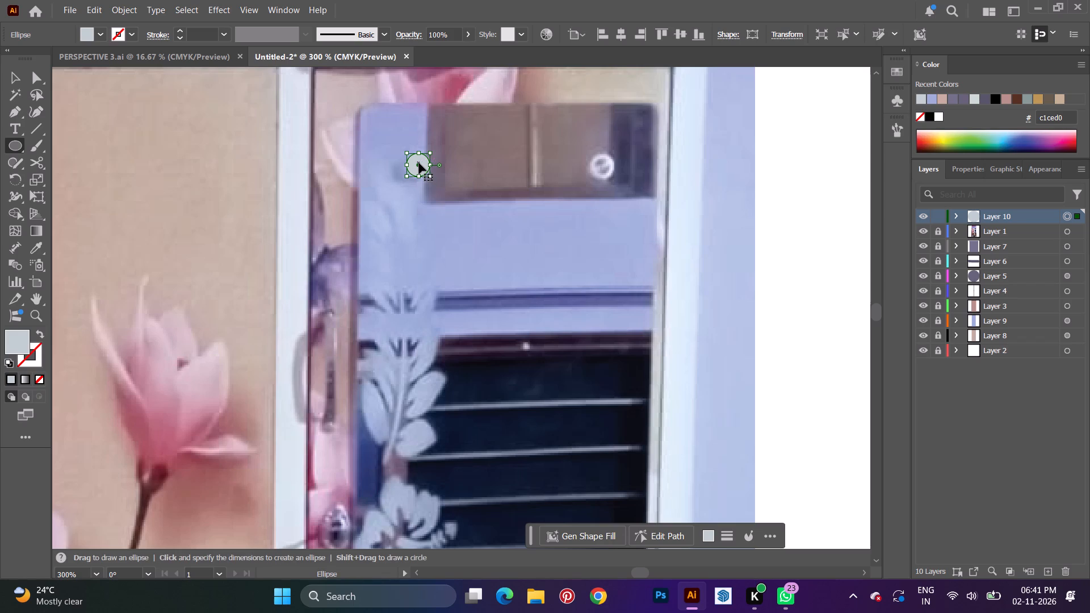
click(420, 166)
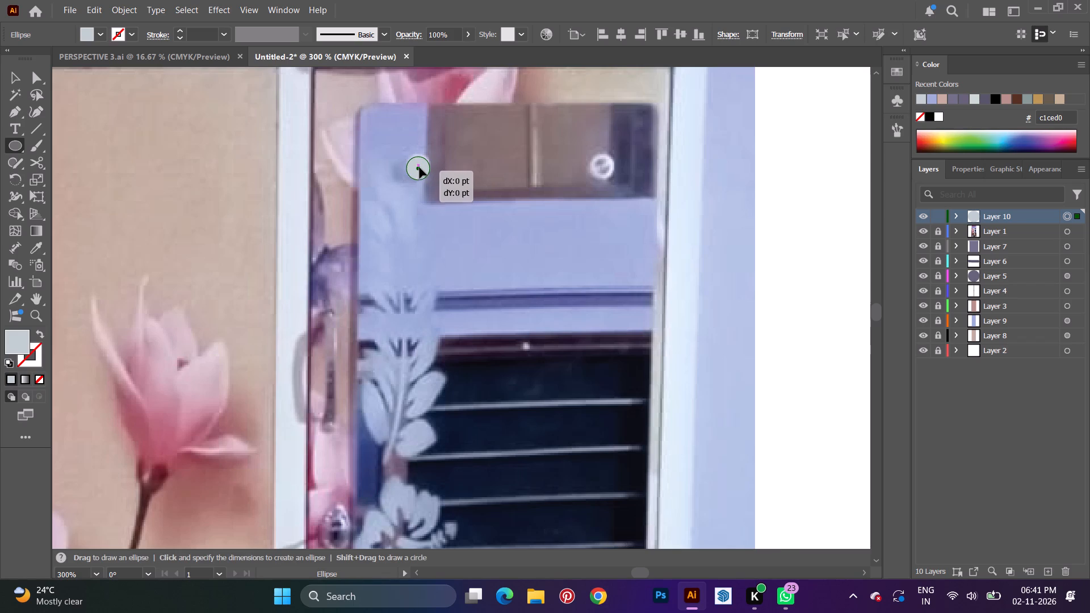
key(ctrl+c)
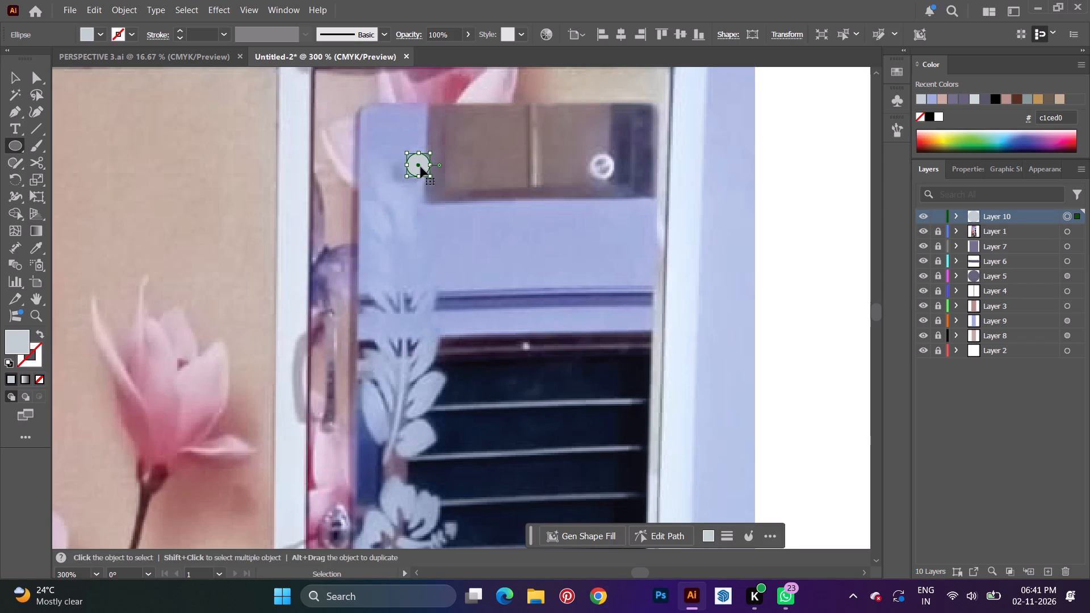
key(ctrl+v)
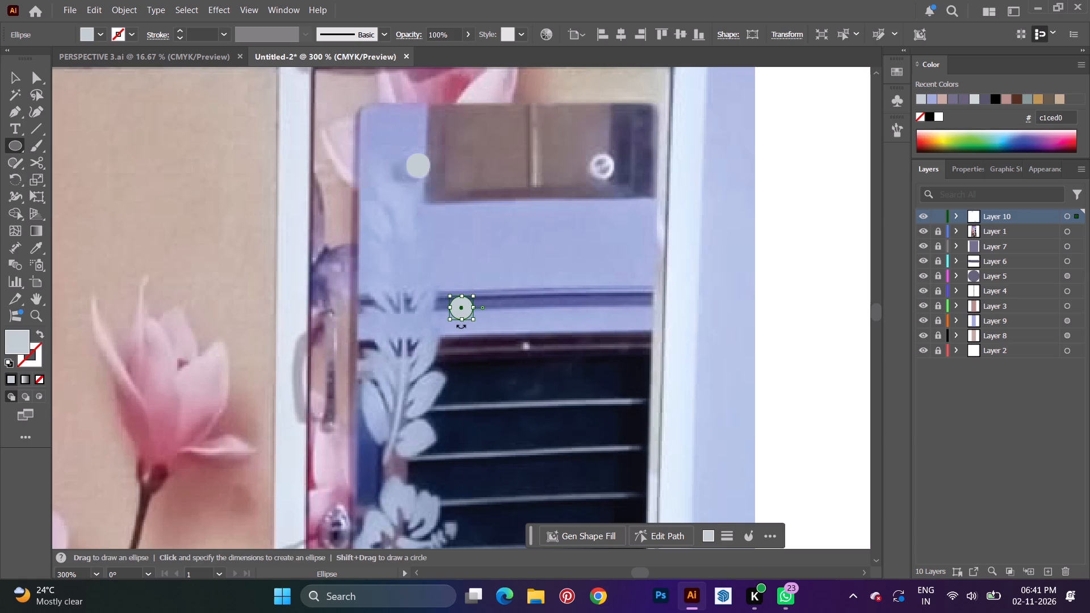
drag(462, 309, 601, 170)
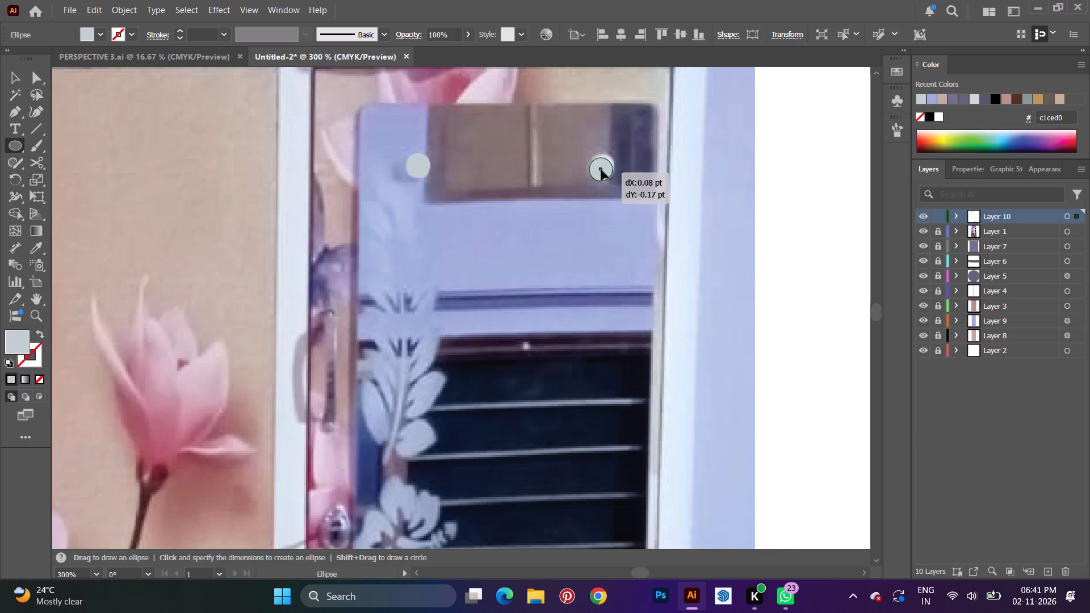
drag(601, 170, 603, 167)
key(ctrl+c)
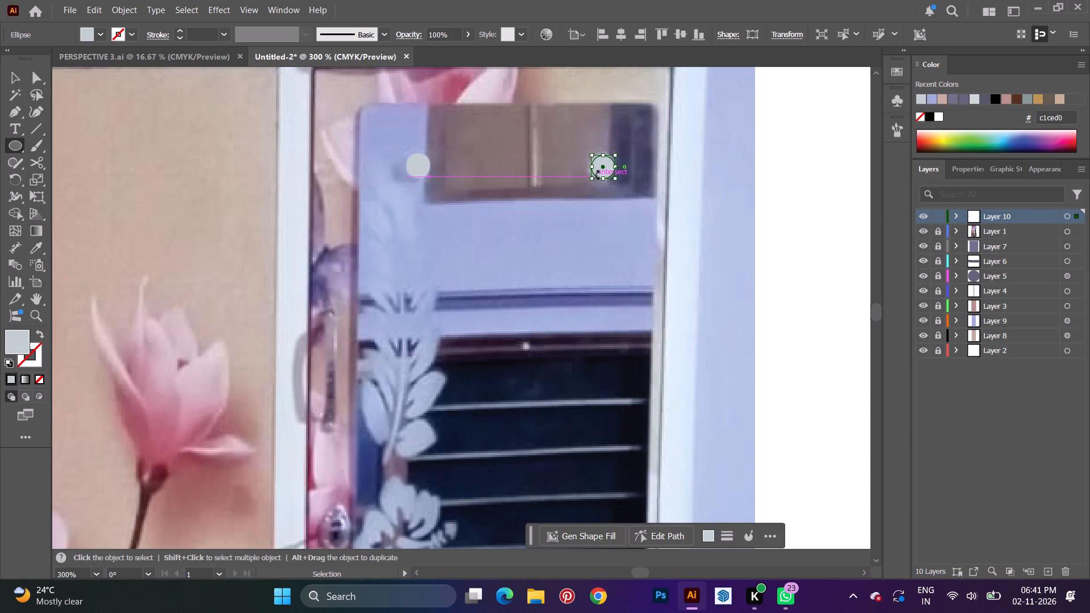
key(ctrl+v)
click(605, 167)
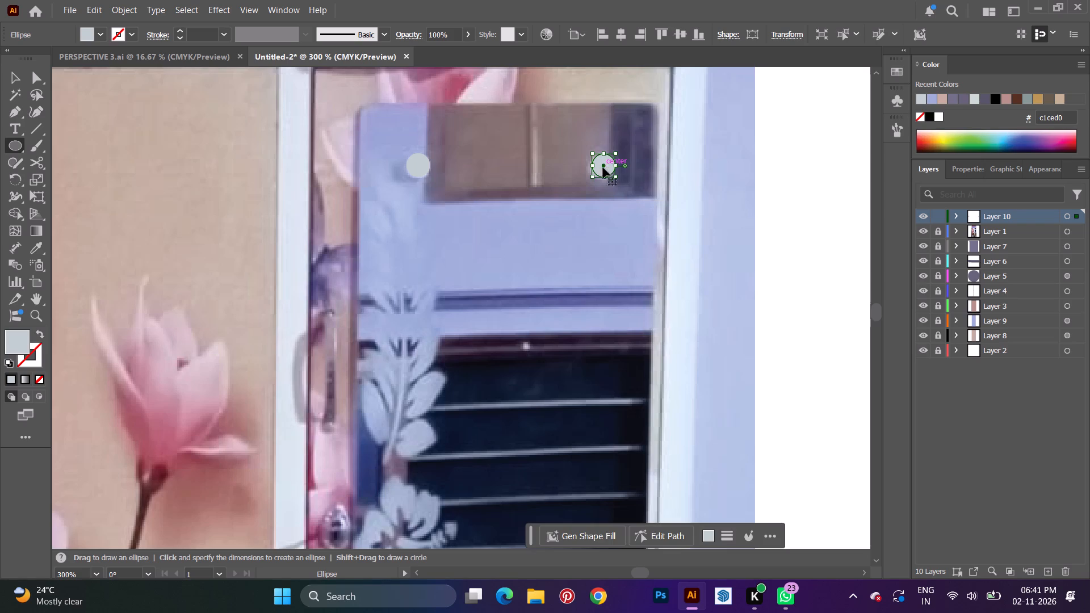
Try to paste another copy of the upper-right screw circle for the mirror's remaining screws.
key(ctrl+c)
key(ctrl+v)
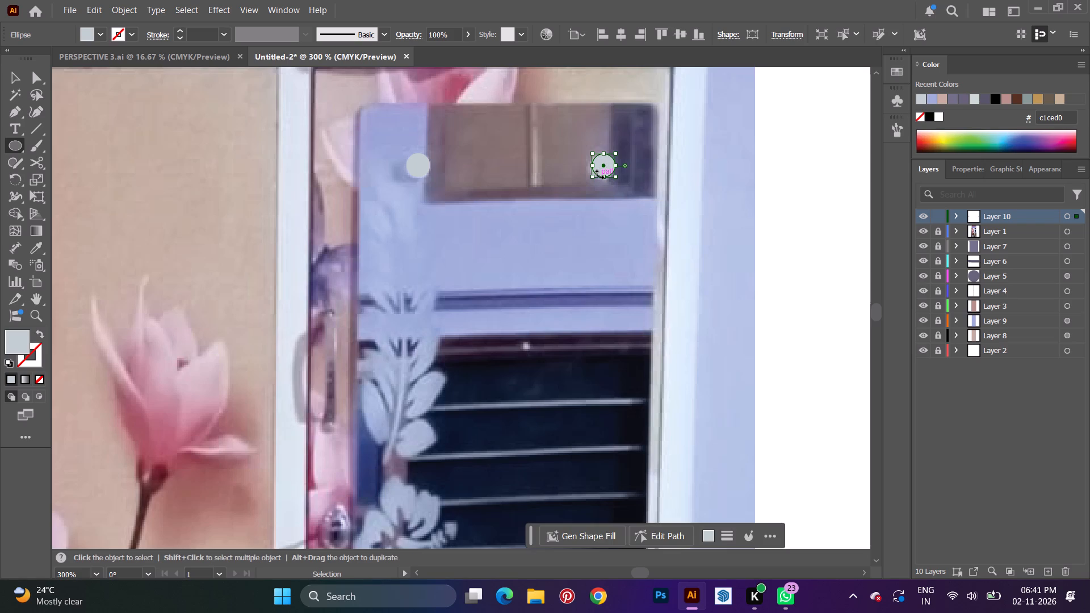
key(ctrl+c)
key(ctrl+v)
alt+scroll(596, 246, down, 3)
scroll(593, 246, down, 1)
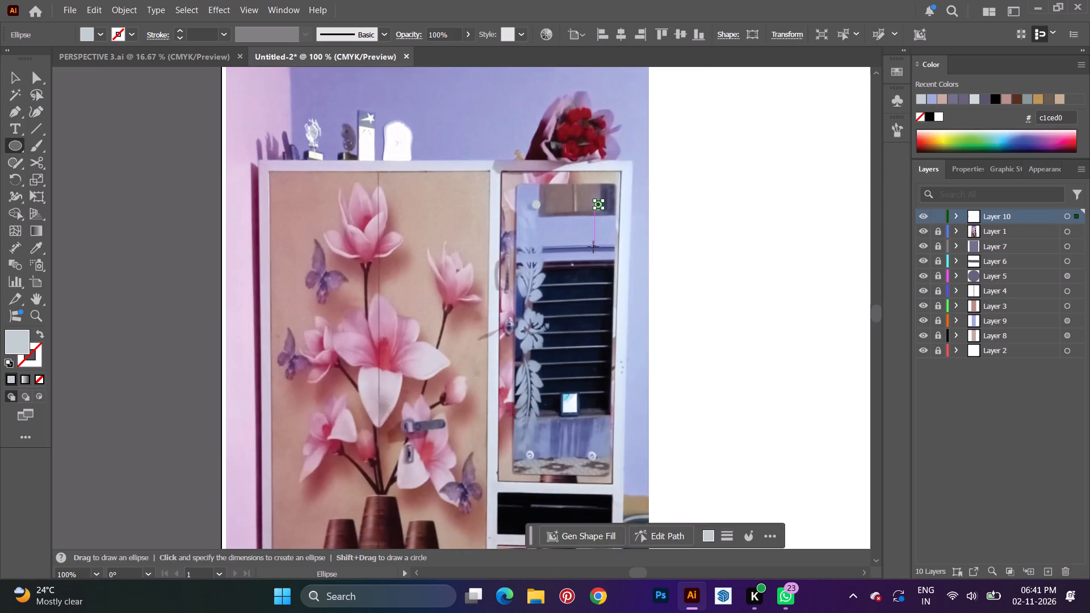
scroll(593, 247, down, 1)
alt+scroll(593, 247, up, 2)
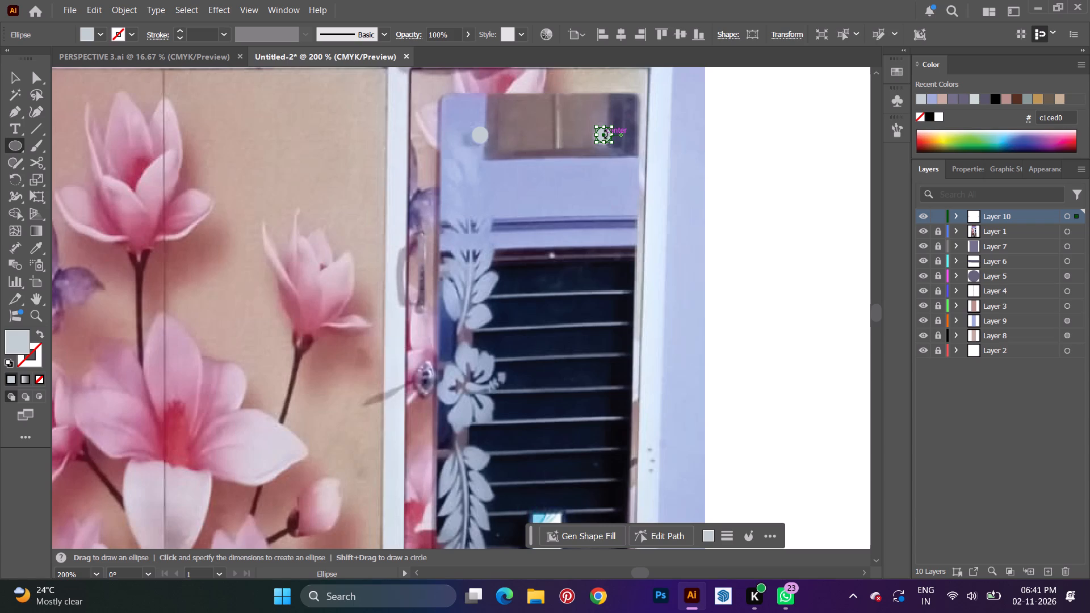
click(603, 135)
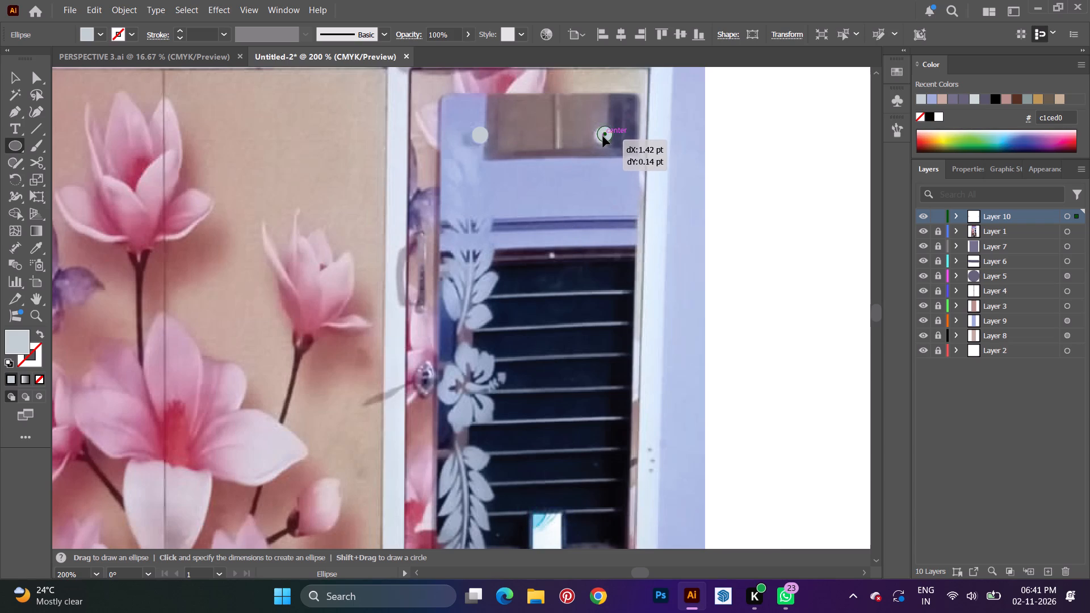
Draw a small pale grey circle with the Ellipse tool and align it over the mirror's lower-left screw.
click(23, 153)
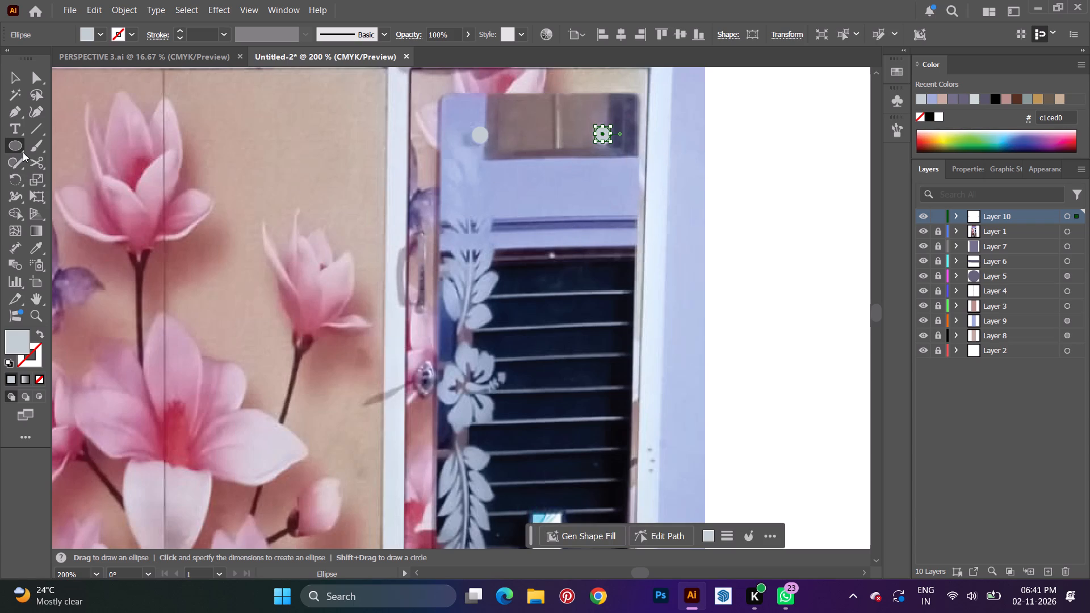
click(19, 150)
scroll(328, 336, down, 9)
scroll(392, 481, up, 1)
scroll(392, 484, down, 9)
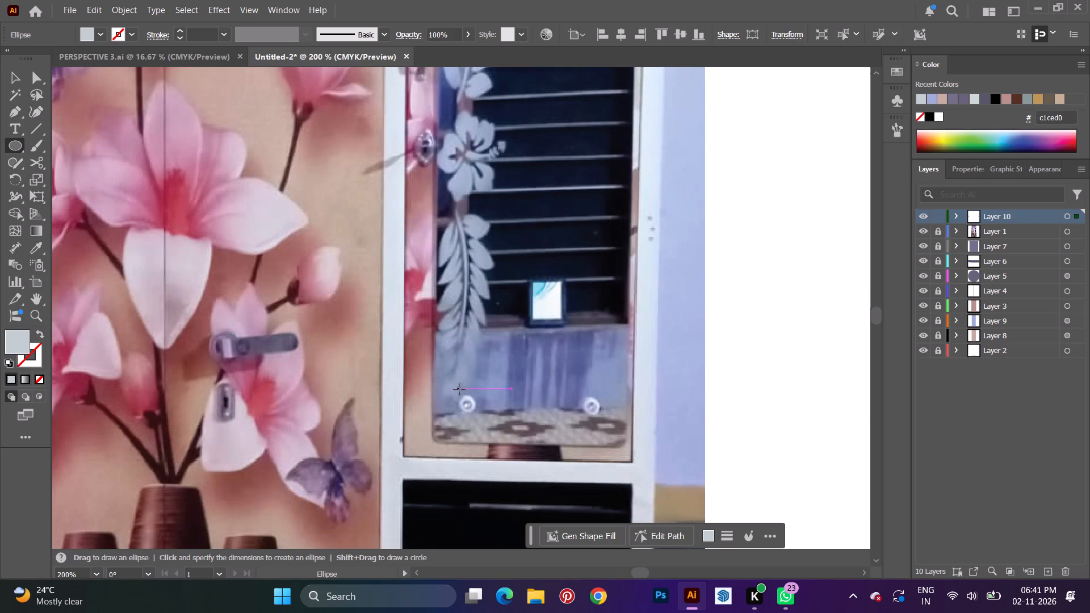
drag(467, 398, 476, 408)
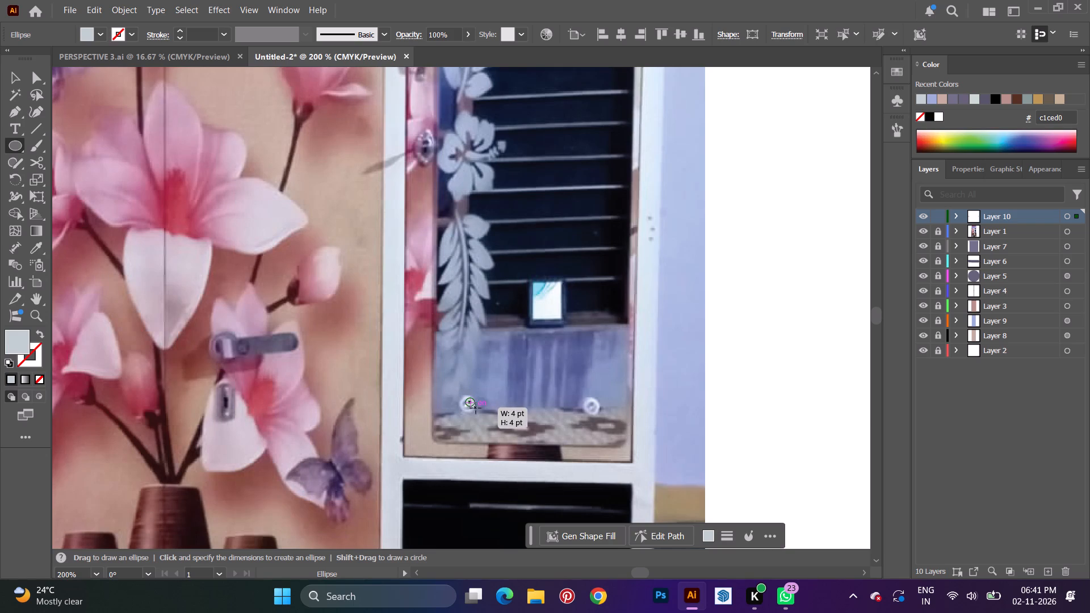
drag(476, 408, 479, 412)
drag(474, 404, 471, 402)
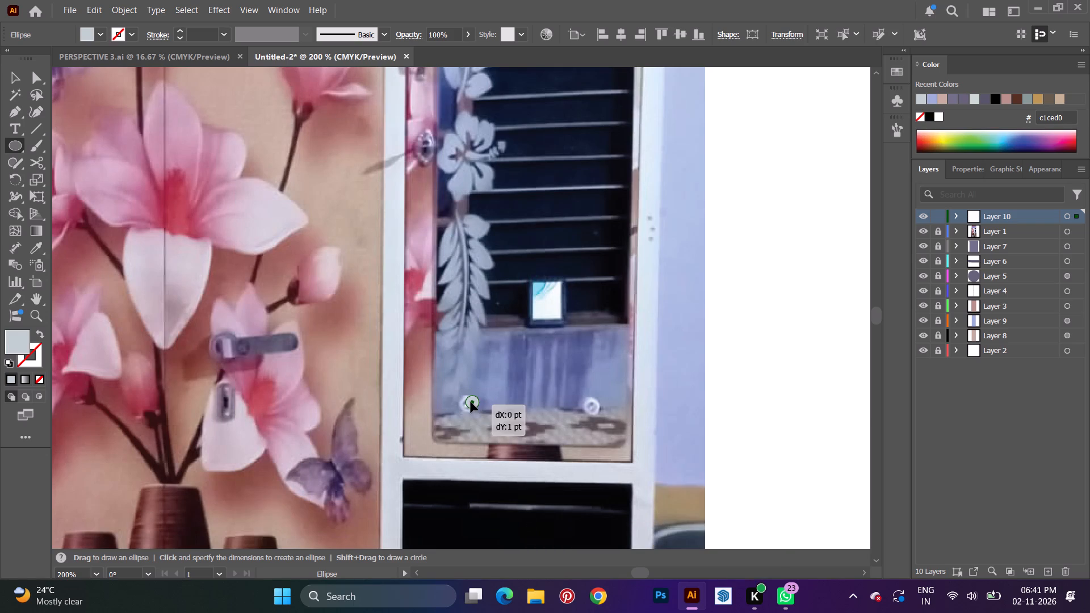
drag(471, 402, 468, 402)
Duplicate the lower-left screw circle, place the copy over the mirror's lower-right screw, and deselect it.
key(ctrl+c)
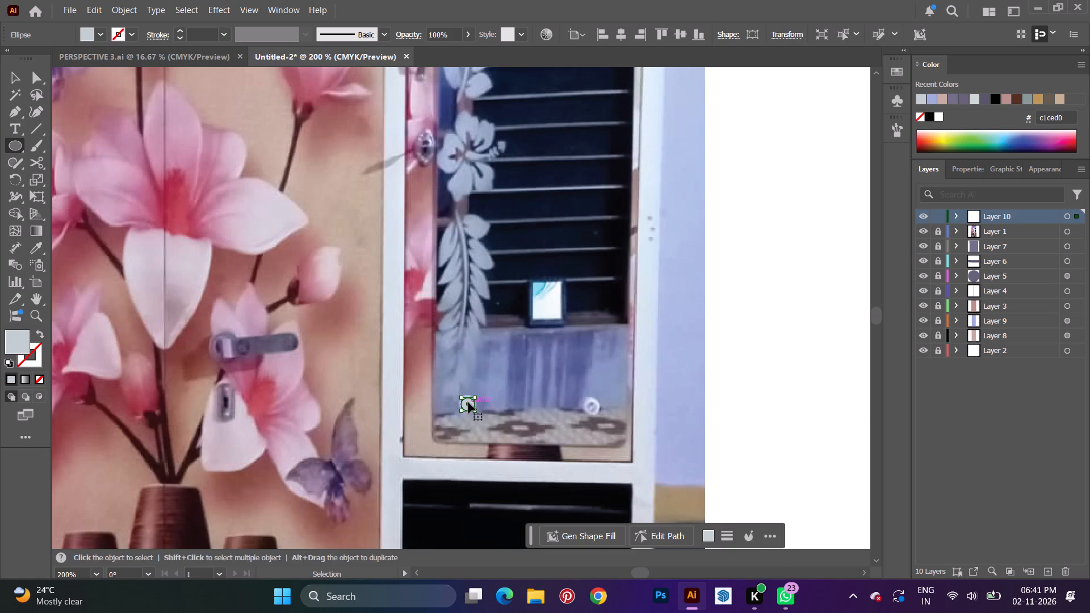
key(ctrl+v)
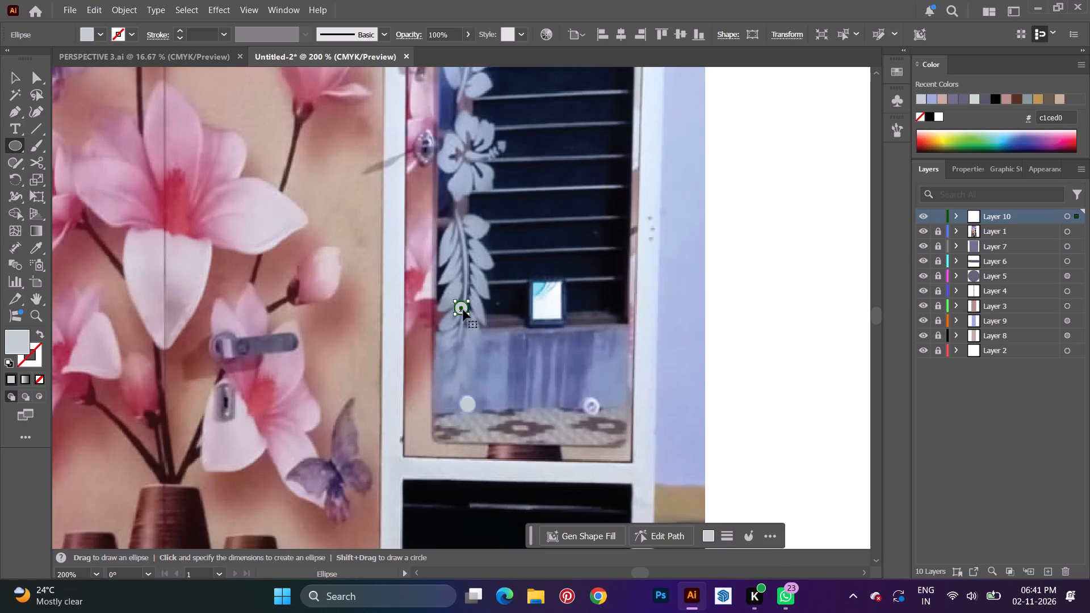
drag(462, 309, 592, 405)
key(v)
click(642, 343)
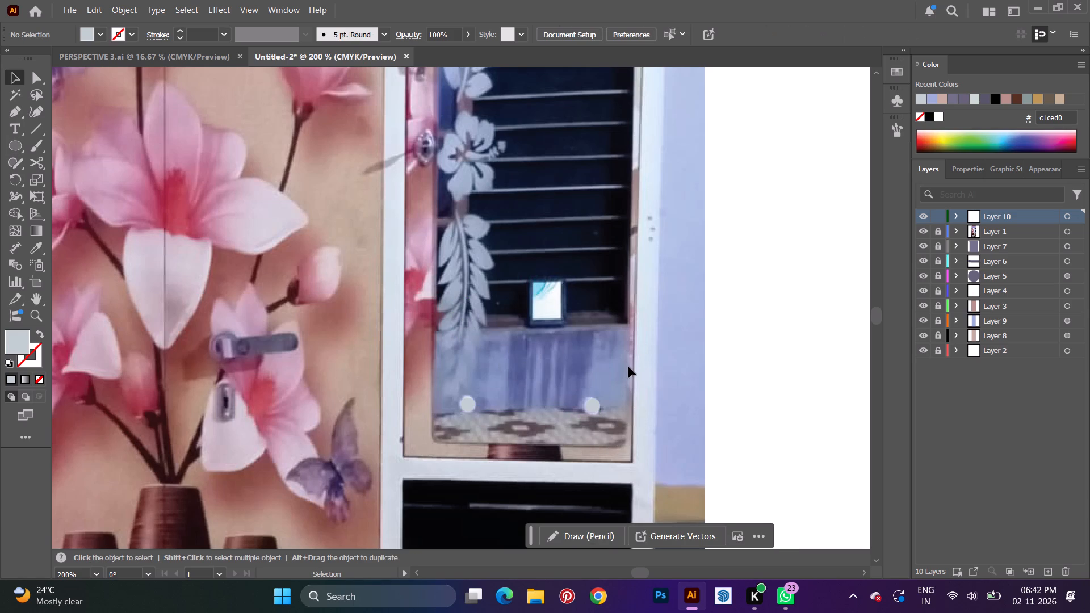
Draw a closed four-corner Pen shape about 34 pt tall and 4 pt wide over the upright handle beside the mirror.
alt+scroll(624, 363, down, 2)
scroll(614, 343, up, 1)
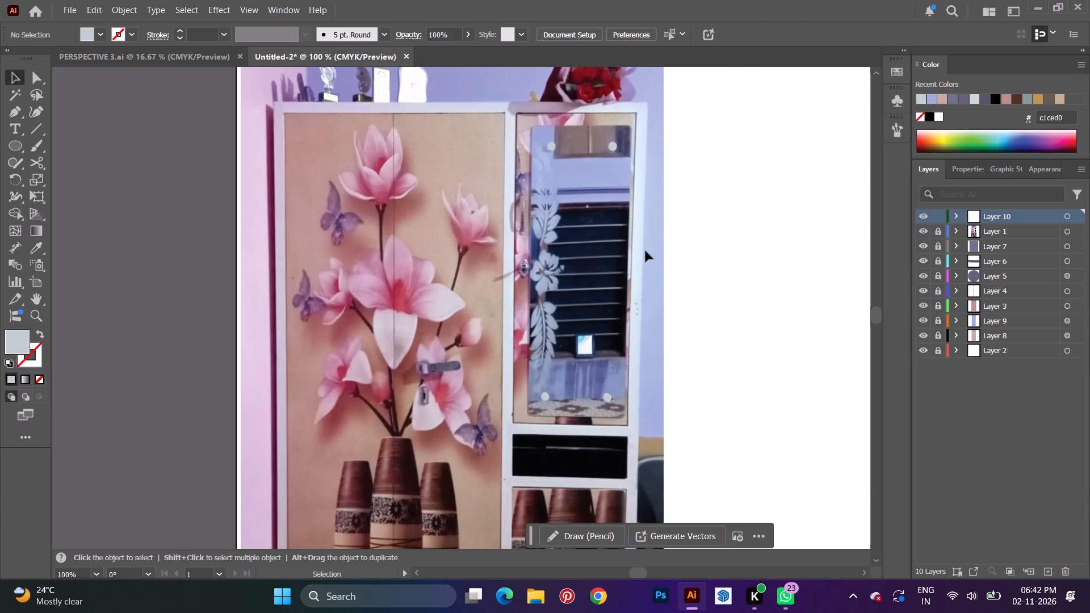
alt+scroll(544, 233, up, 3)
key(space)
drag(543, 228, 542, 314)
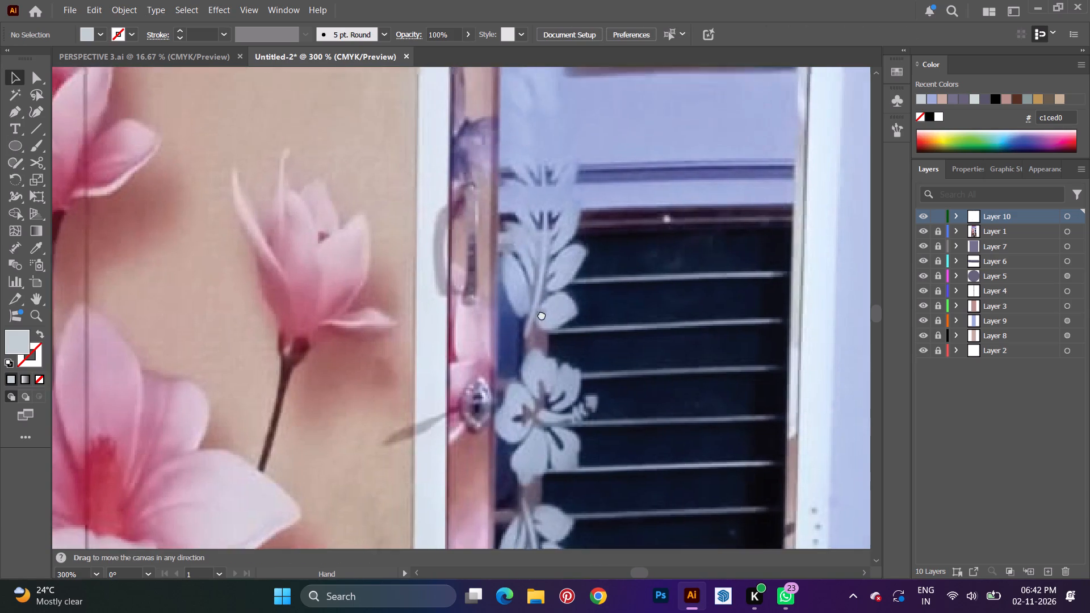
drag(542, 314, 543, 322)
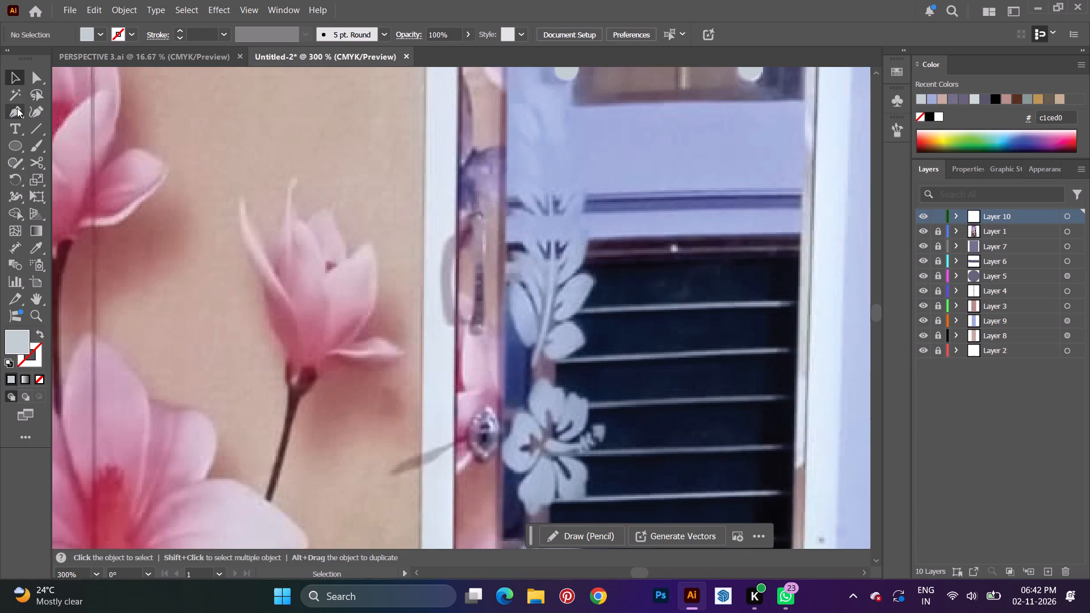
click(16, 107)
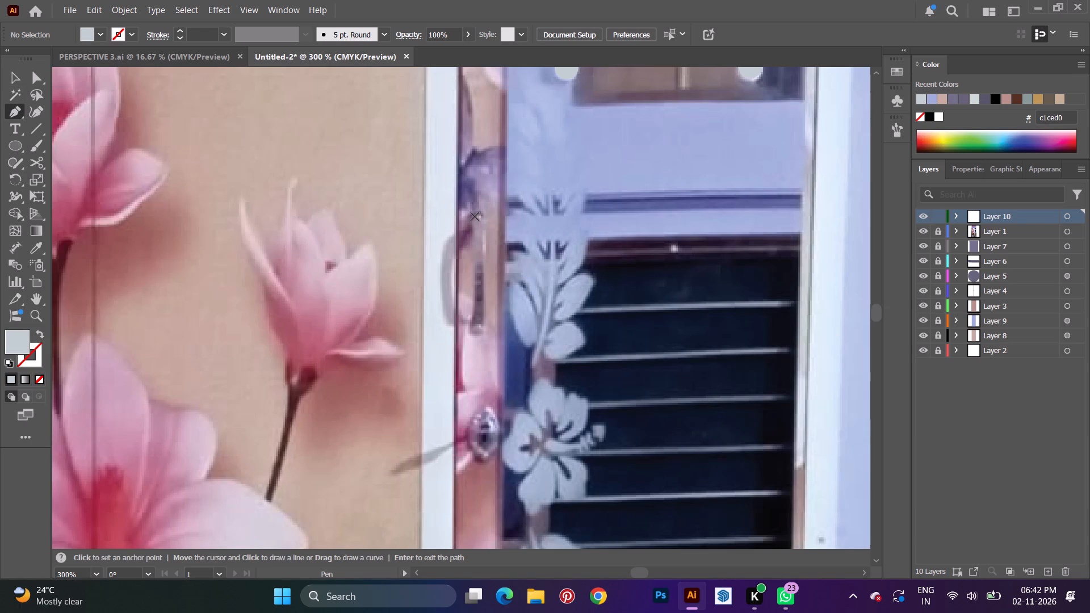
click(470, 216)
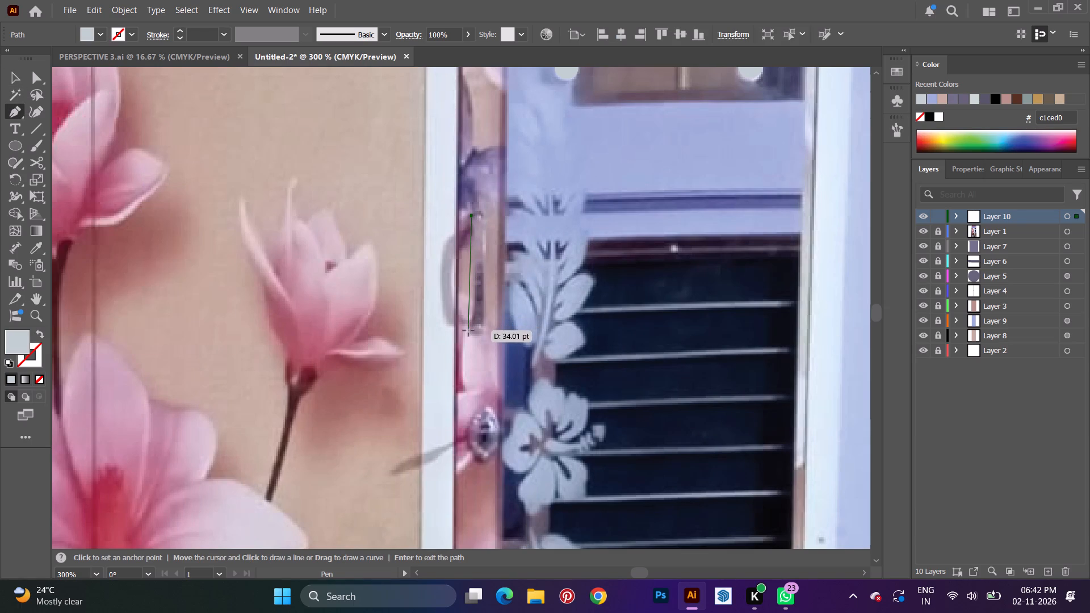
click(468, 332)
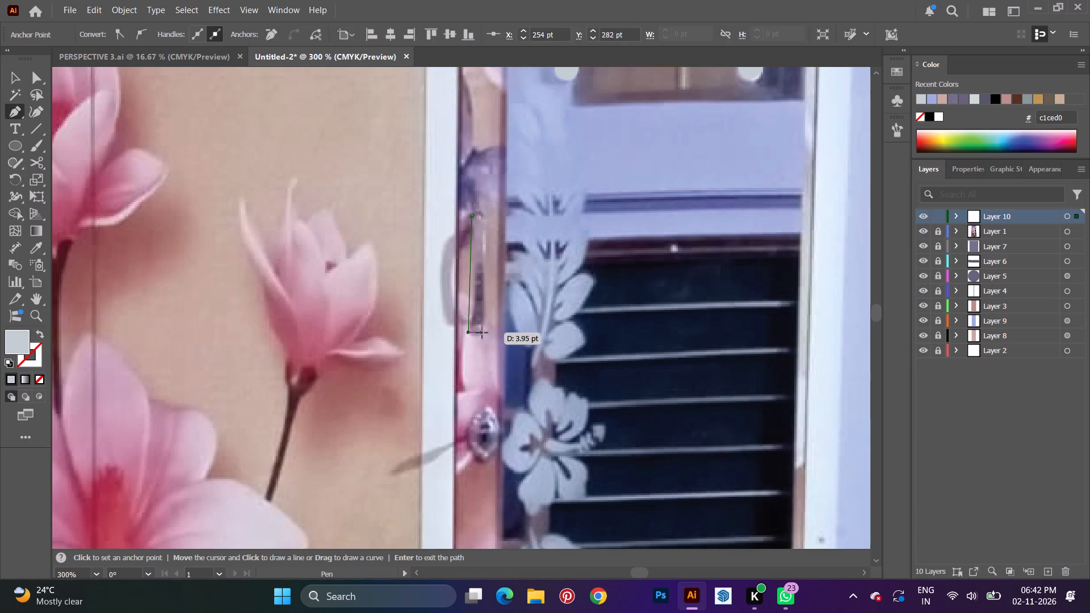
click(484, 332)
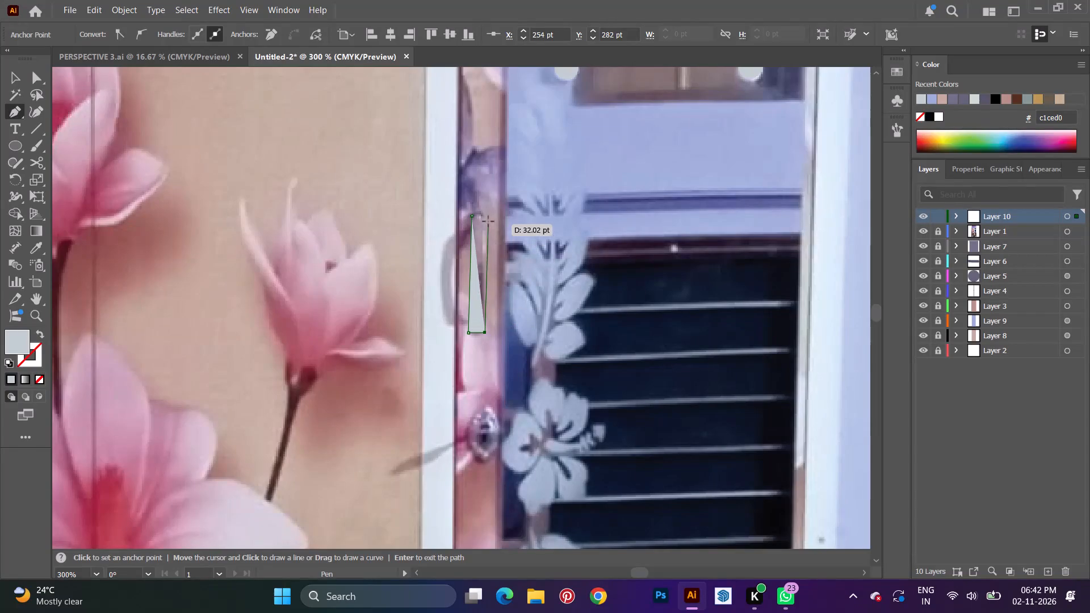
click(486, 215)
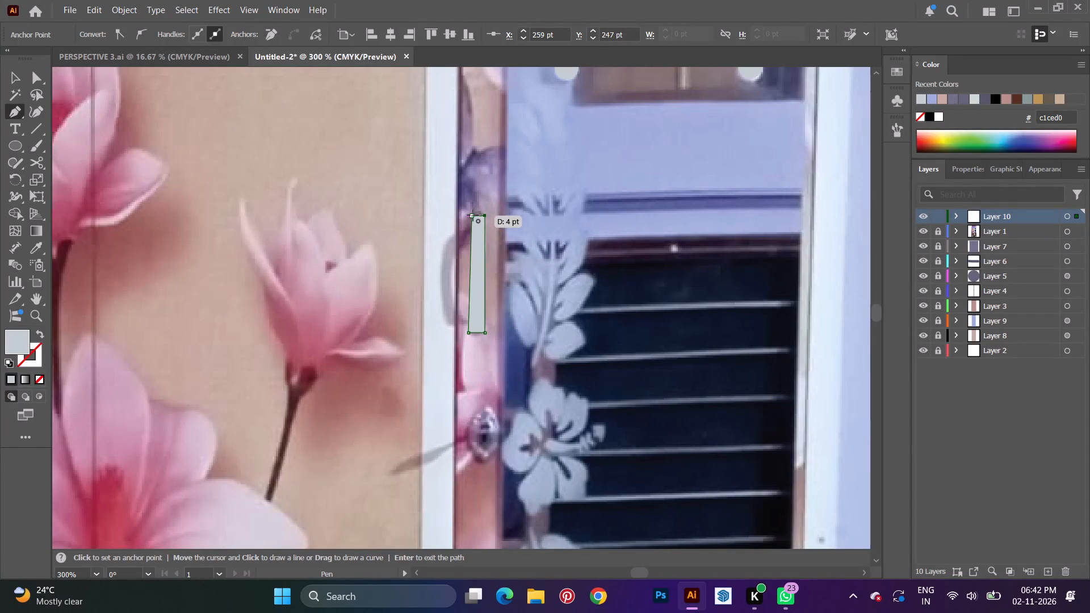
click(473, 215)
With the Curvature tool, bend the handle shape's long sides inward, add a bottom-edge point, and bow its top edge upward.
click(39, 117)
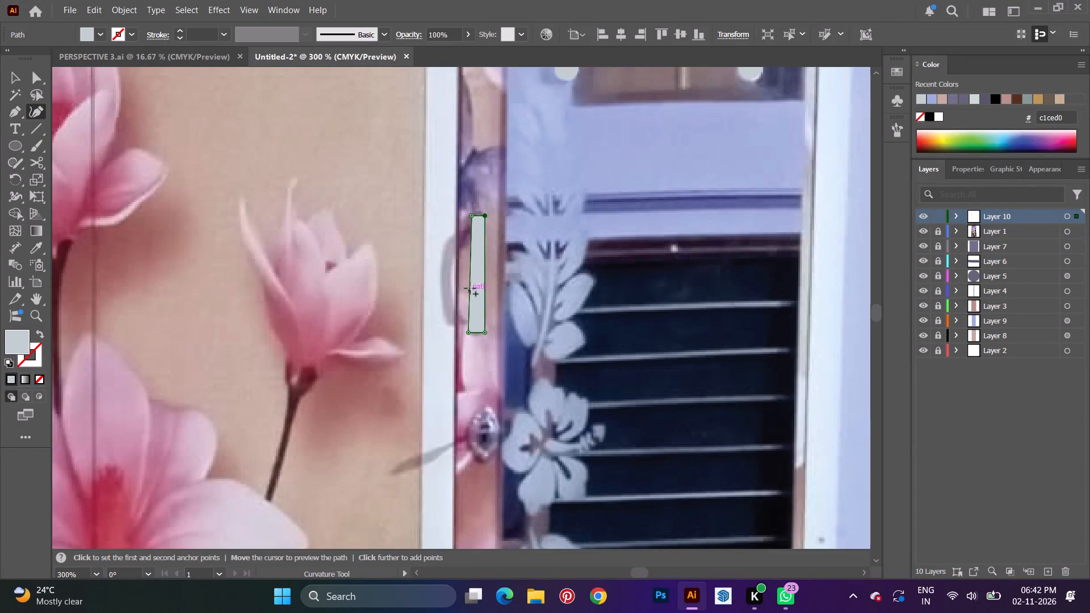
drag(468, 282, 473, 283)
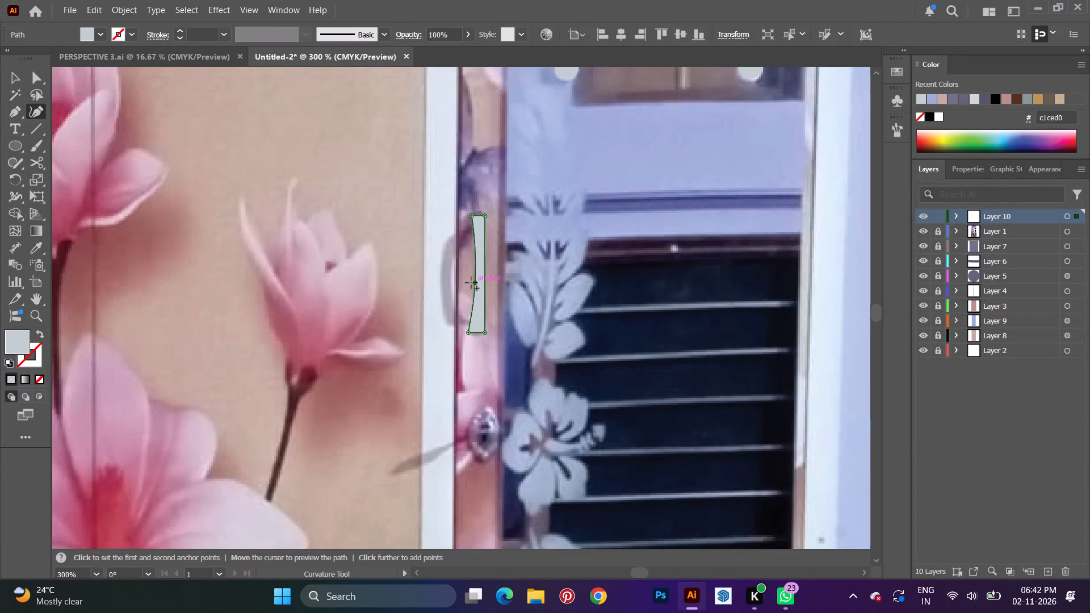
alt+scroll(469, 285, up, 3)
drag(512, 274, 510, 275)
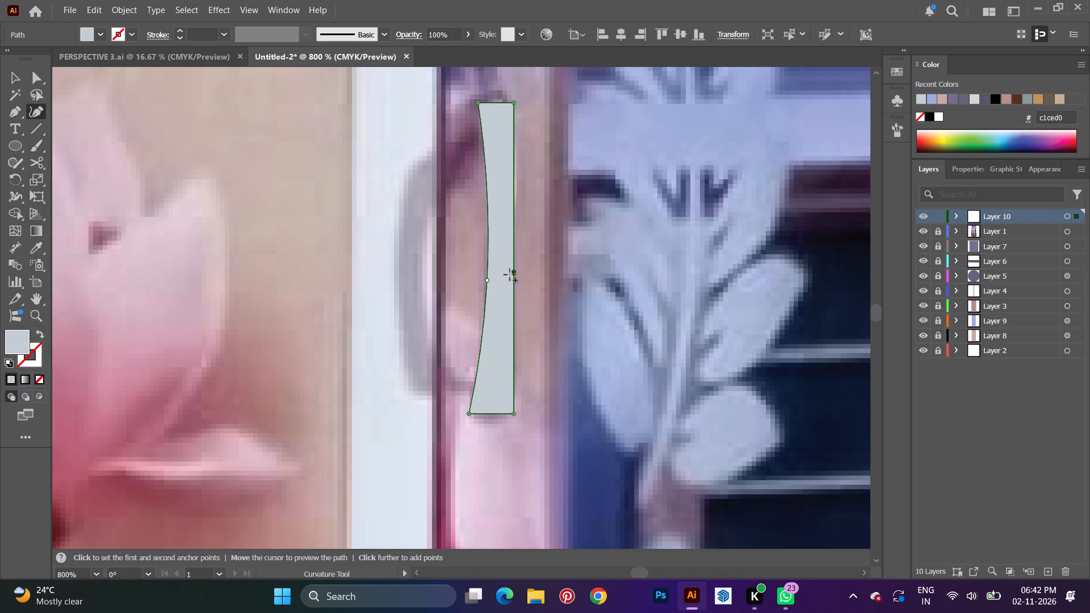
drag(510, 275, 500, 277)
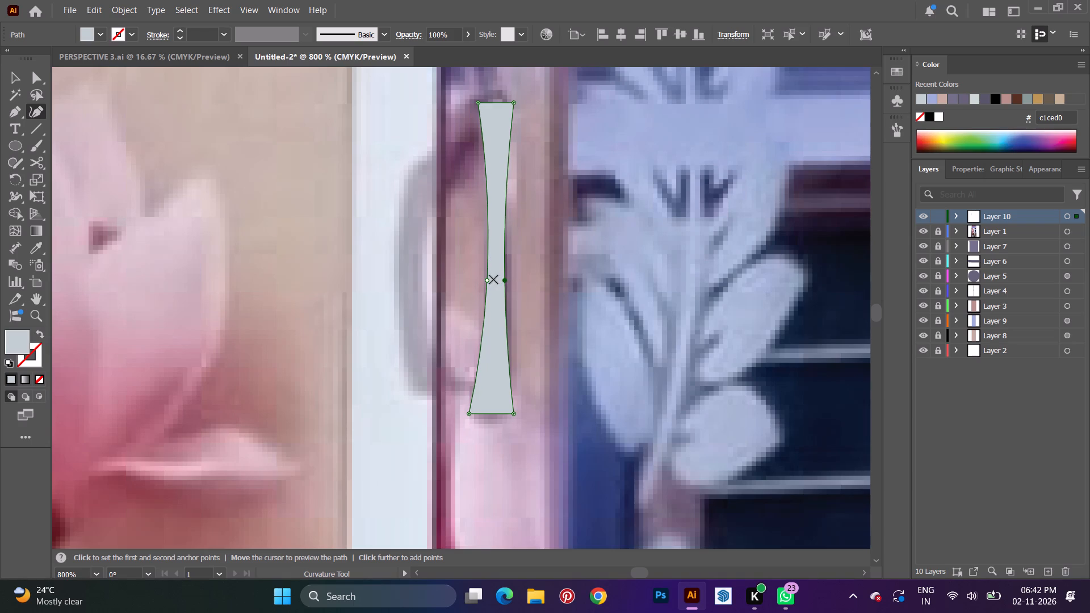
drag(488, 281, 483, 279)
click(491, 413)
drag(493, 102, 494, 96)
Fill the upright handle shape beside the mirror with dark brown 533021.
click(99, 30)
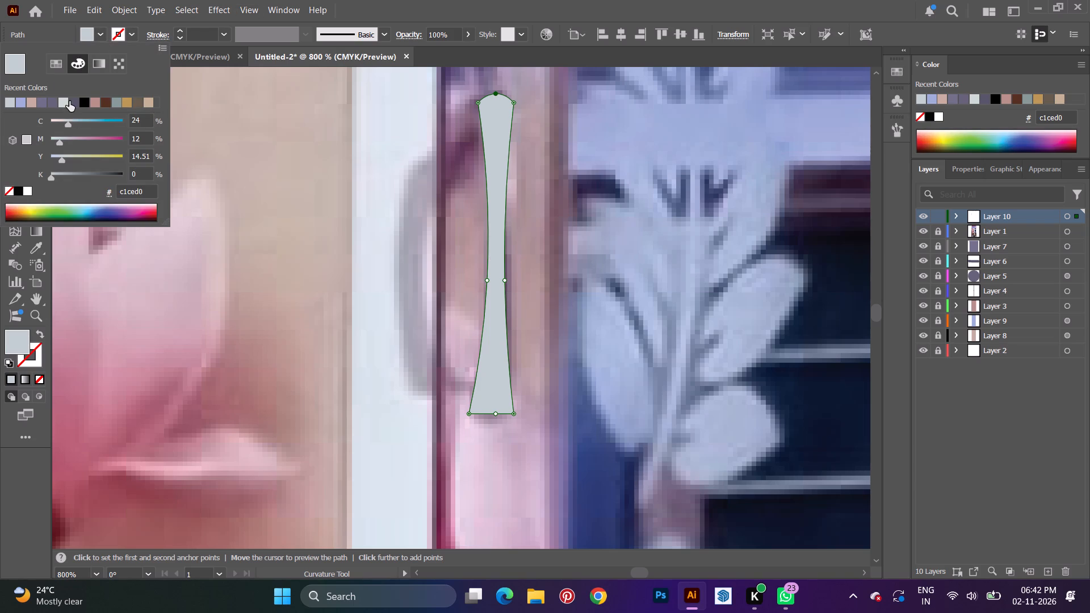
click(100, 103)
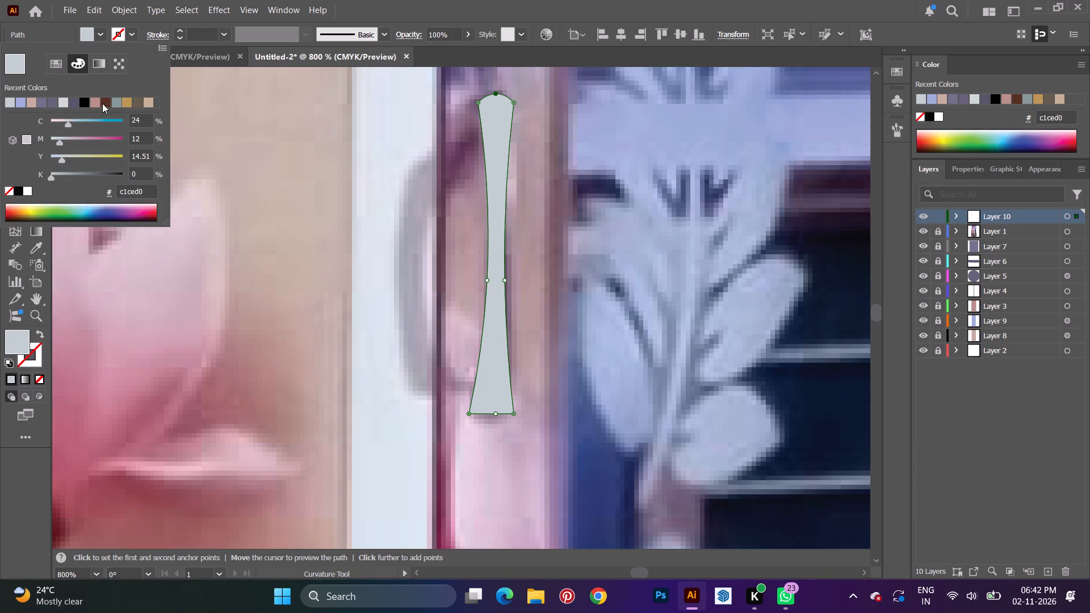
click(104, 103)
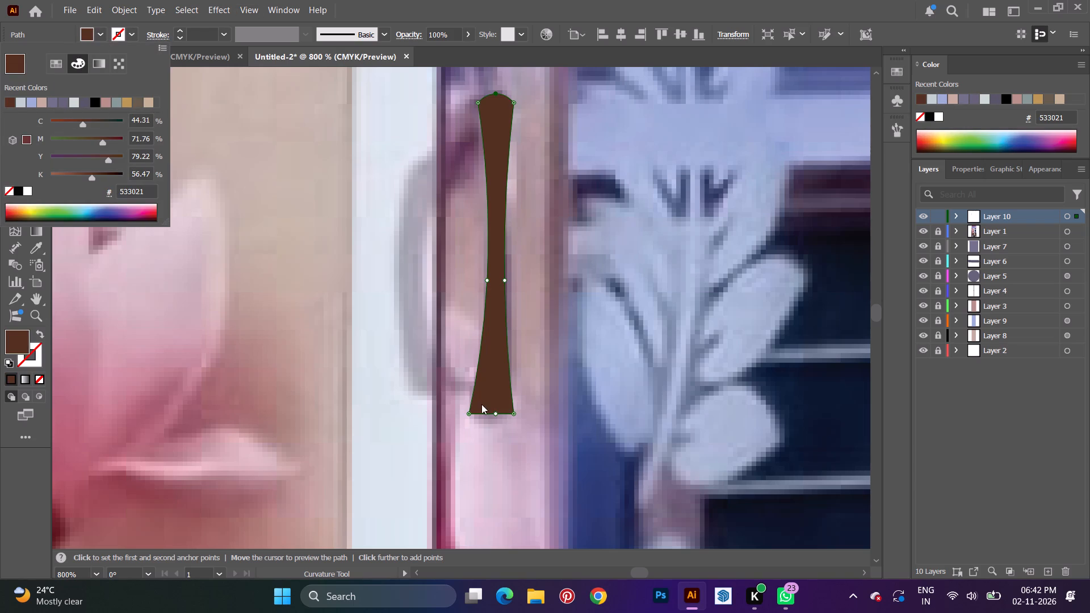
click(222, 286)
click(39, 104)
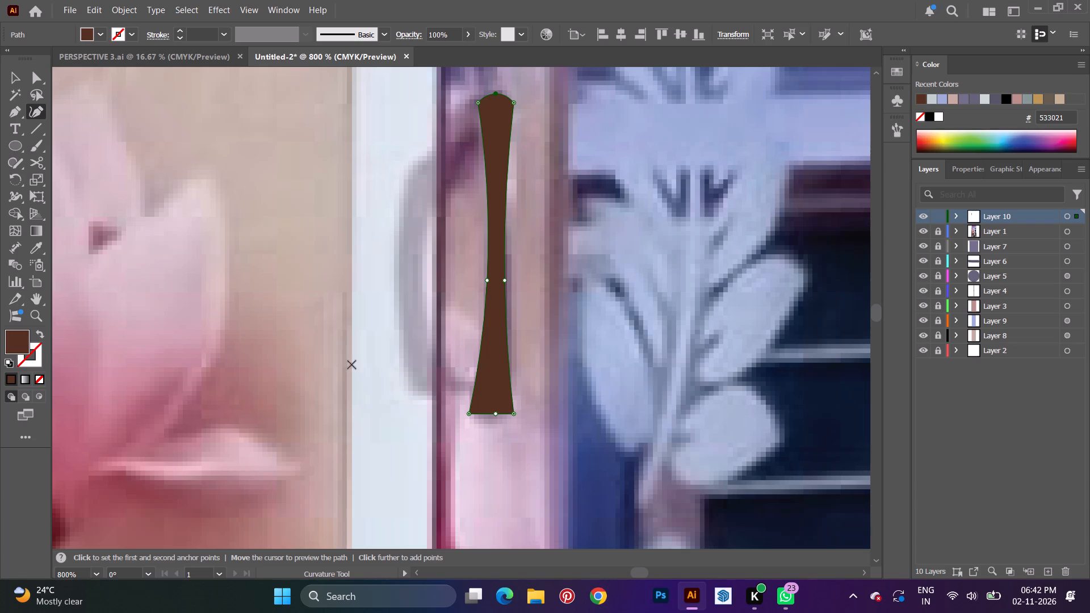
Bow the upright handle's bottom edge downward with the Curvature tool and deselect the shape.
drag(497, 414, 494, 426)
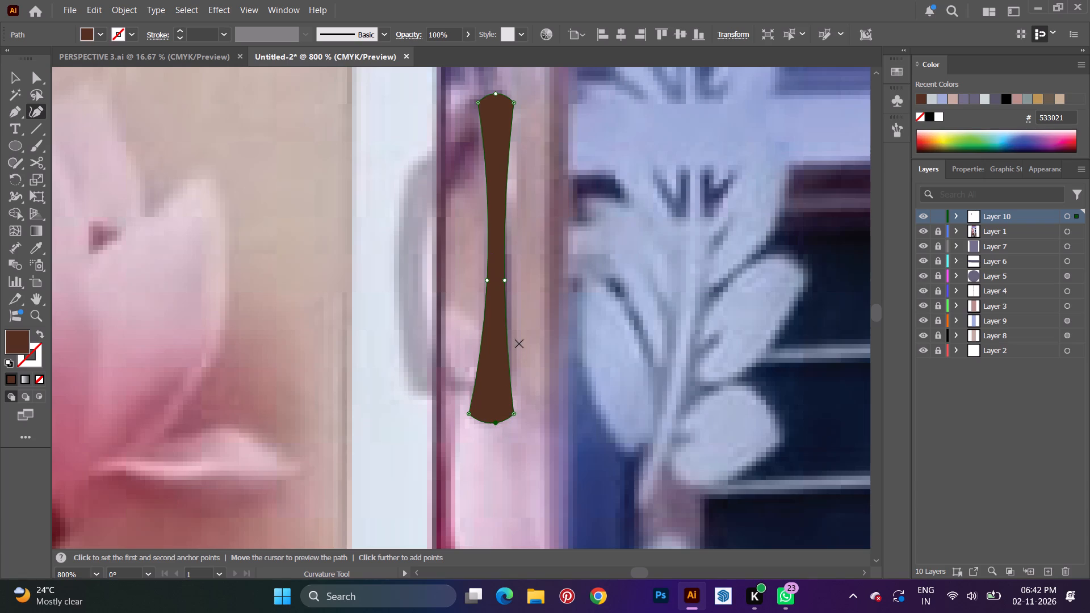
key(v)
click(527, 333)
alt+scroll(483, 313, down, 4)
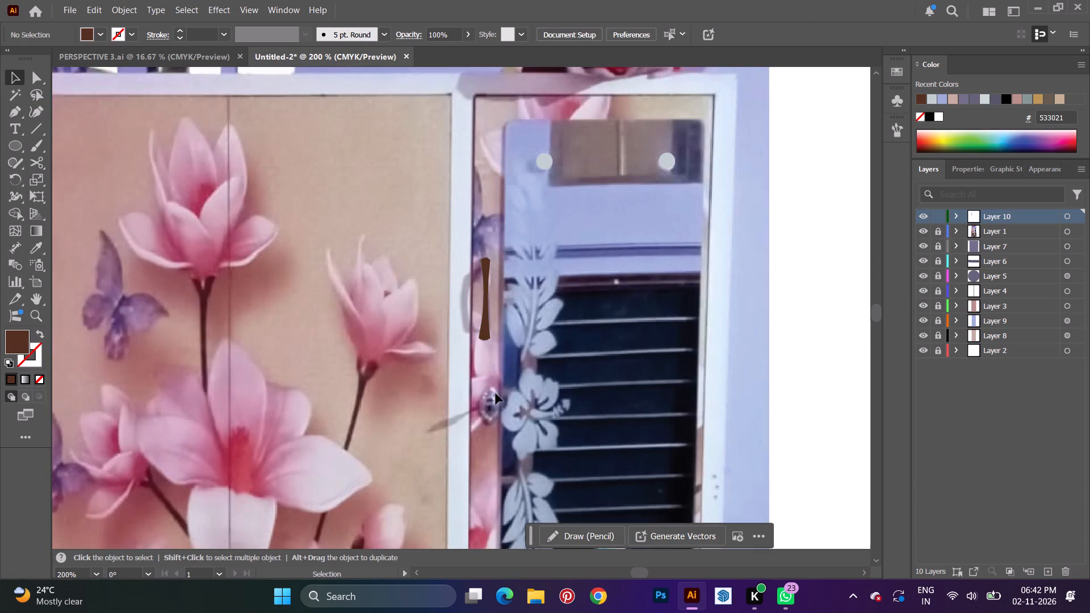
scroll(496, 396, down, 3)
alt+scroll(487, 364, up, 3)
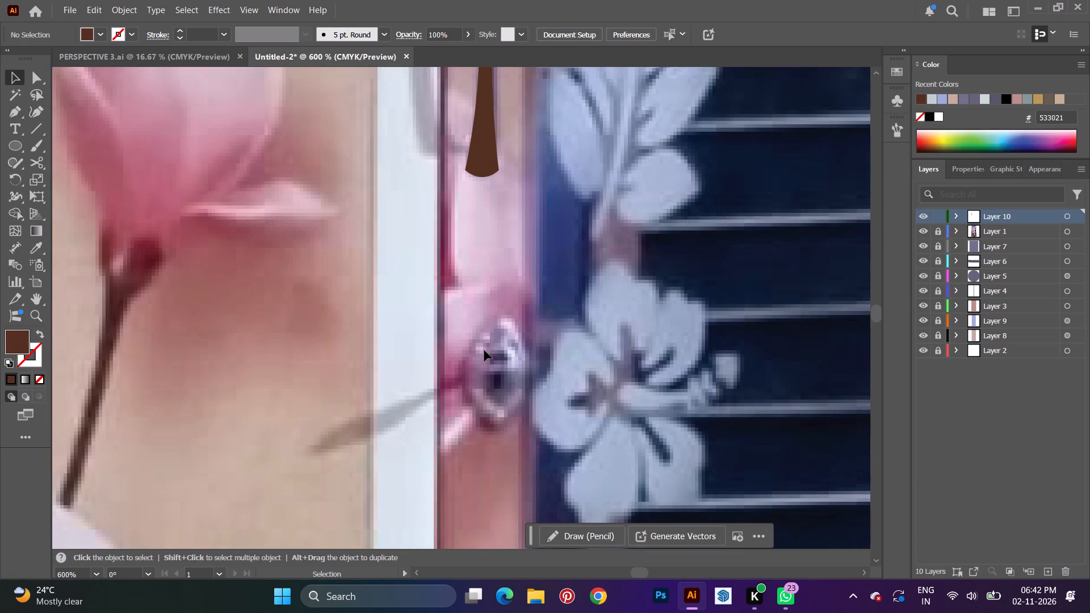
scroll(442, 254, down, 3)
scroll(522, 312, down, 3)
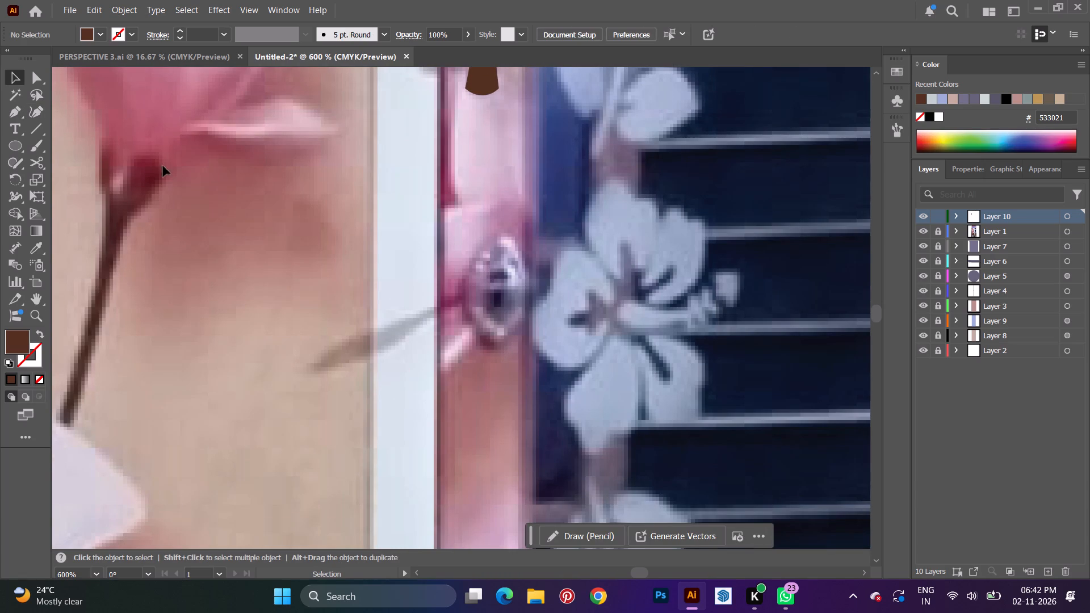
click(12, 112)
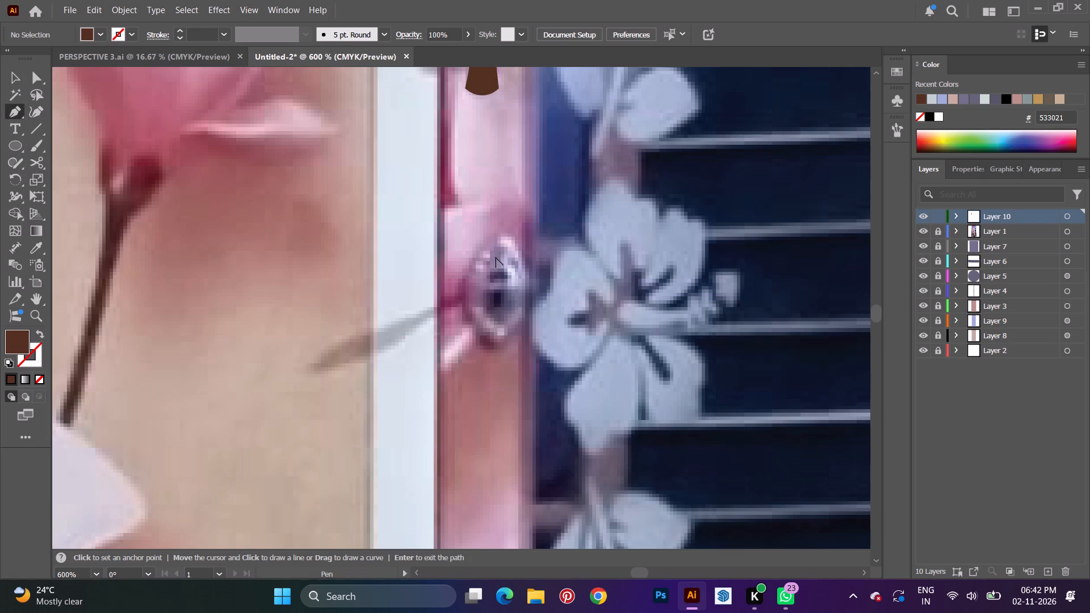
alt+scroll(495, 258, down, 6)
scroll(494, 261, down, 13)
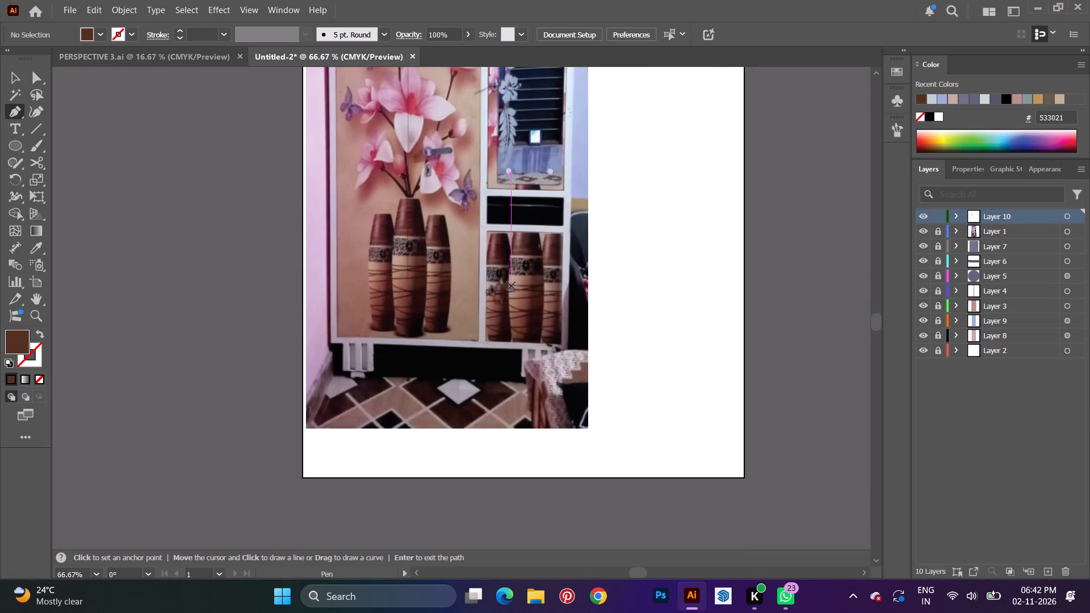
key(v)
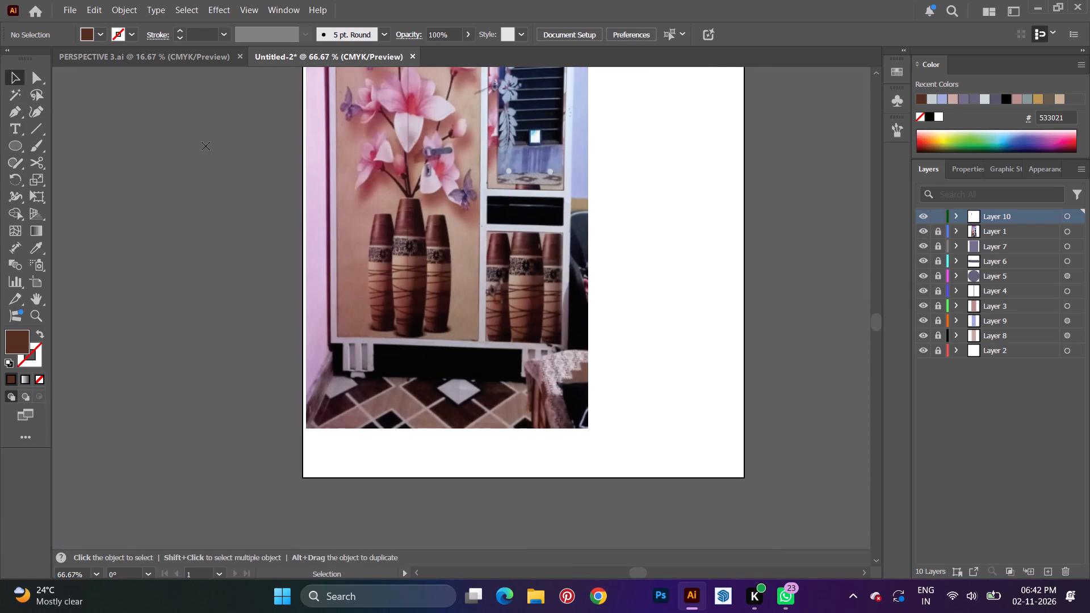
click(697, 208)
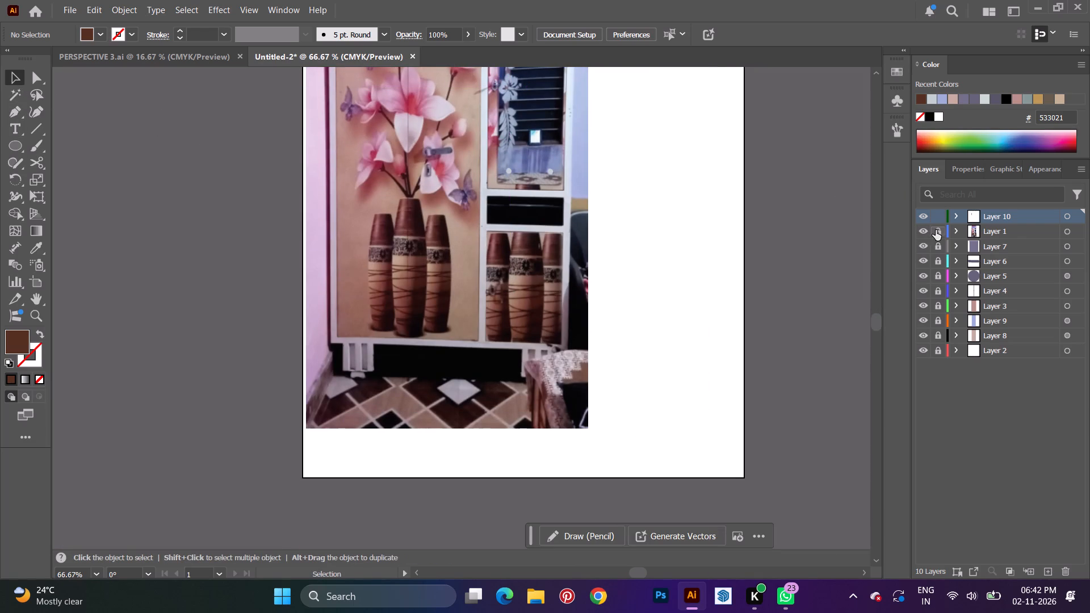
Hide the reference photo's layer, Layer 1, so only the vector artwork shows.
click(924, 229)
Move the upright handle slightly away from the mirror so it sits centred on the narrow pink frame strip.
scroll(517, 325, up, 10)
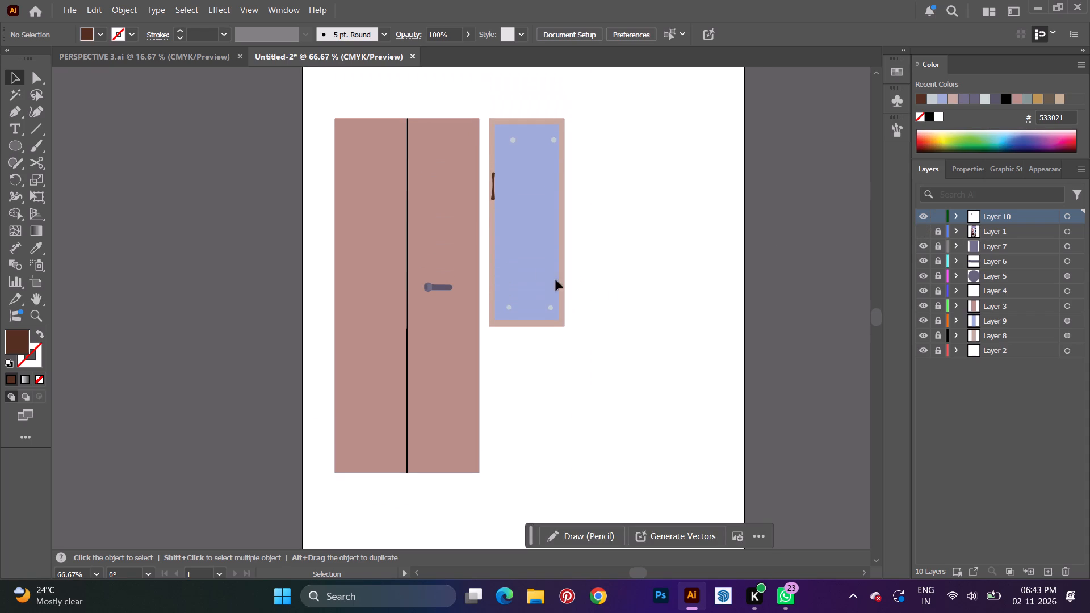
alt+scroll(507, 194, up, 3)
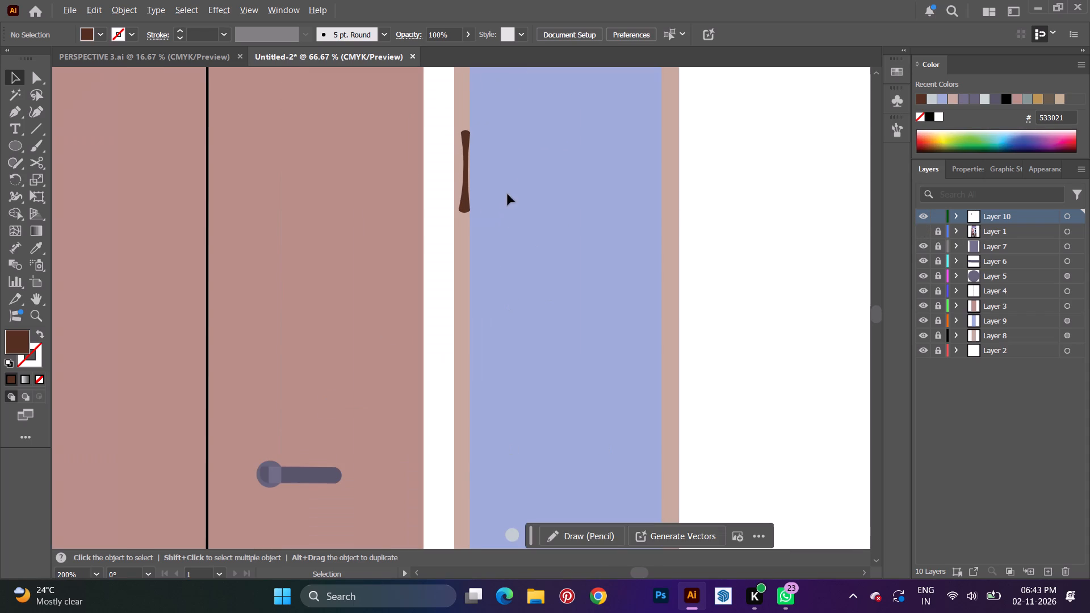
click(467, 195)
drag(466, 176, 460, 180)
click(14, 78)
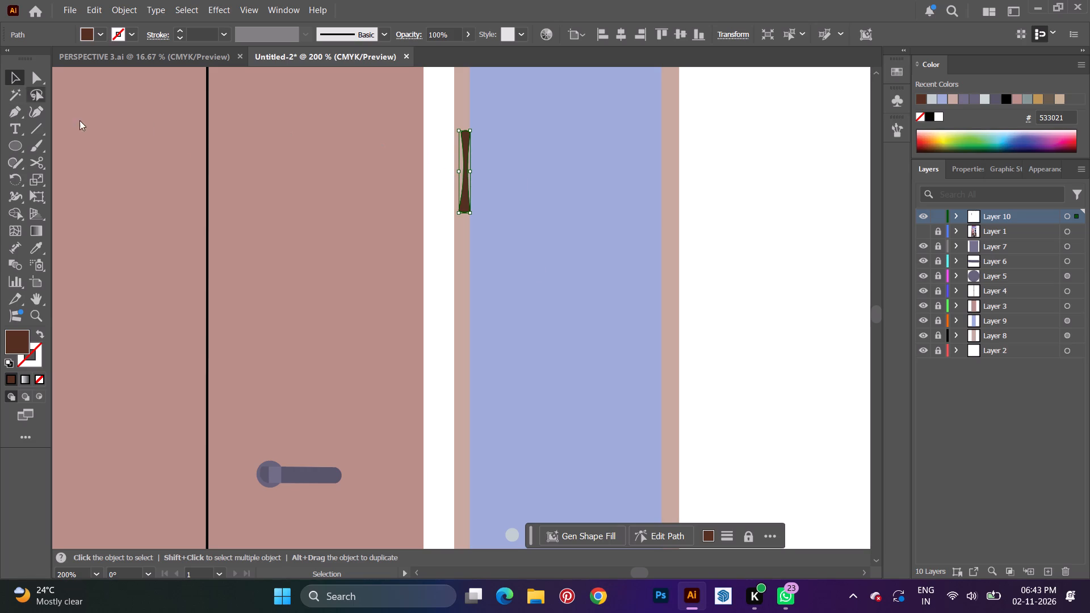
alt+scroll(572, 275, up, 4)
key(space)
key(space)
key(space)
key(space)
key(space)
drag(418, 220, 798, 607)
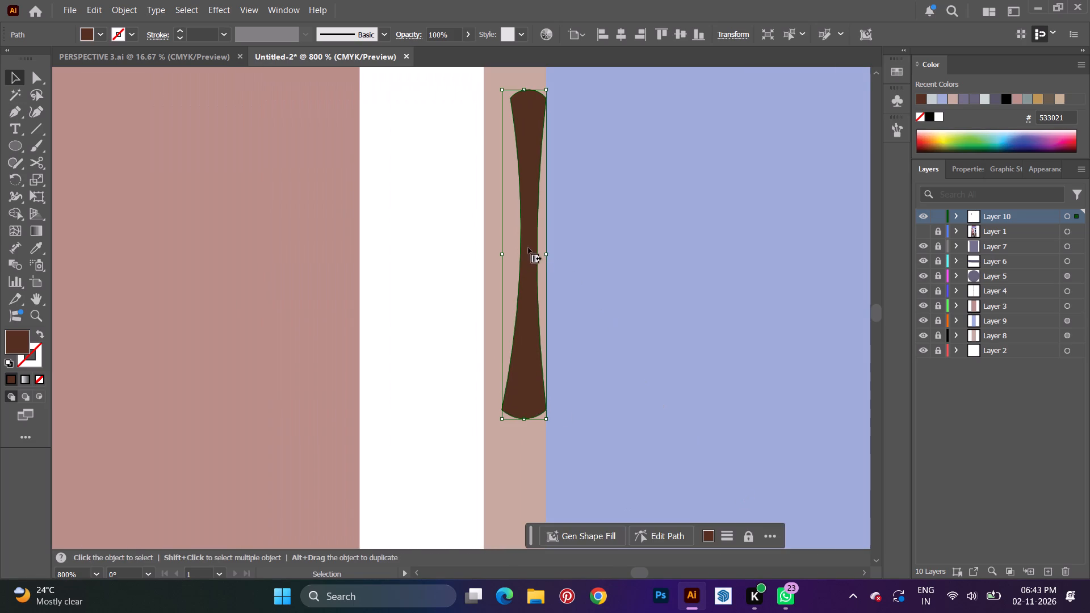
drag(529, 240, 518, 246)
click(40, 75)
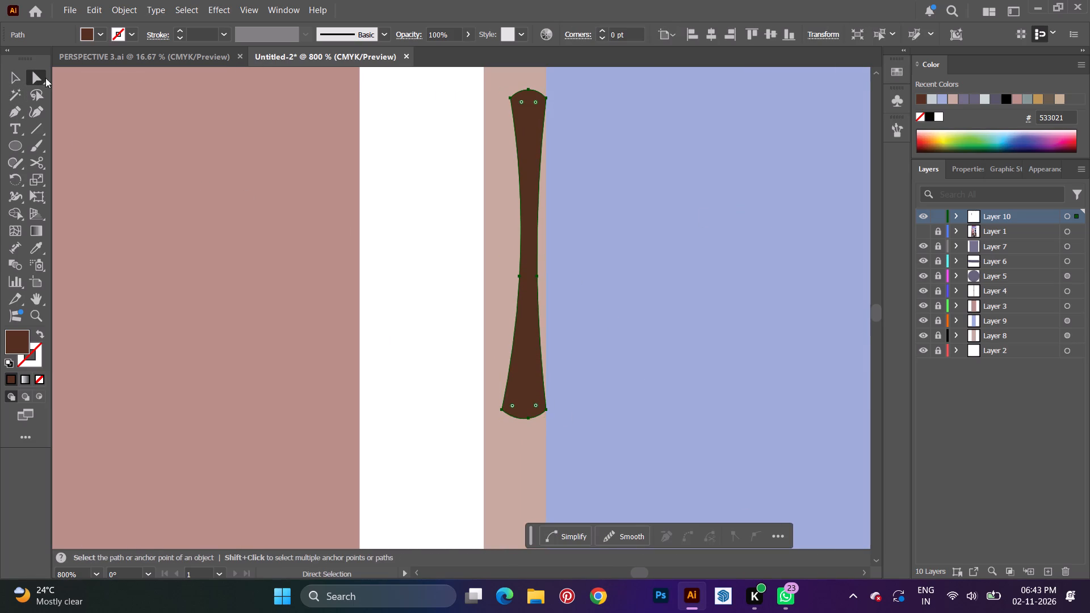
drag(526, 261, 516, 271)
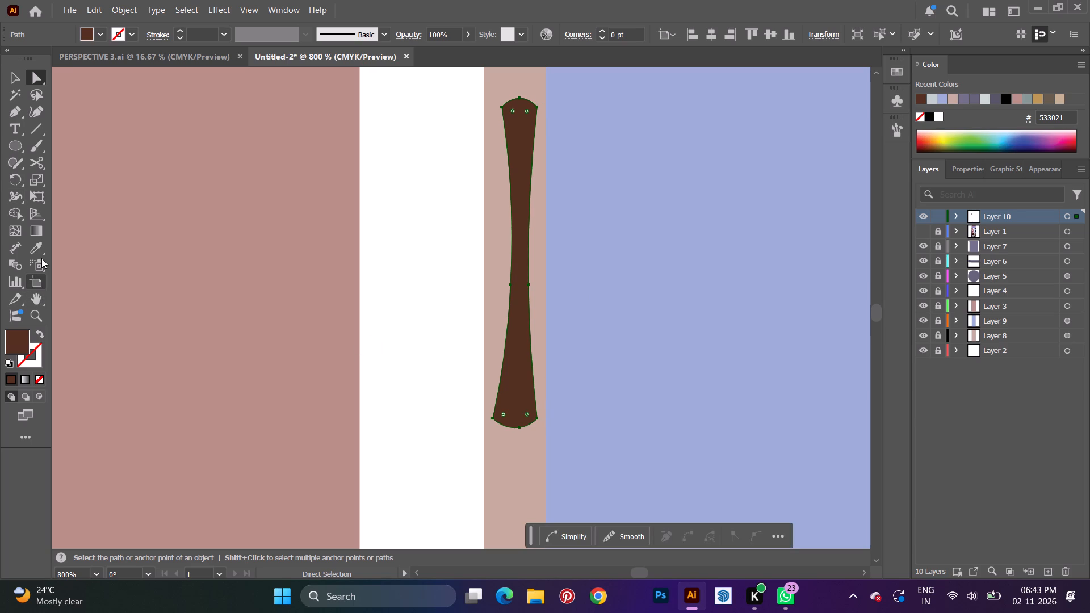
Recolour the upright handle by sampling the dark slate fill 58556a from the large door's horizontal handle, and deselect it.
click(41, 253)
scroll(118, 357, down, 12)
alt+scroll(218, 354, down, 3)
key(space)
key(space)
key(space)
key(space)
key(space)
key(space)
key(space)
key(space)
key(space)
key(space)
key(space)
key(space)
drag(217, 344, 628, 98)
click(508, 464)
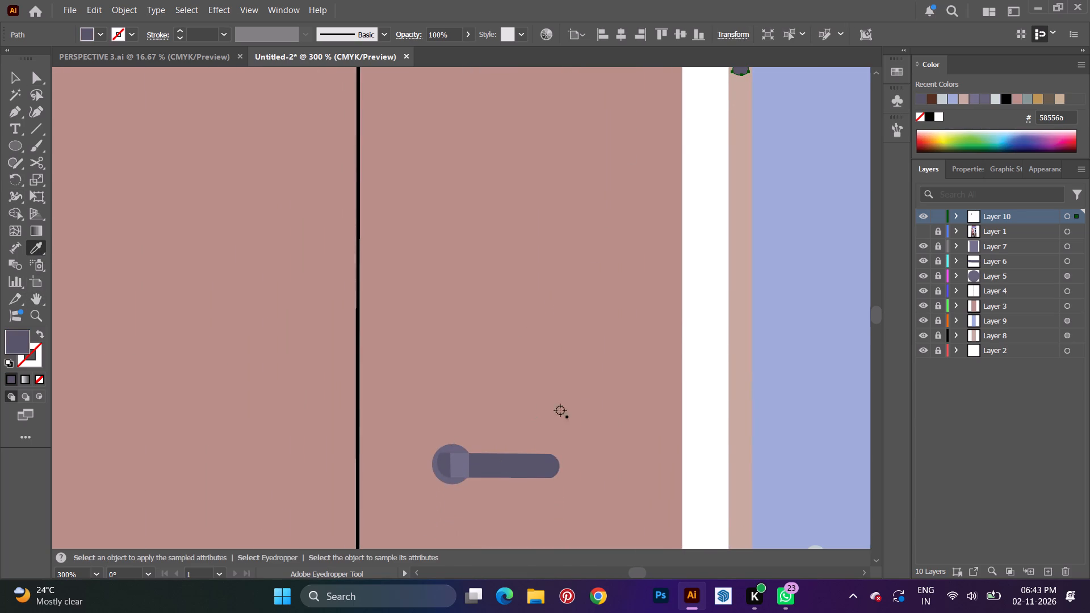
alt+scroll(588, 410, down, 4)
key(space)
drag(672, 385, 613, 443)
alt+scroll(566, 381, up, 5)
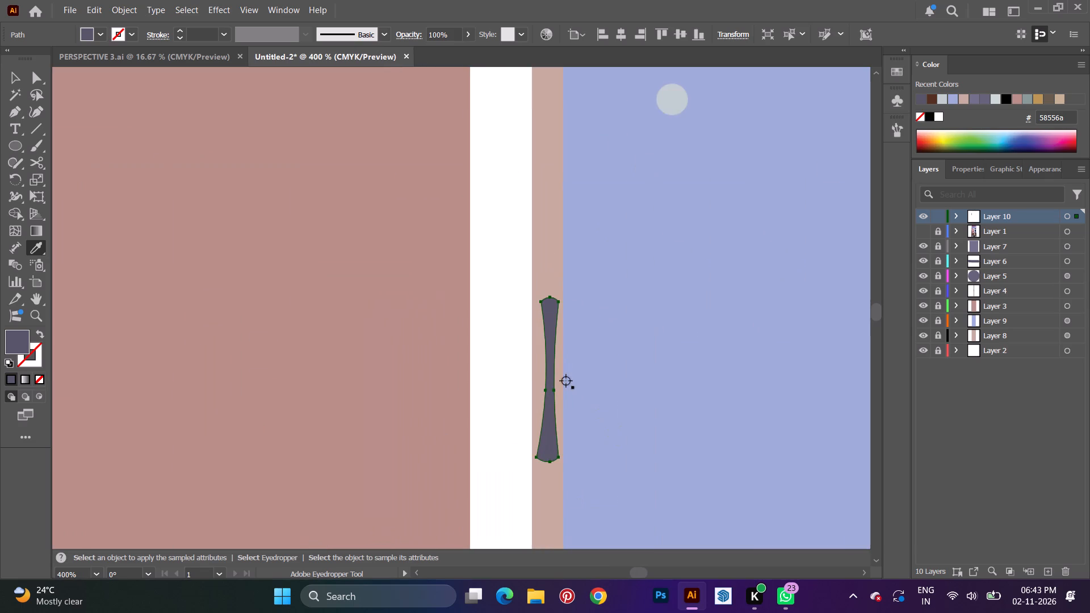
alt+scroll(566, 381, down, 3)
key(v)
click(745, 289)
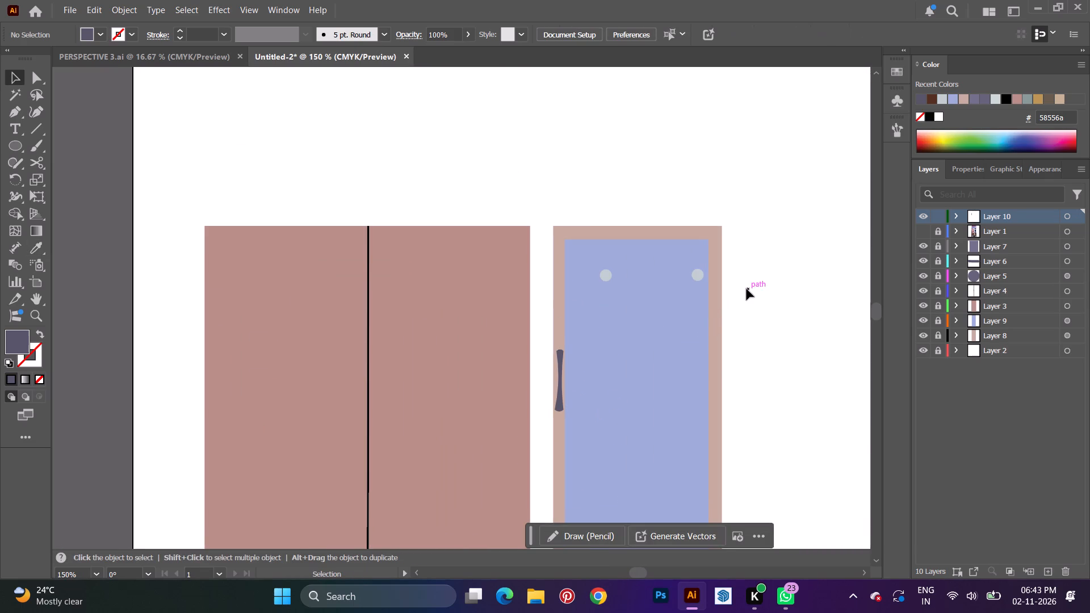
Shift the mirror's two upper screw circles slightly left to line up with the lower screws, and deselect.
alt+scroll(585, 448, down, 4)
alt+scroll(627, 431, up, 3)
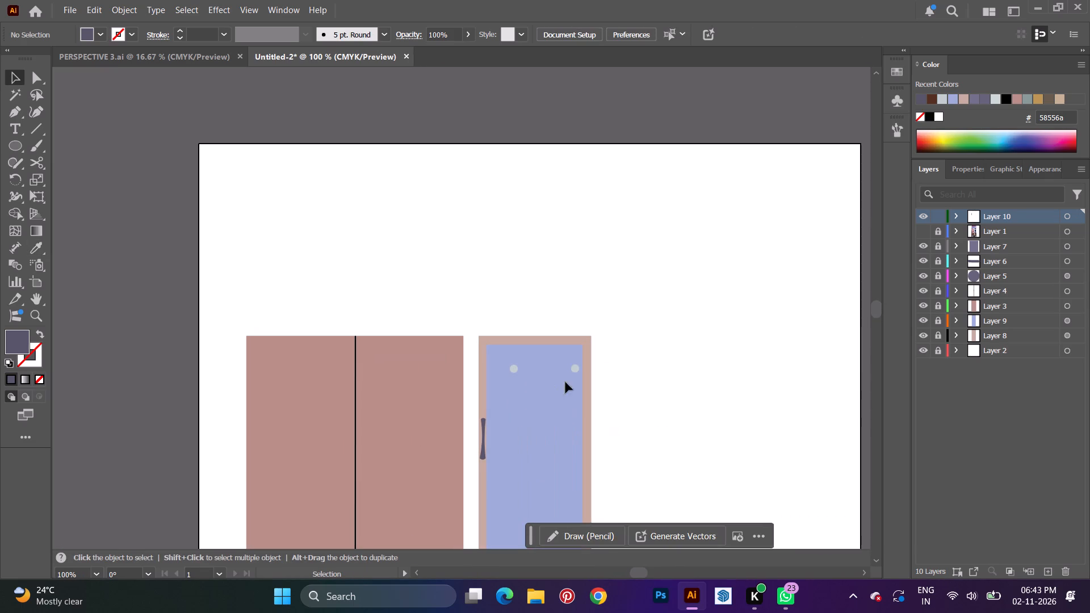
drag(575, 370, 567, 370)
scroll(551, 402, down, 11)
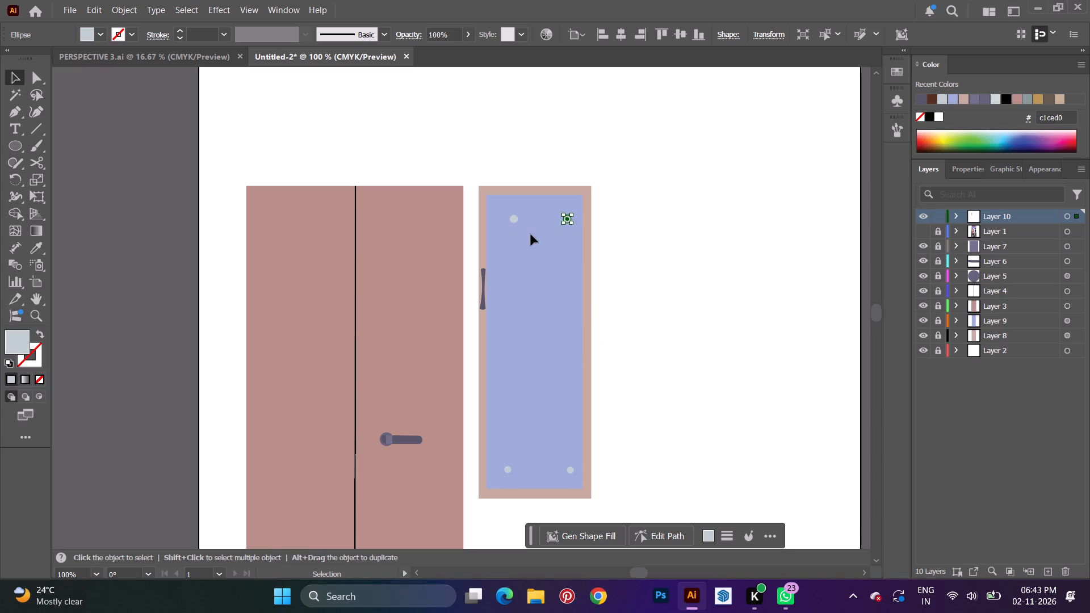
drag(515, 220, 508, 220)
click(732, 276)
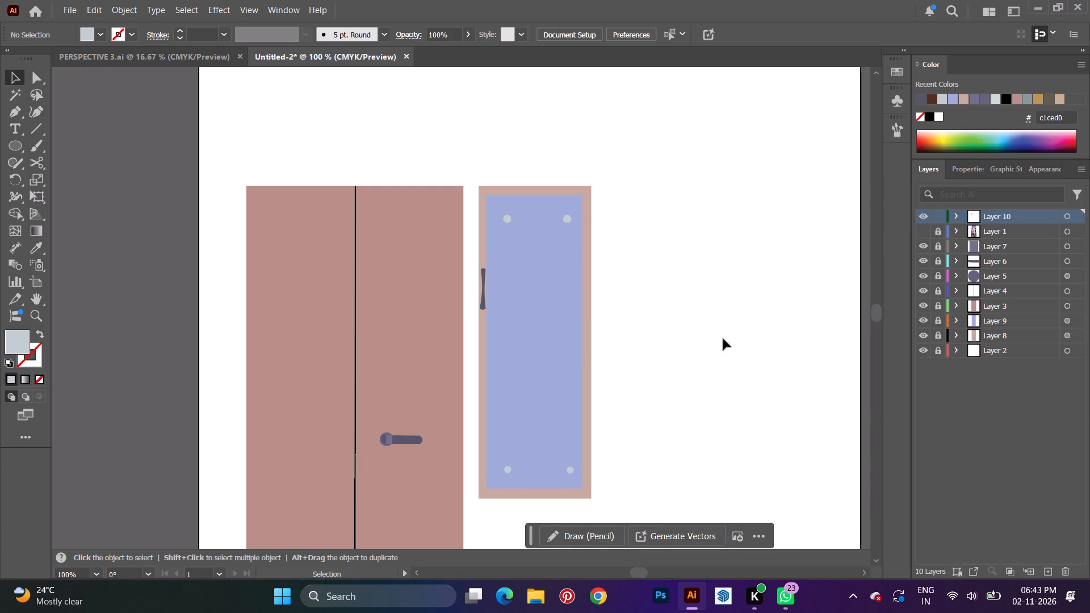
Show the reference photo layer briefly to compare the whole wardrobe with the artwork, and hide it again.
scroll(716, 374, down, 8)
scroll(588, 370, down, 4)
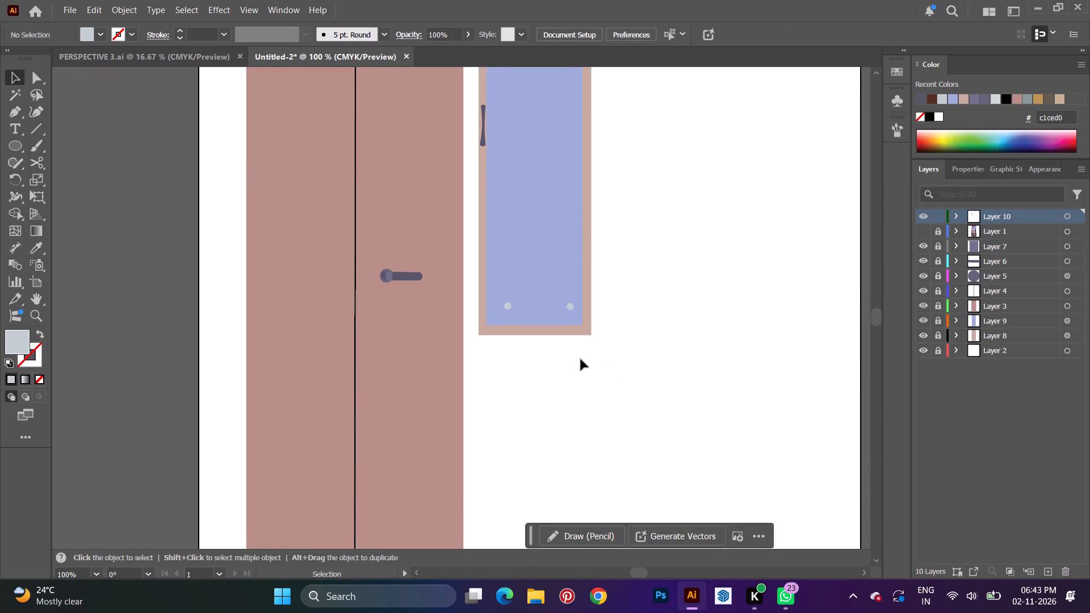
alt+scroll(581, 359, down, 2)
click(646, 355)
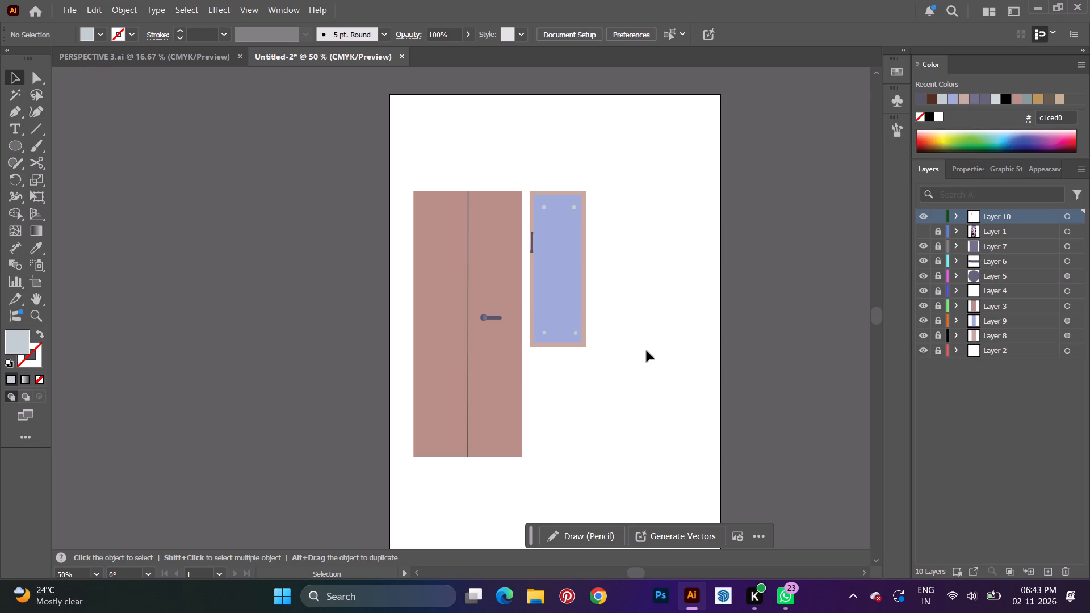
click(923, 230)
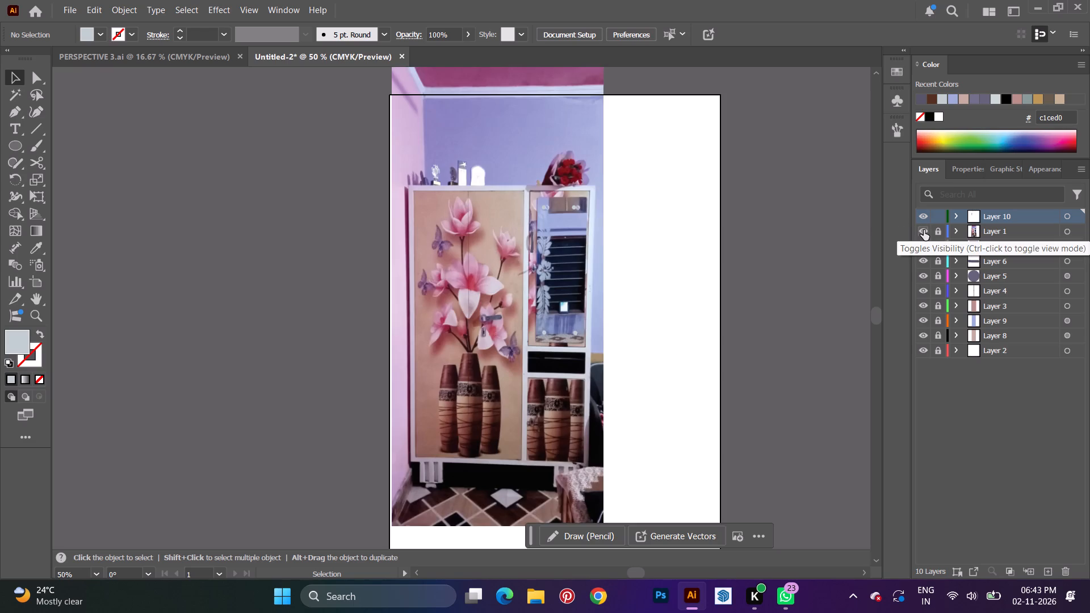
click(924, 230)
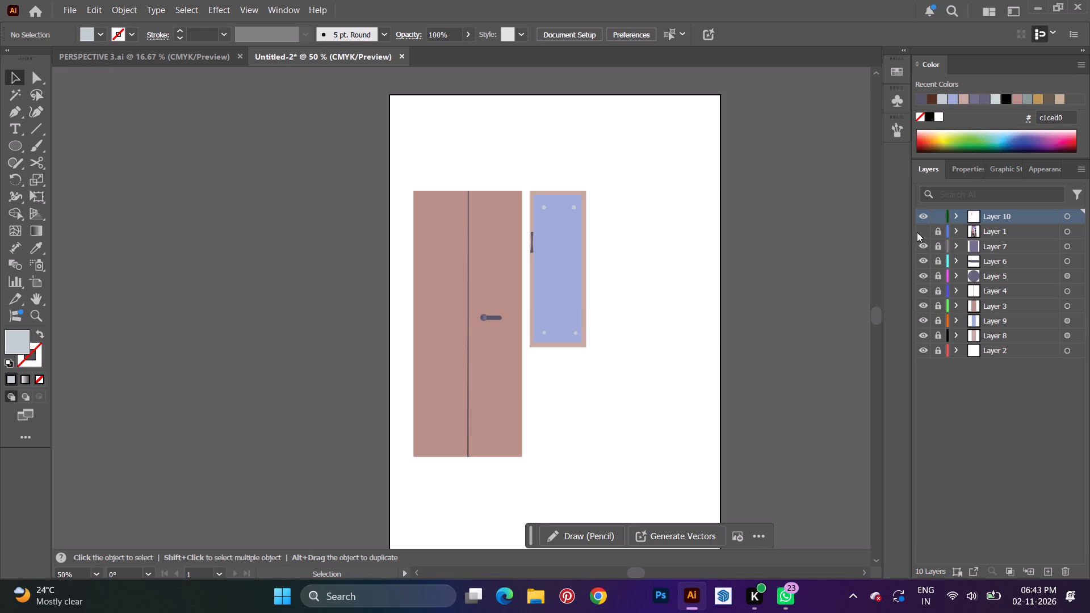
Move the photo's Layer 1 below Layer 2 at the bottom of the layer stack and make it visible.
drag(997, 229, 1028, 362)
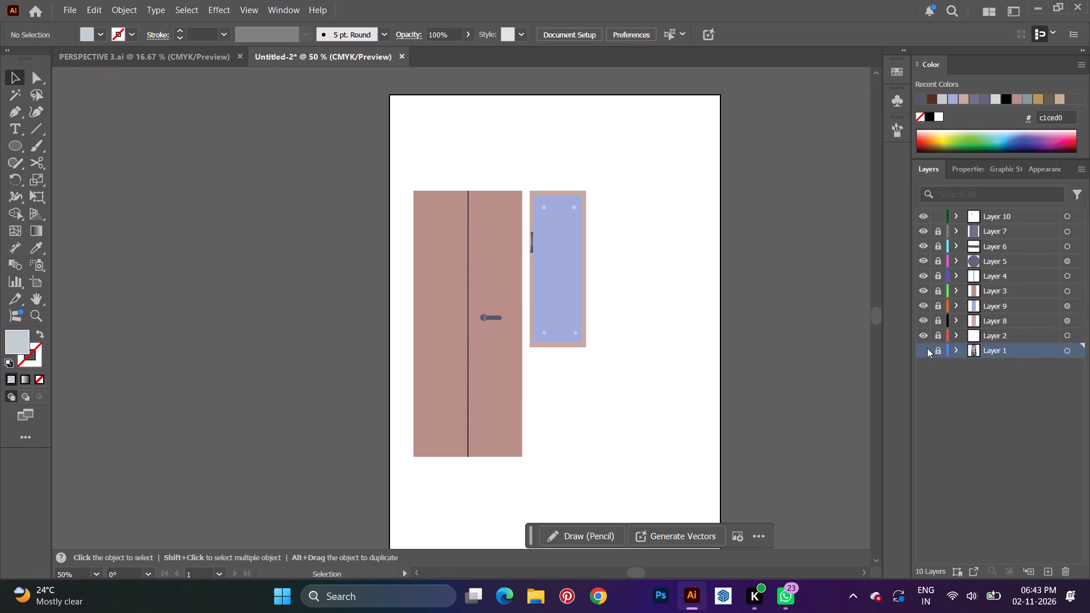
click(925, 348)
click(925, 348)
click(926, 347)
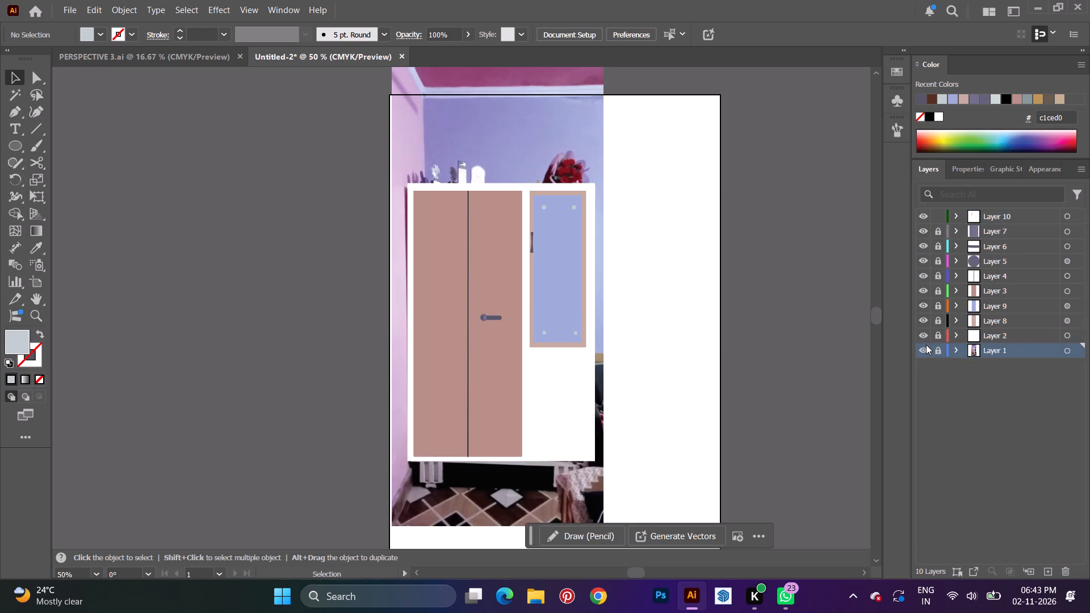
Expand the photo's Layer 1 and move it back up the layer stack to directly beneath Layer 10.
click(951, 352)
click(924, 363)
click(1023, 351)
drag(1011, 351, 1001, 219)
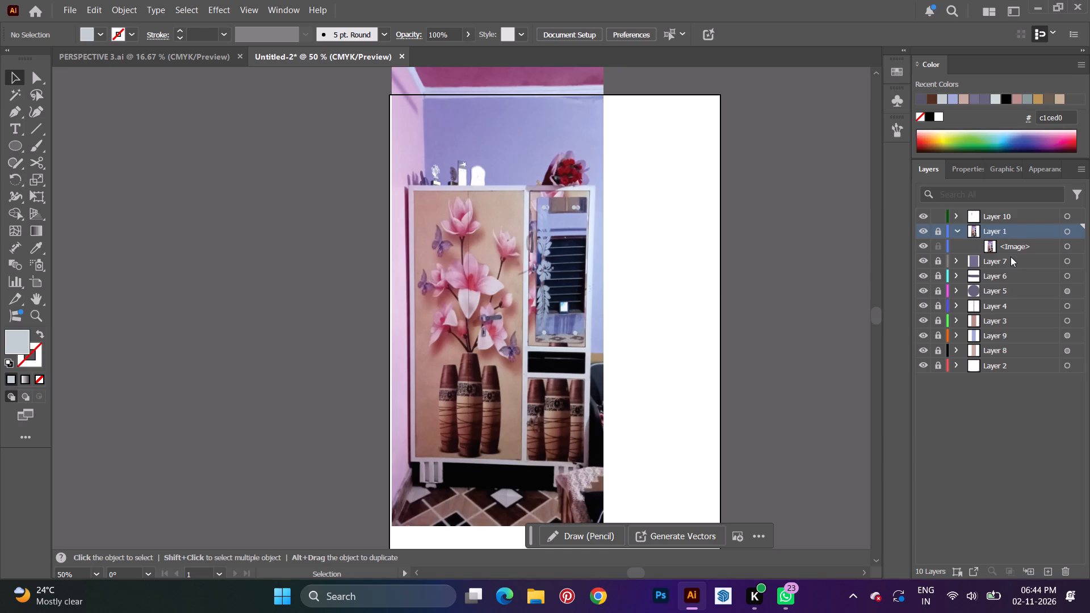
Move the photo's Layer 1 beneath Layer 7 in the layer stack and toggle its visibility off and on.
drag(1002, 229, 1007, 267)
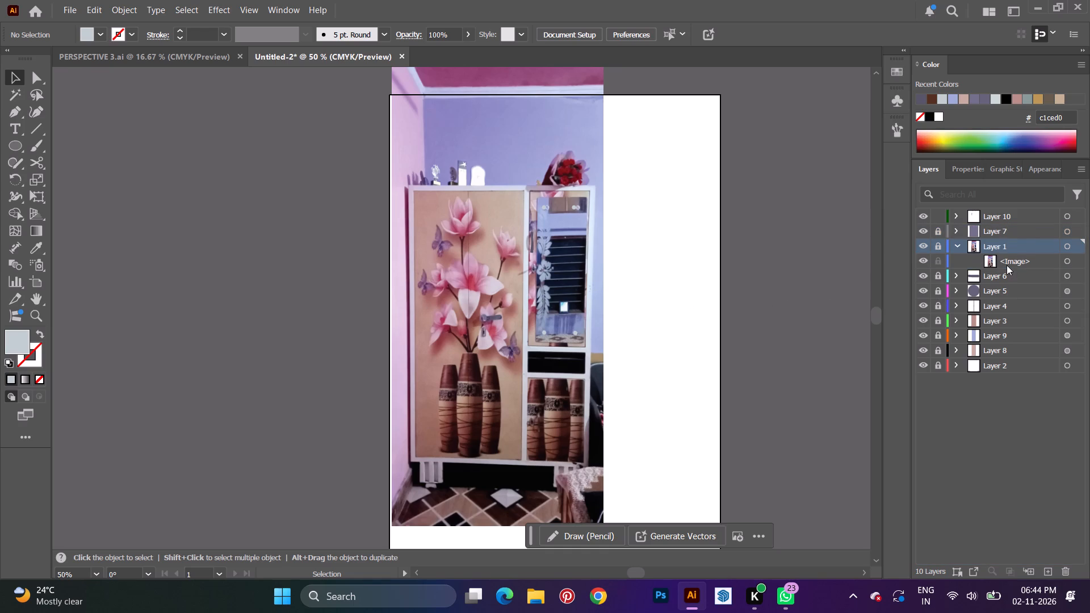
click(927, 243)
click(927, 243)
On Layer 10, draw a rectangle over the dark drawer strip below the mirror door and fill it with the photo's black, 040407.
alt+scroll(644, 285, up, 2)
alt+scroll(504, 269, up, 1)
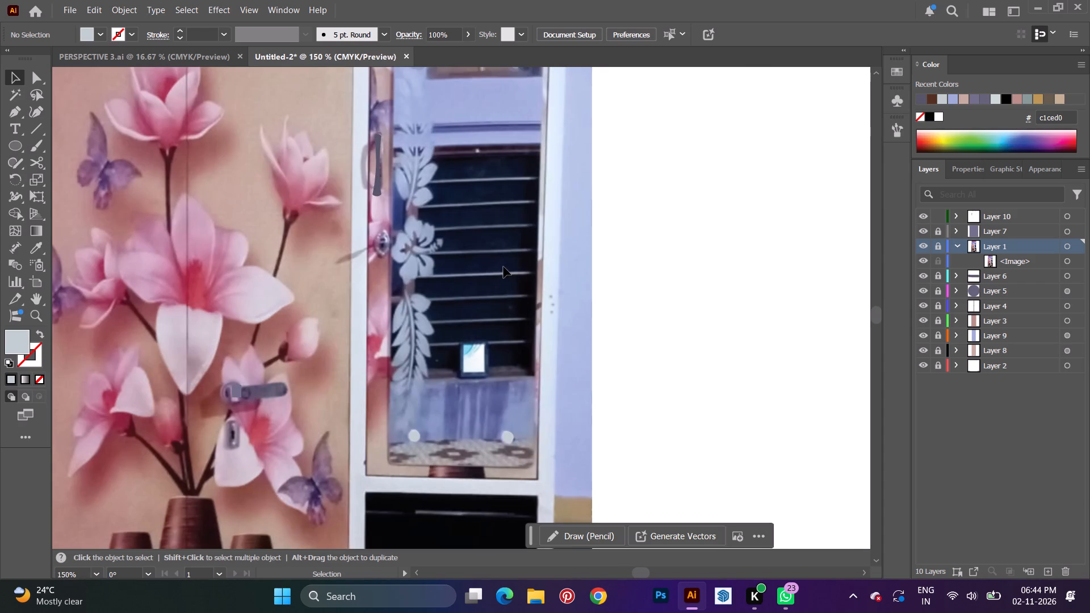
scroll(504, 267, down, 16)
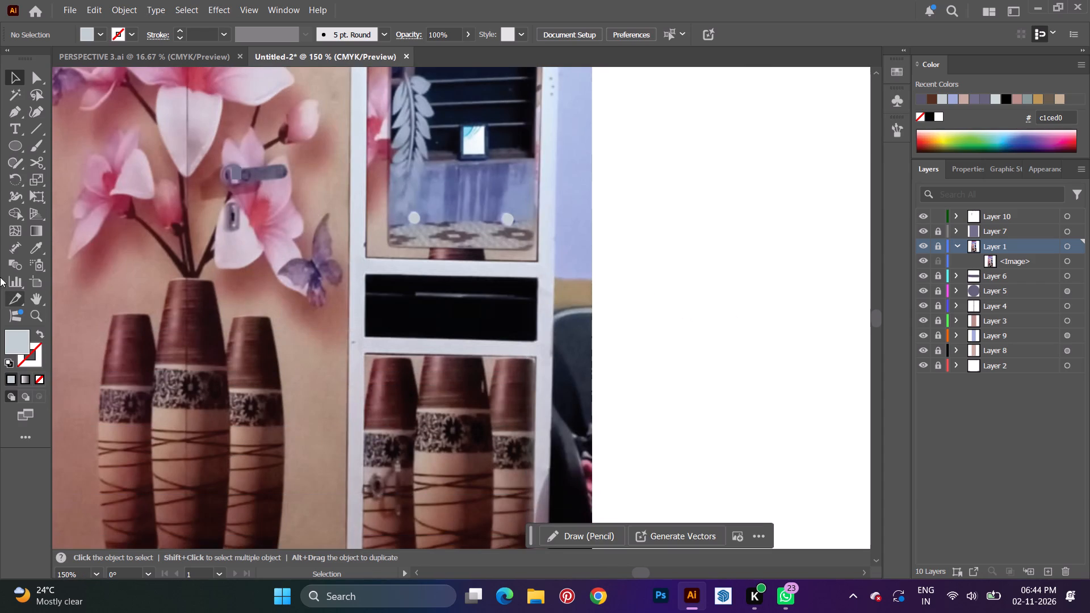
right_click(20, 140)
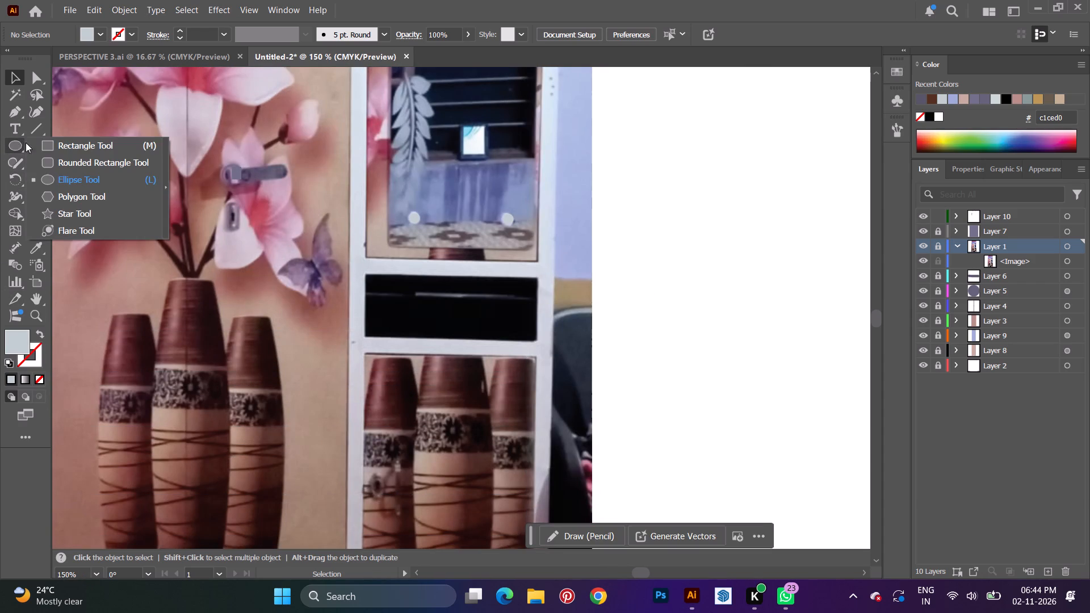
click(68, 142)
click(1004, 217)
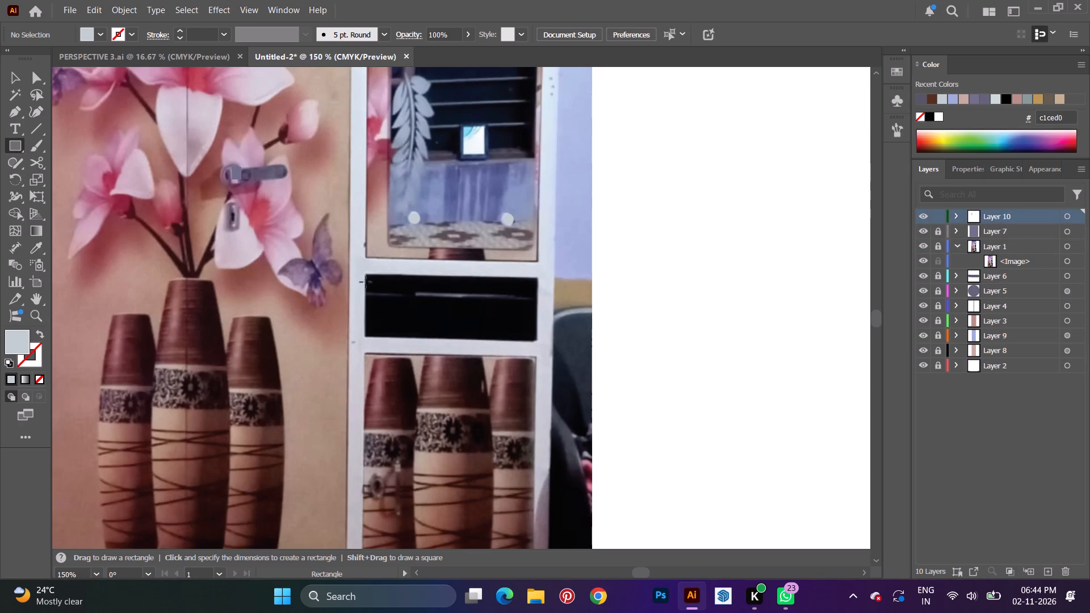
drag(366, 275, 571, 360)
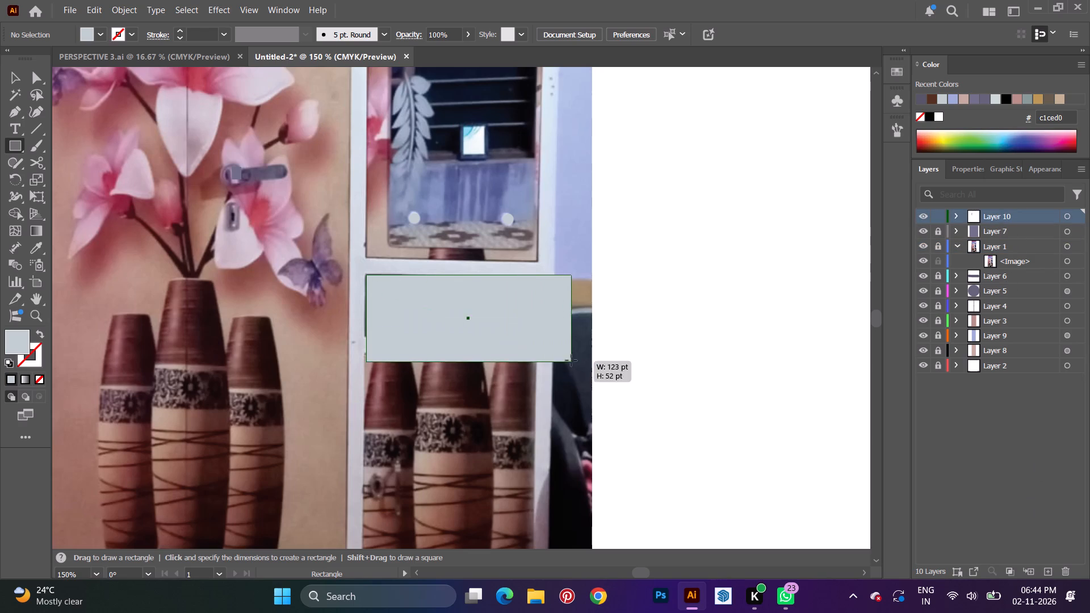
drag(571, 360, 538, 338)
click(40, 378)
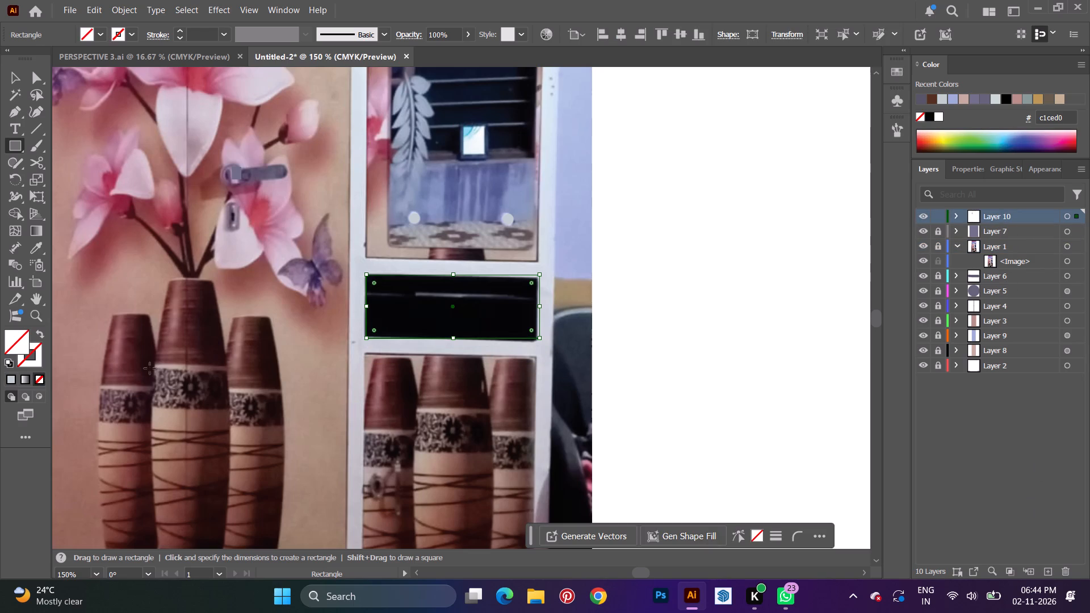
key(i)
click(376, 312)
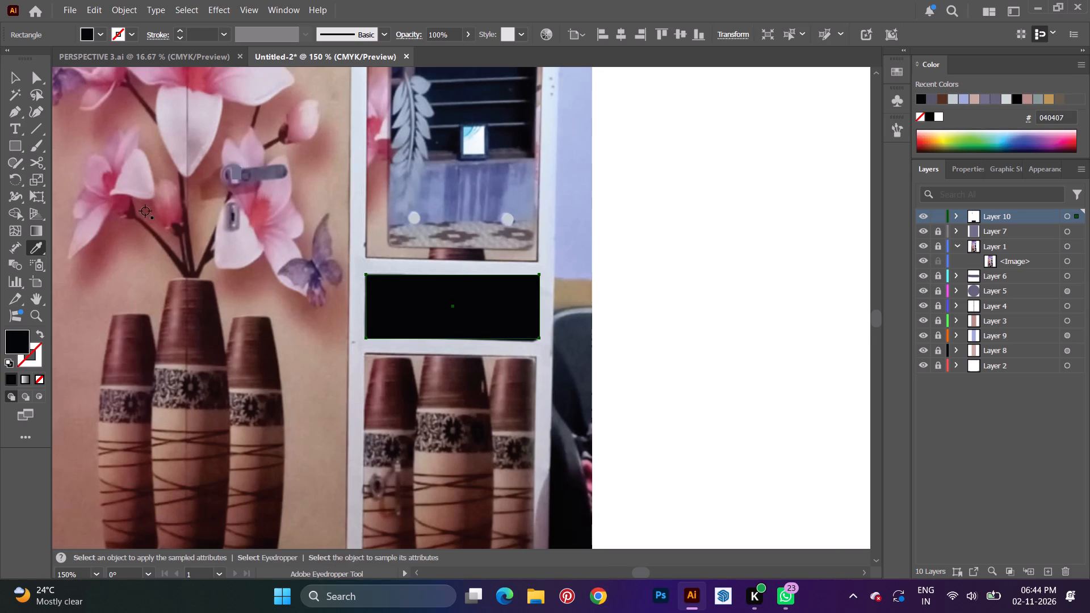
click(32, 130)
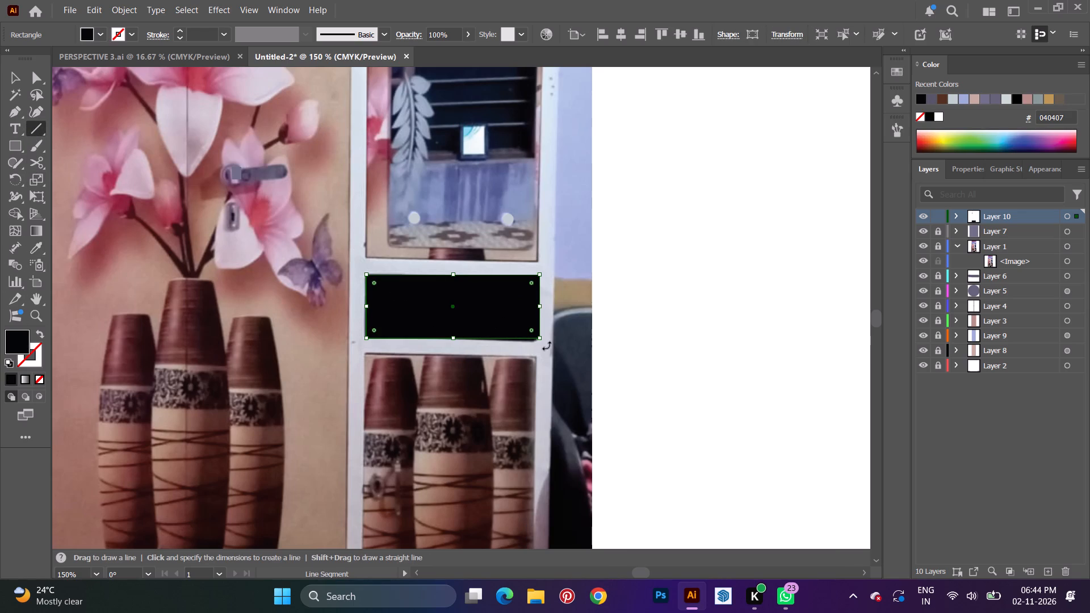
key(v)
click(639, 312)
Draw a horizontal line across the upper part of the black drawer strip and give it a white stroke.
click(39, 131)
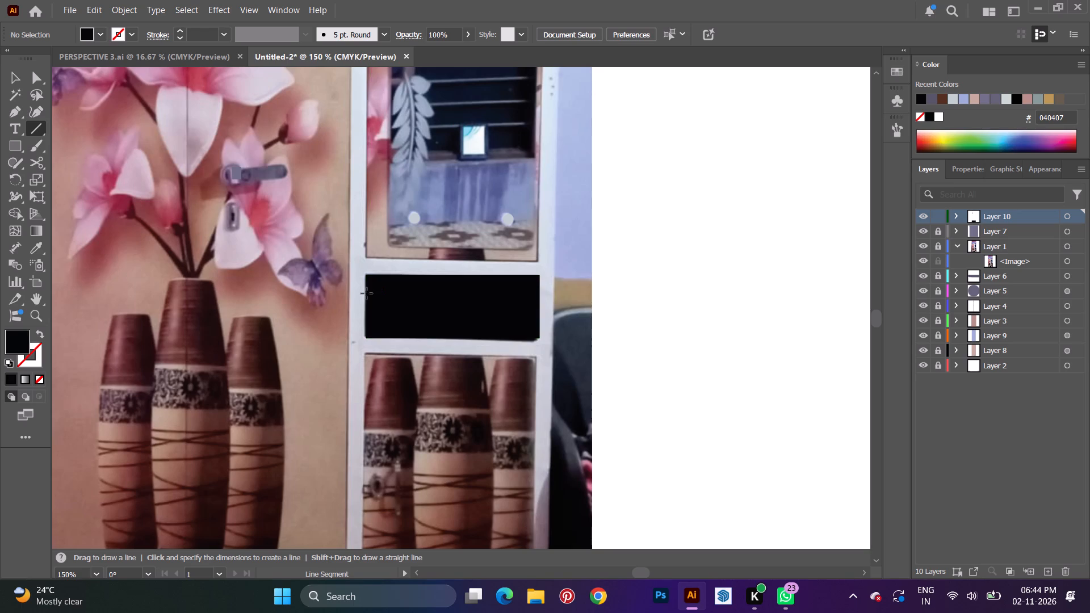
drag(367, 293, 539, 295)
click(99, 31)
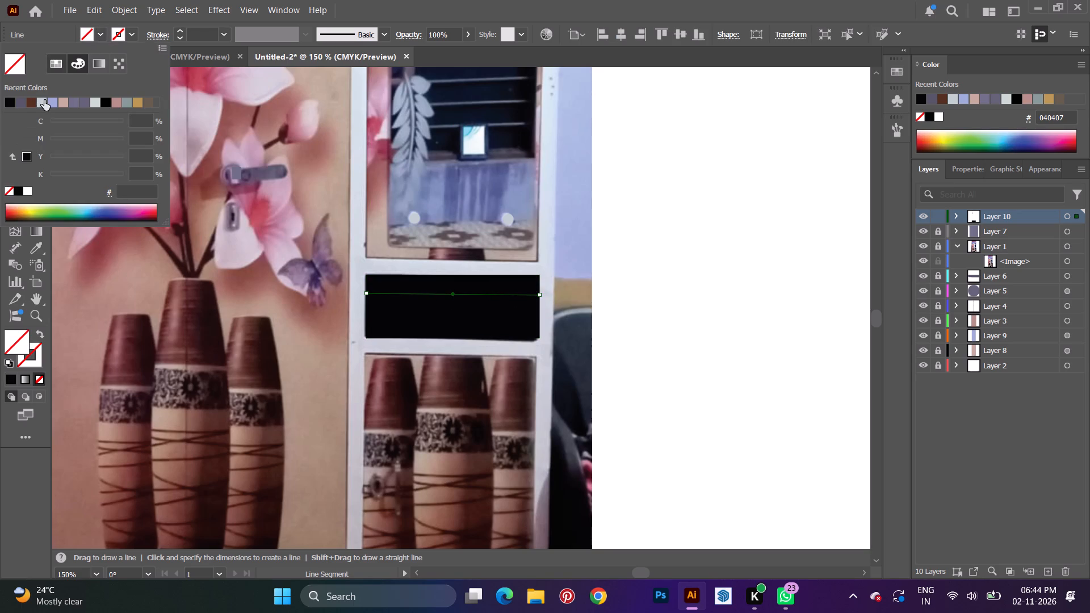
click(93, 103)
double_click(128, 31)
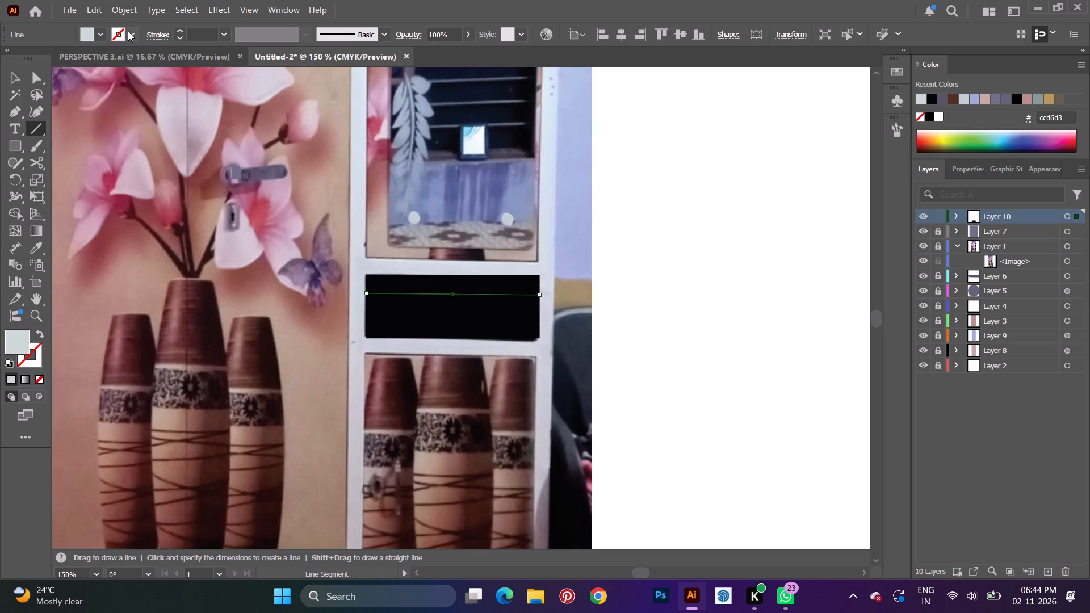
click(28, 137)
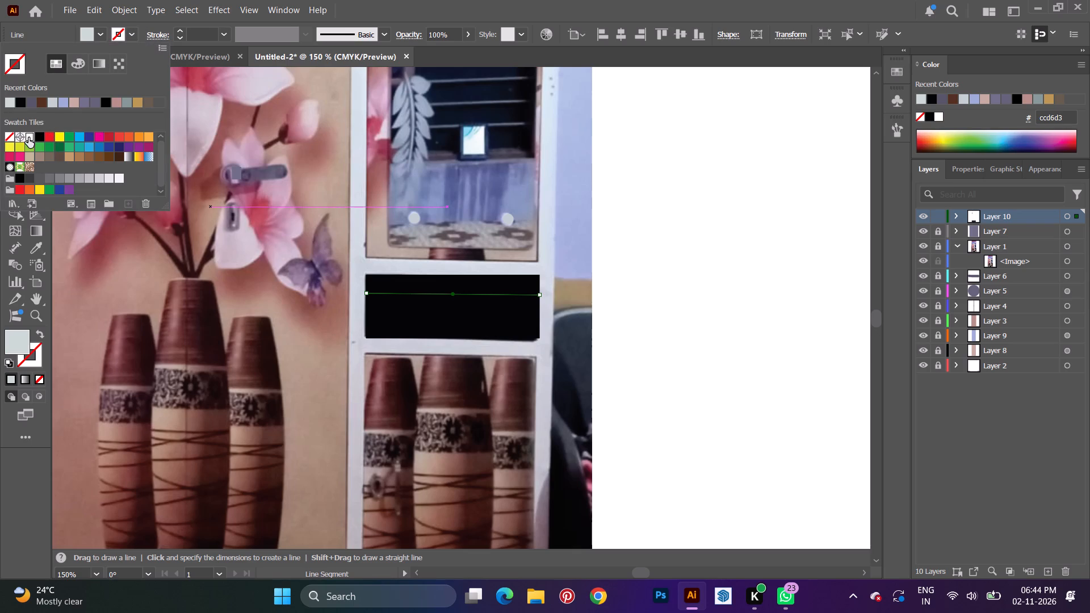
key(v)
click(684, 335)
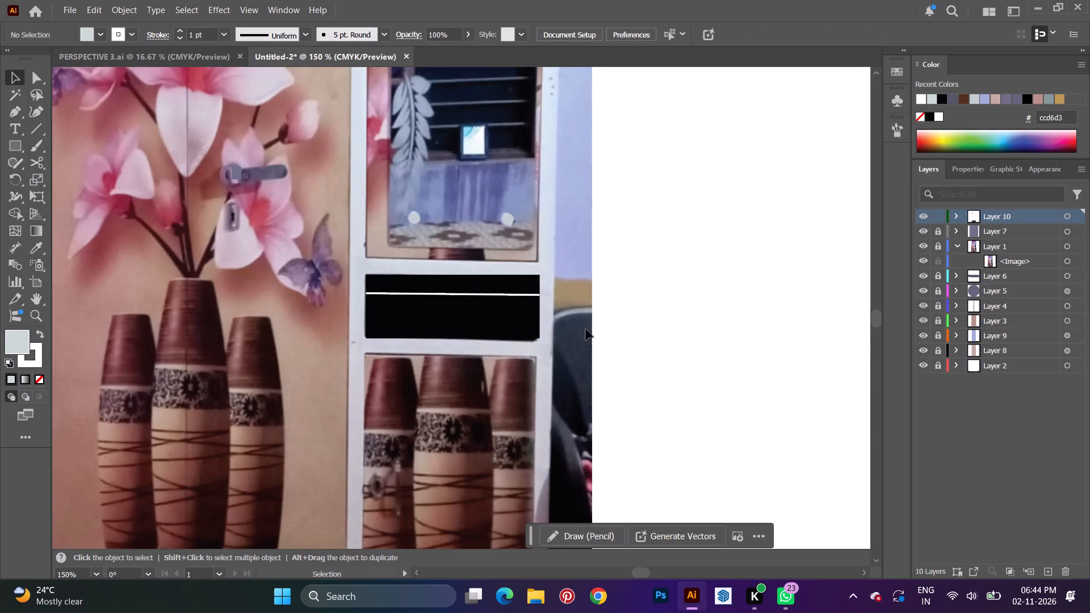
Draw a rectangle about 100 by 145 pt over the small lower door below the drawer and fill it with dusty pink c5a99f.
scroll(486, 355, down, 3)
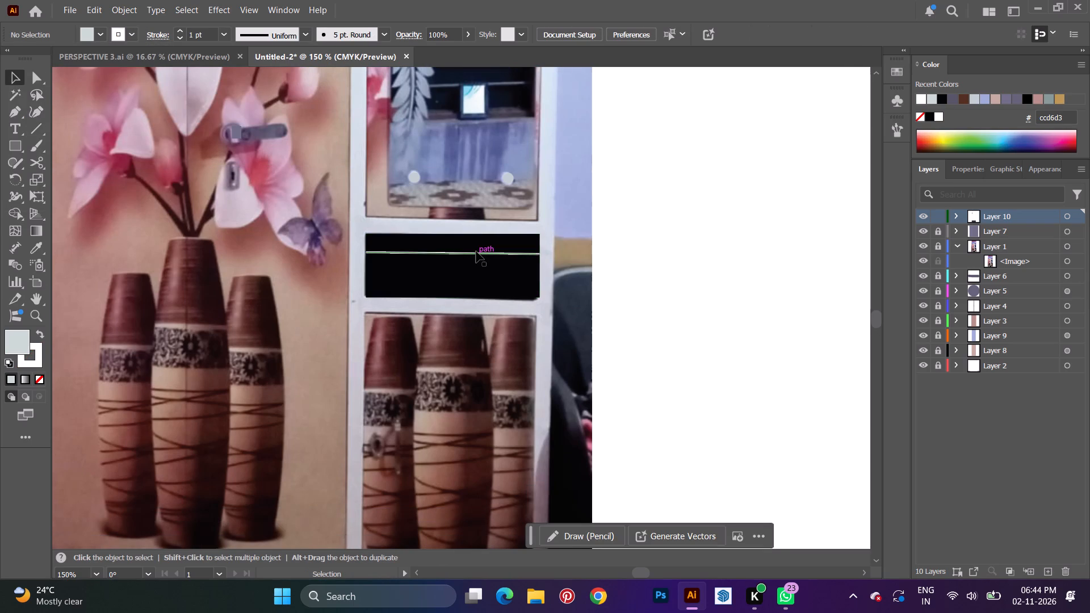
alt+scroll(476, 251, up, 4)
alt+scroll(480, 267, down, 3)
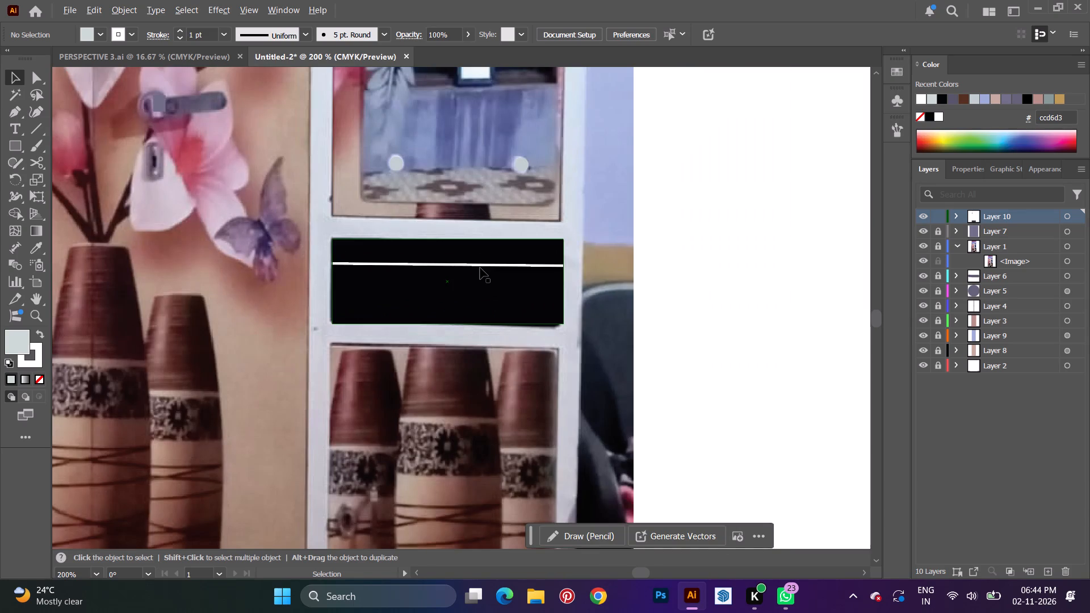
scroll(637, 365, down, 10)
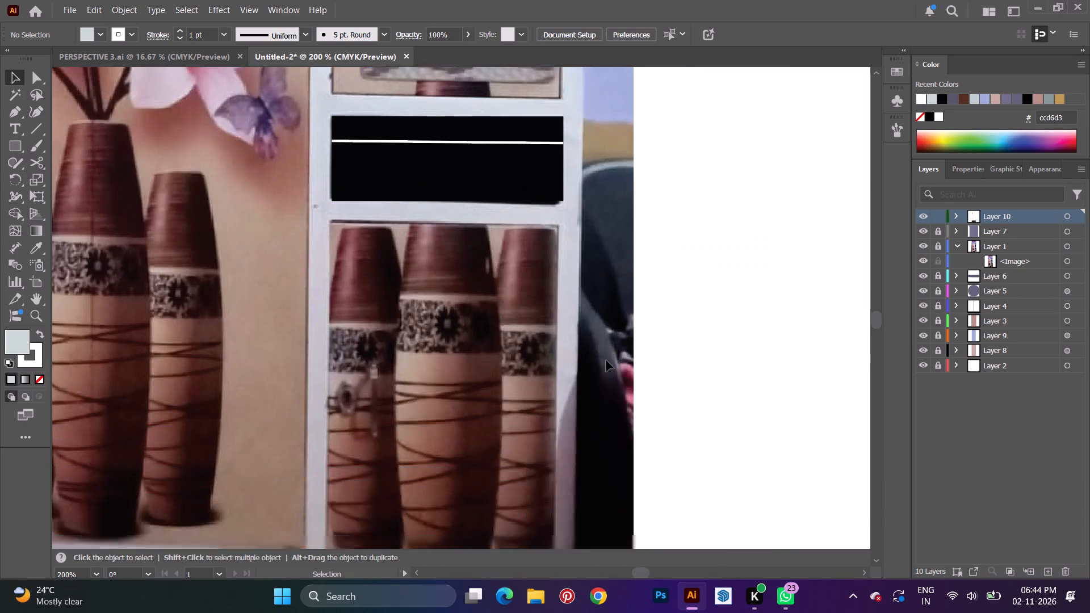
scroll(606, 360, down, 4)
click(13, 144)
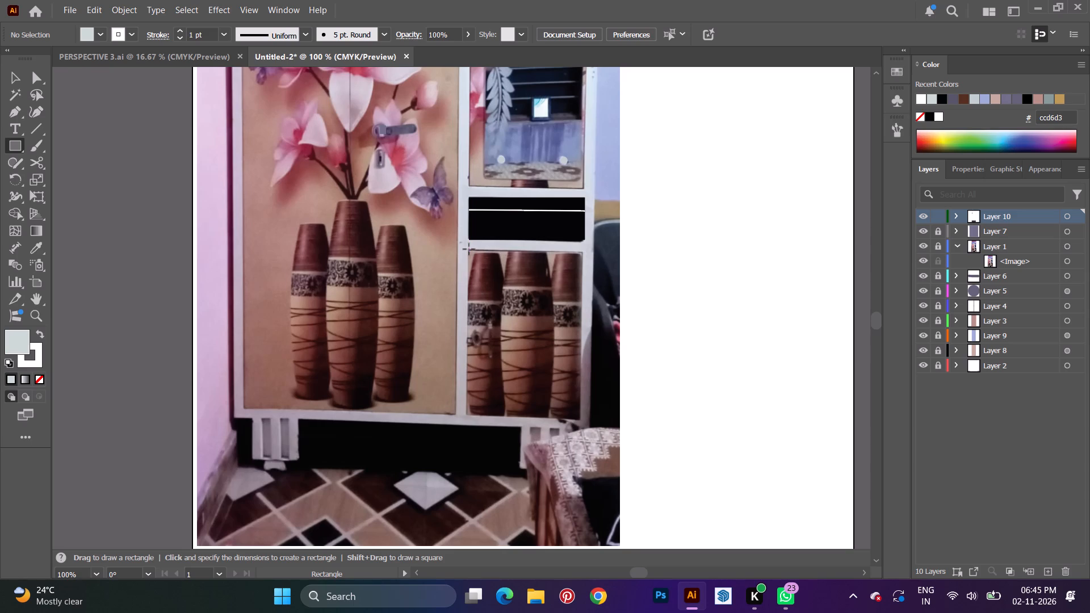
drag(469, 249, 577, 415)
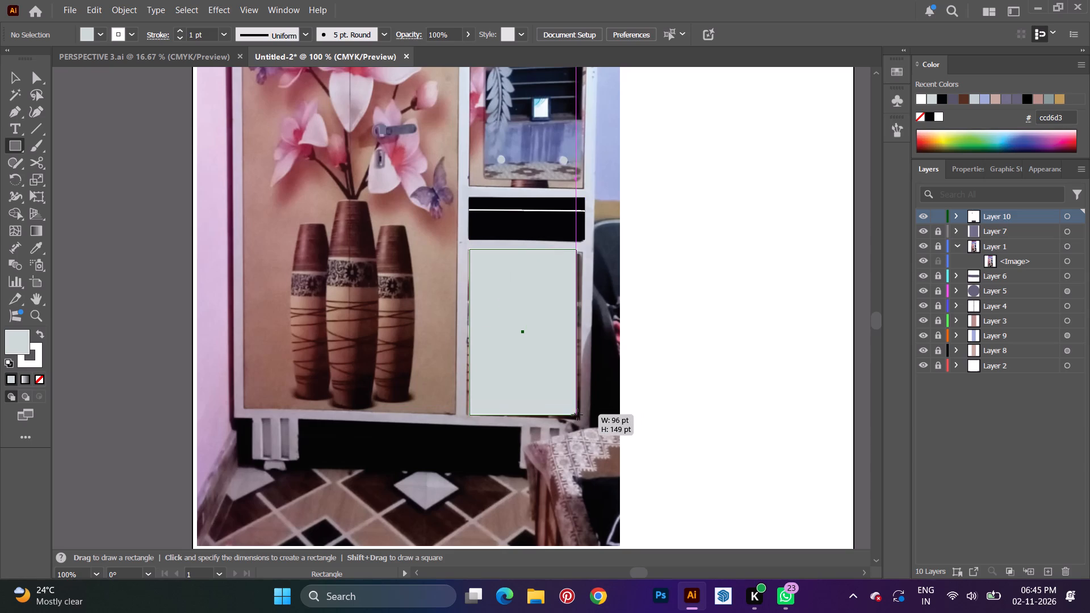
drag(577, 415, 576, 409)
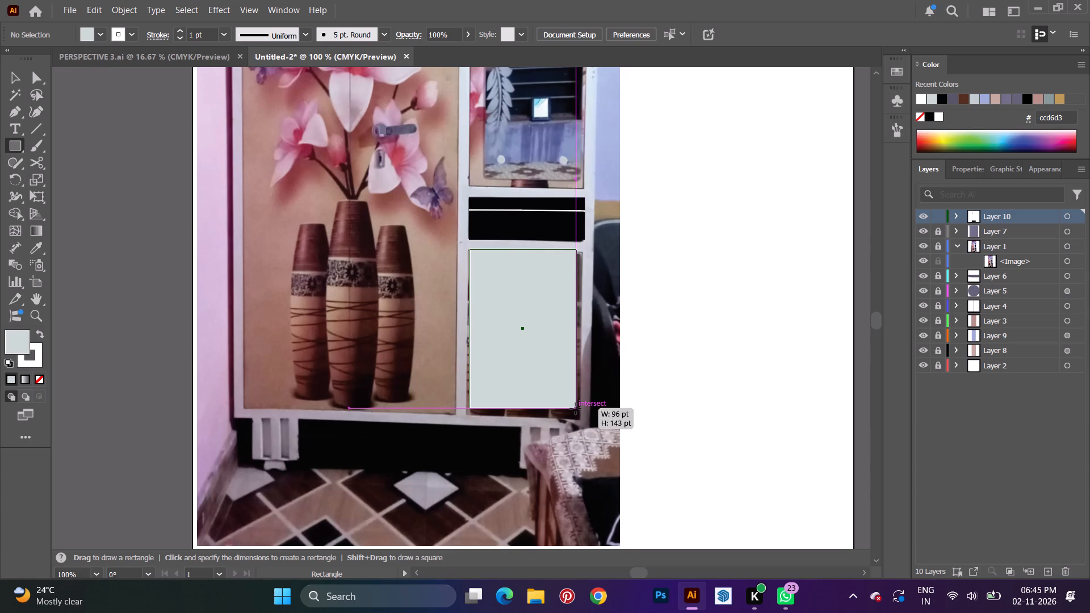
drag(576, 409, 580, 410)
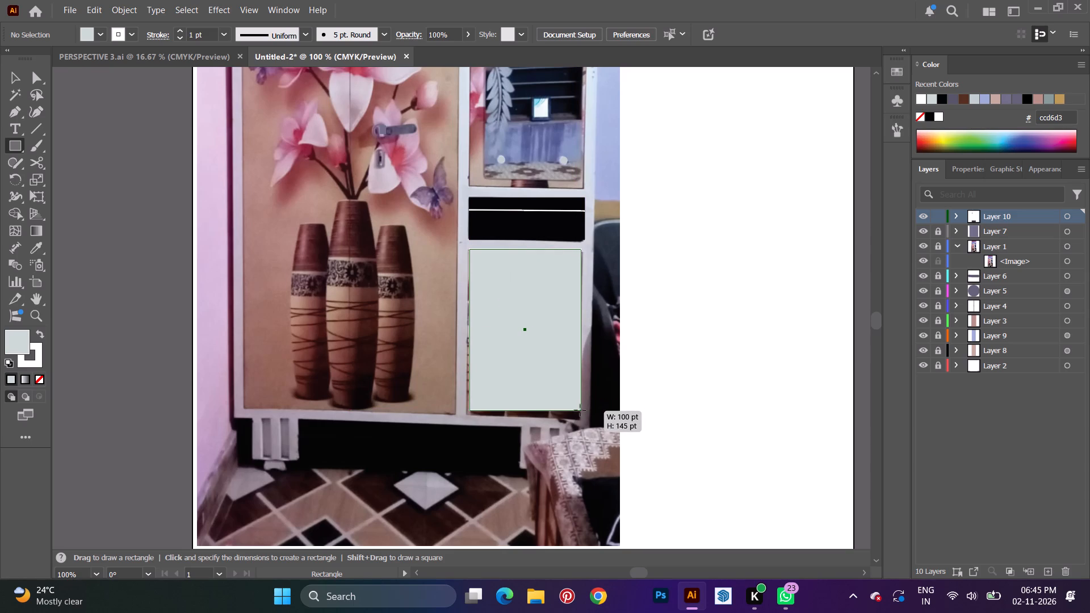
drag(580, 410, 583, 410)
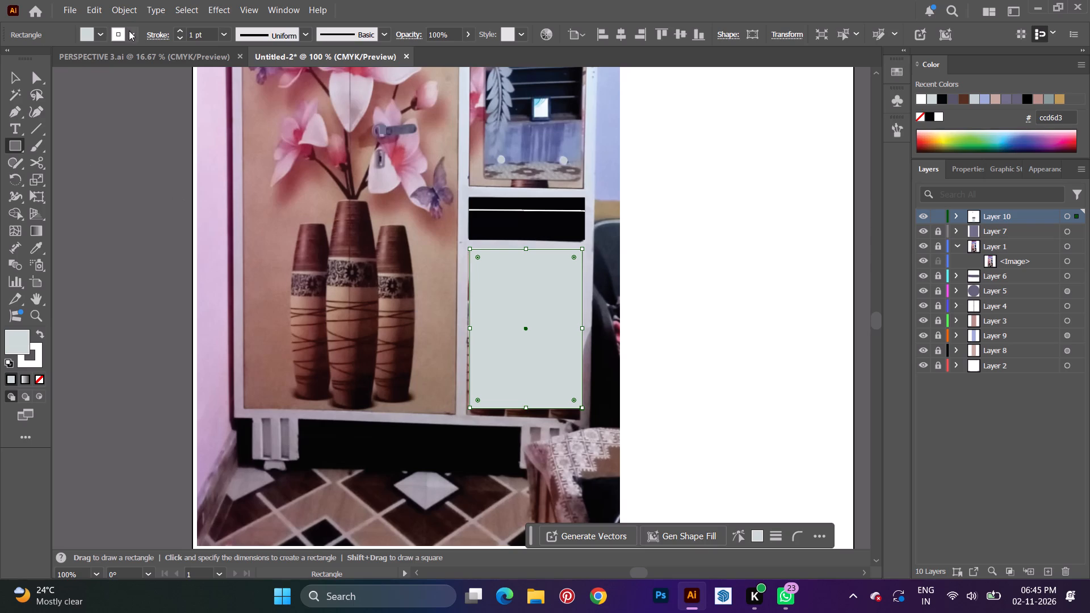
click(99, 35)
click(86, 99)
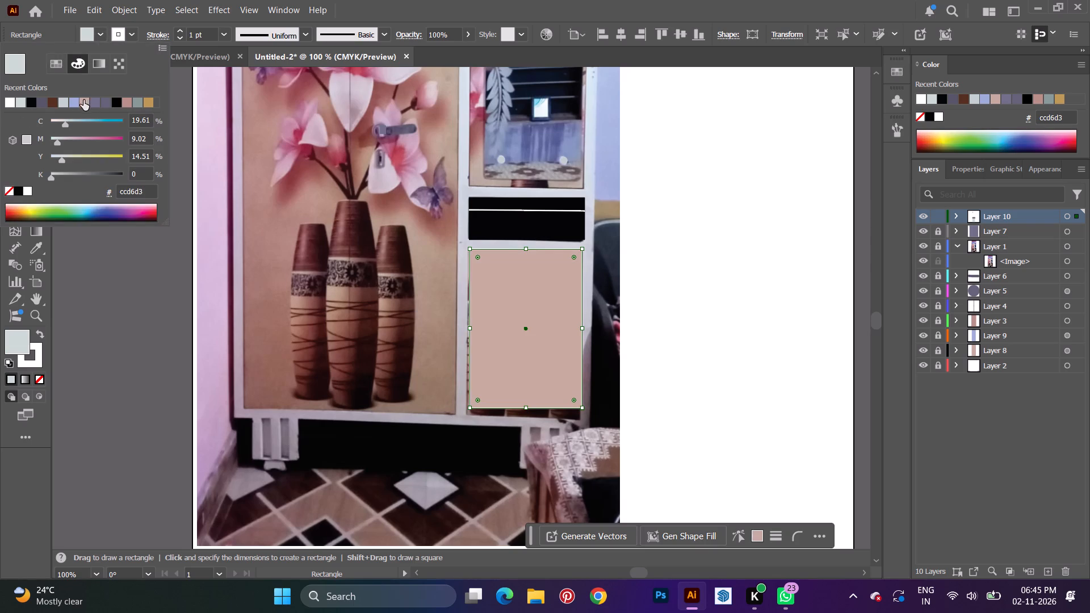
key(v)
click(740, 342)
scroll(525, 363, down, 3)
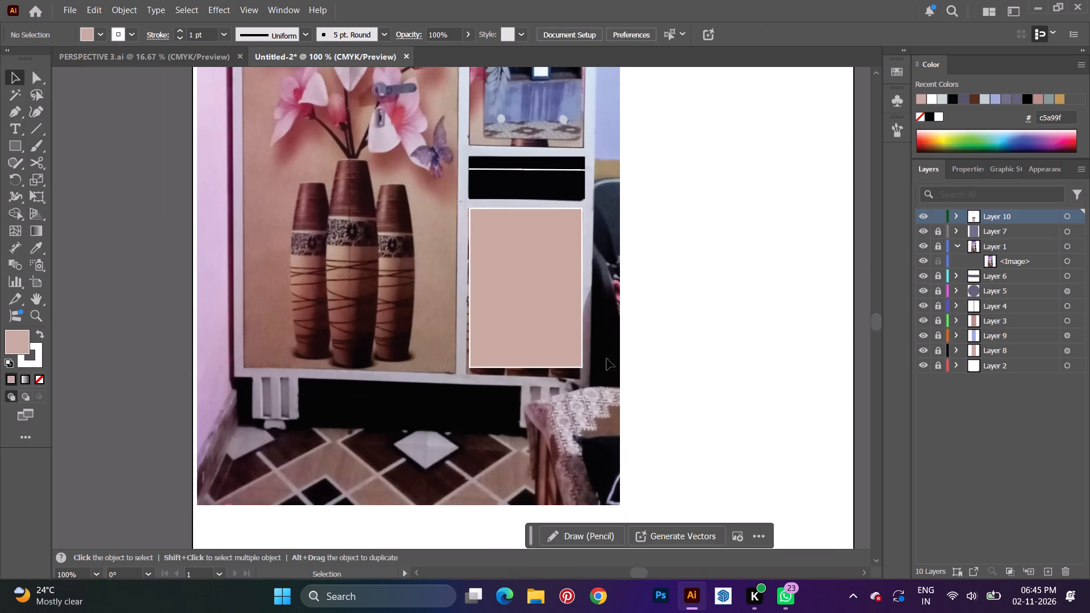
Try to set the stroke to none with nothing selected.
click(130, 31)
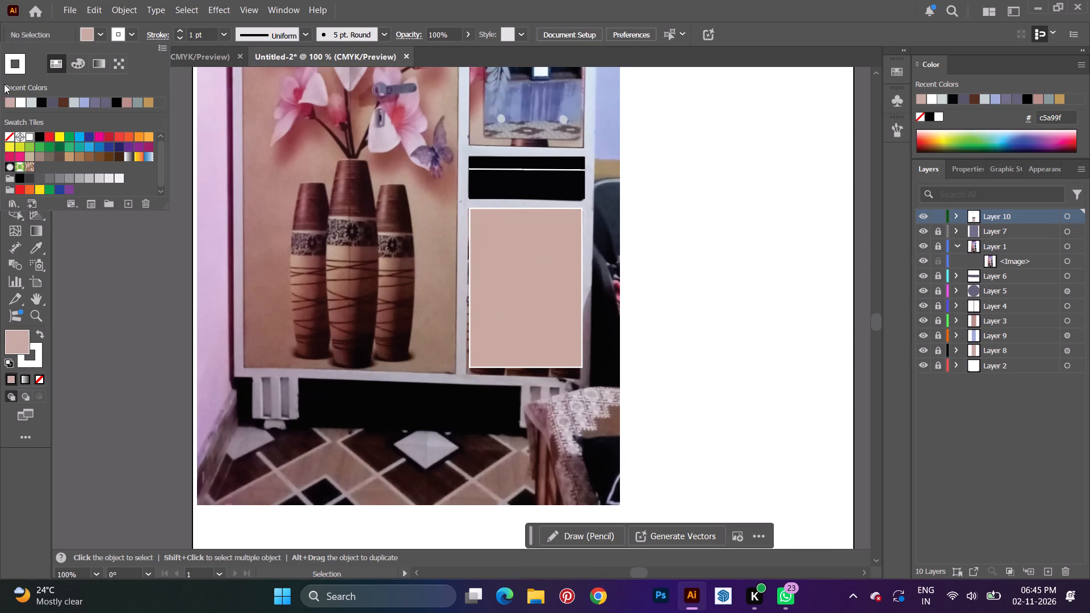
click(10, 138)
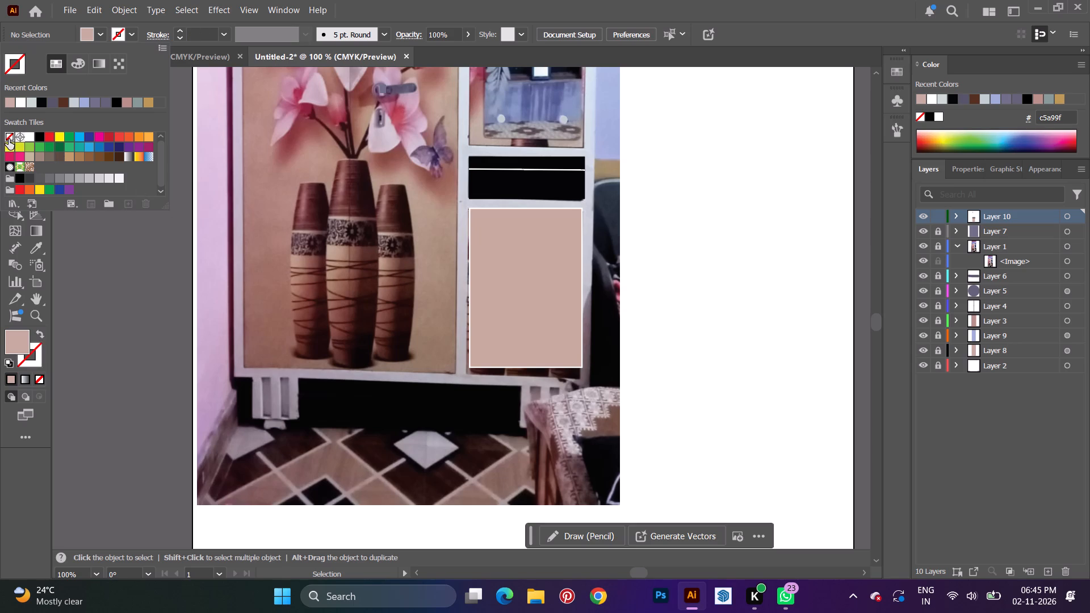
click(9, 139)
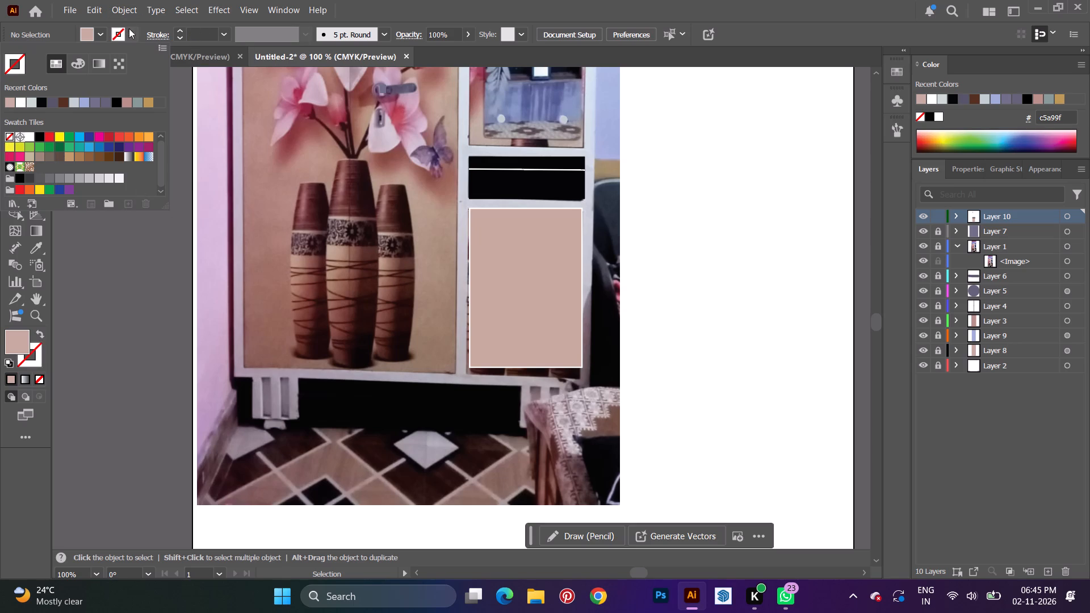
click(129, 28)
Remove the white stroke from the small lower door's pink rectangle and deselect it.
click(501, 282)
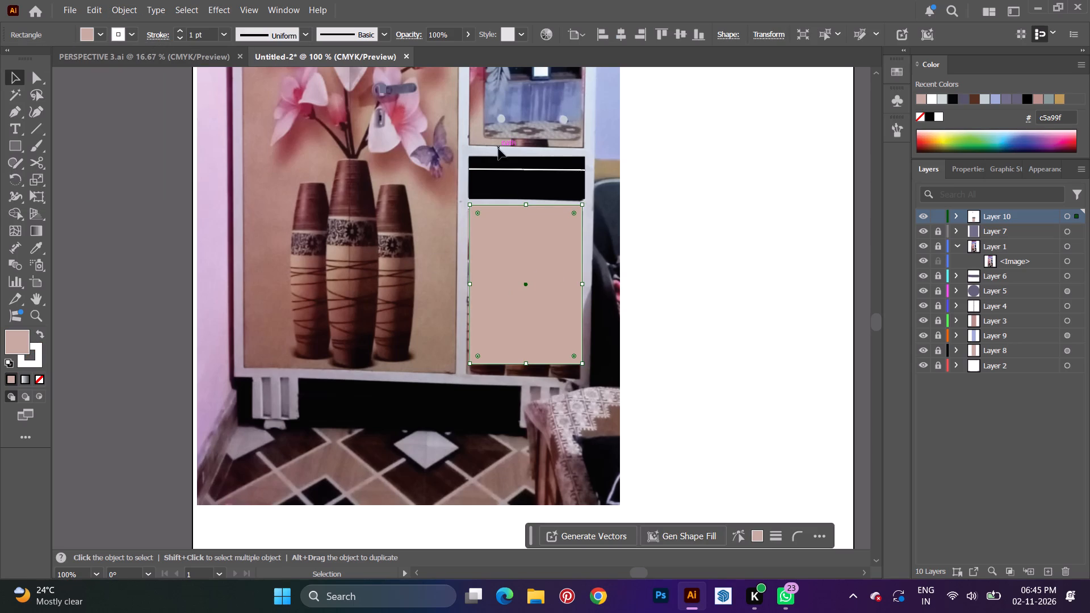
click(773, 392)
click(526, 313)
click(123, 32)
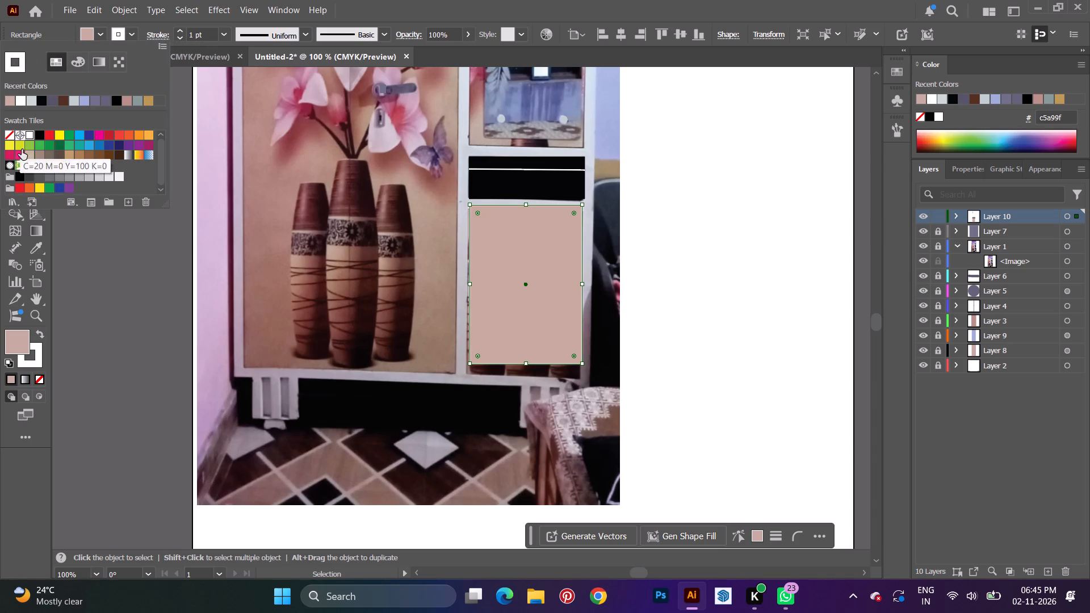
click(6, 134)
key(v)
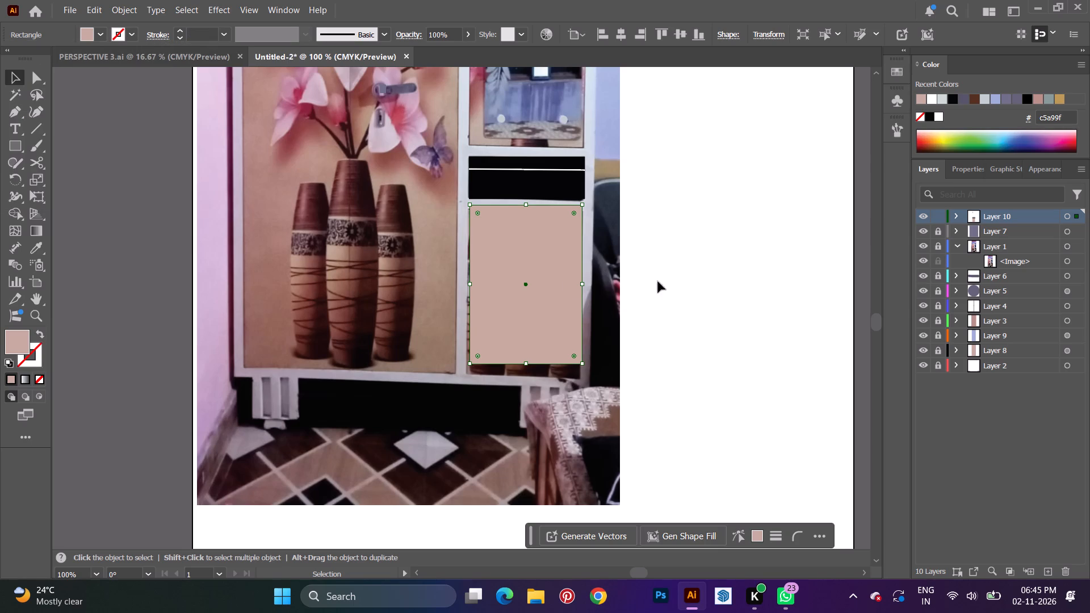
click(747, 285)
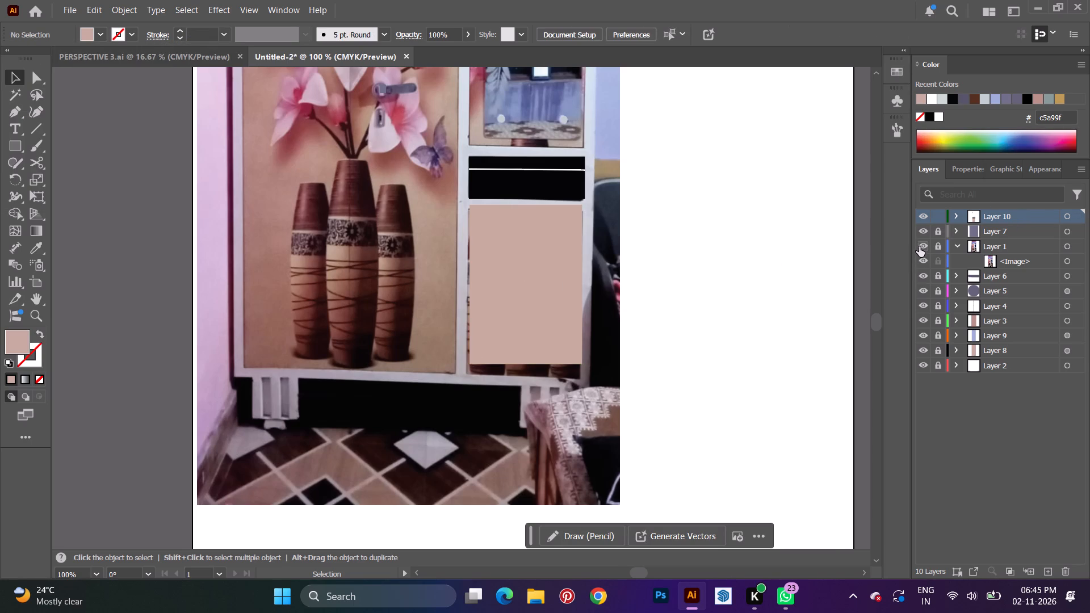
Hide the reference photo and widen the small lower door's pink rectangle to align with the black drawer strip's right edge.
click(921, 243)
scroll(719, 357, up, 3)
click(560, 349)
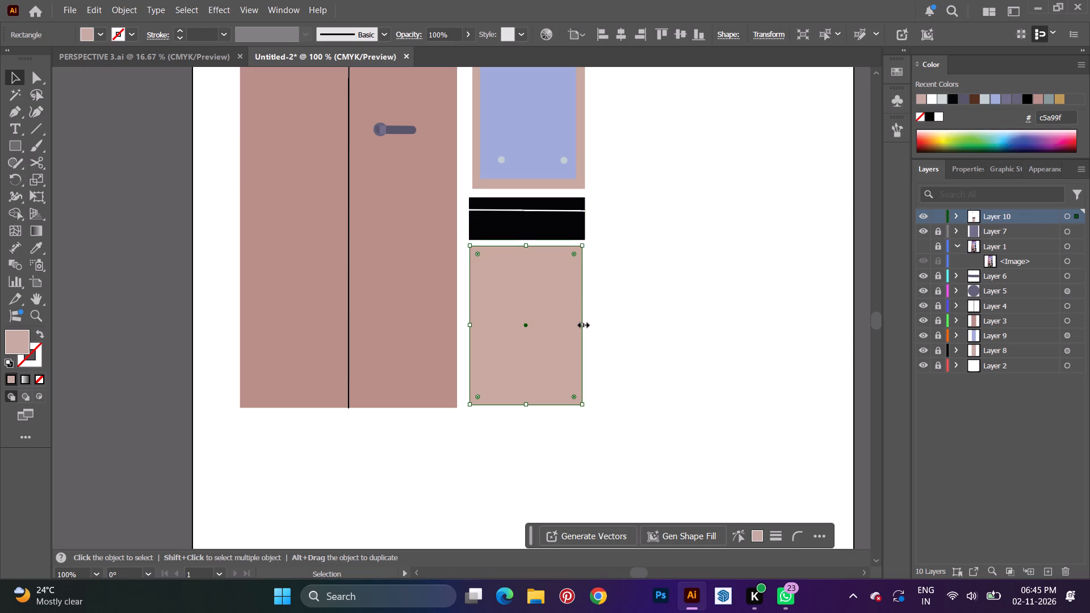
click(582, 324)
click(642, 341)
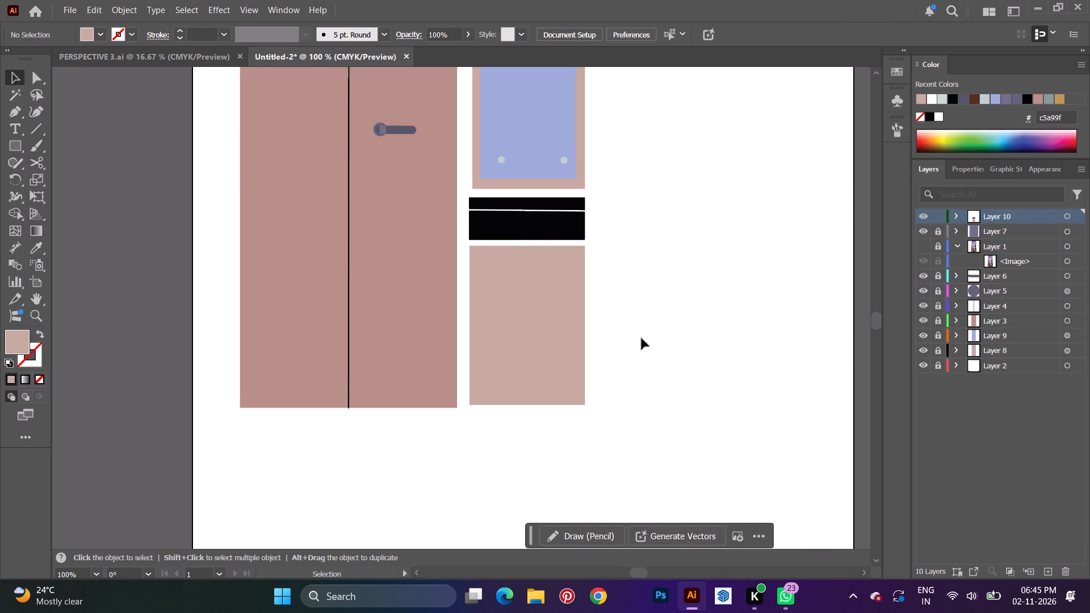
Examine the lower door area against the reference photo with Layer 10 hidden.
scroll(697, 476, down, 1)
scroll(638, 363, up, 8)
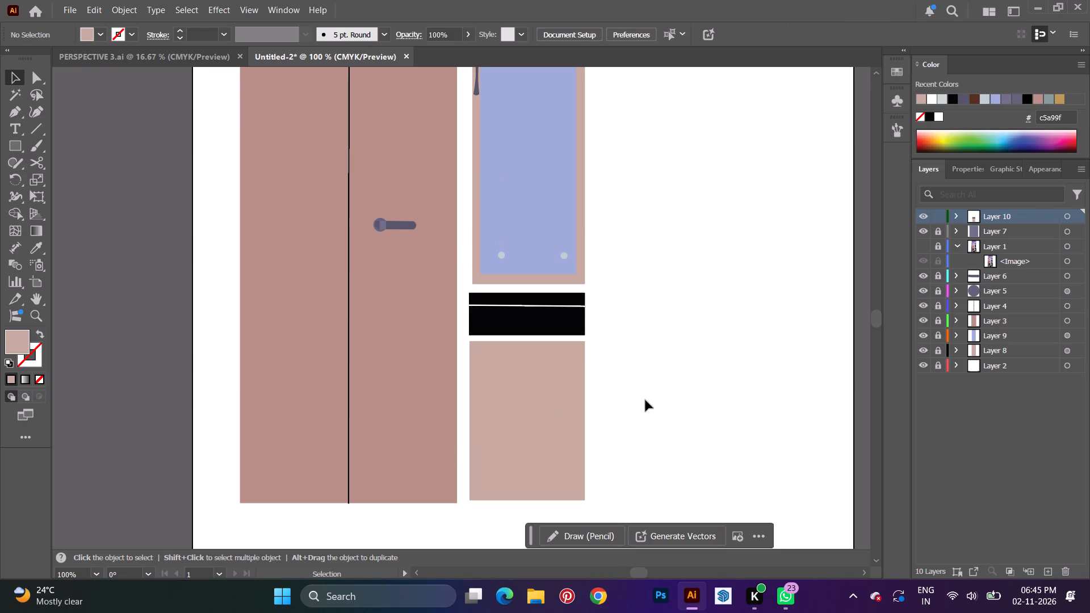
scroll(645, 400, up, 1)
scroll(645, 400, down, 4)
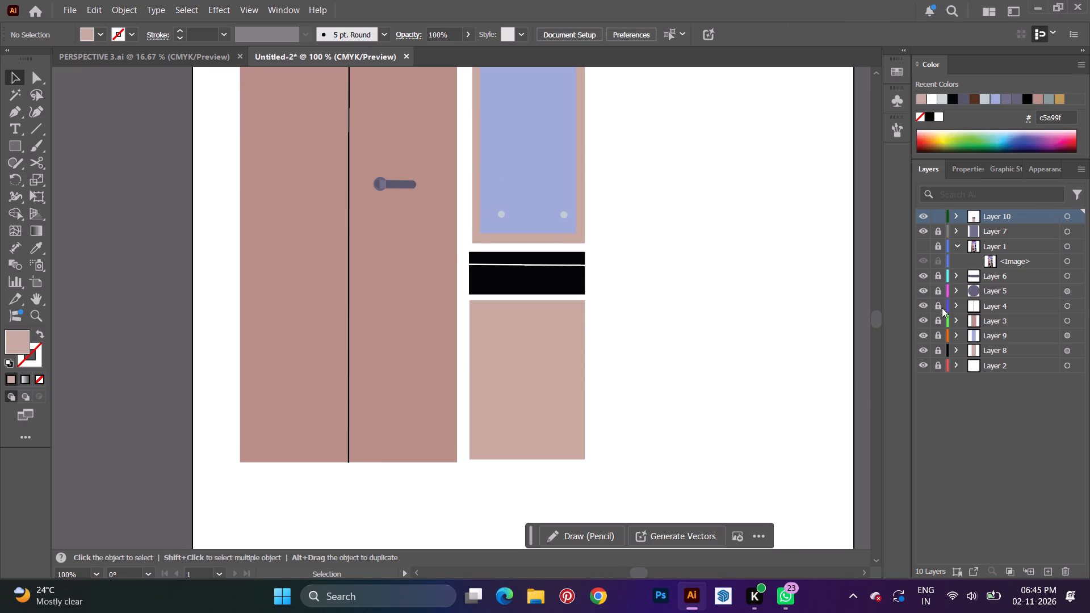
click(923, 243)
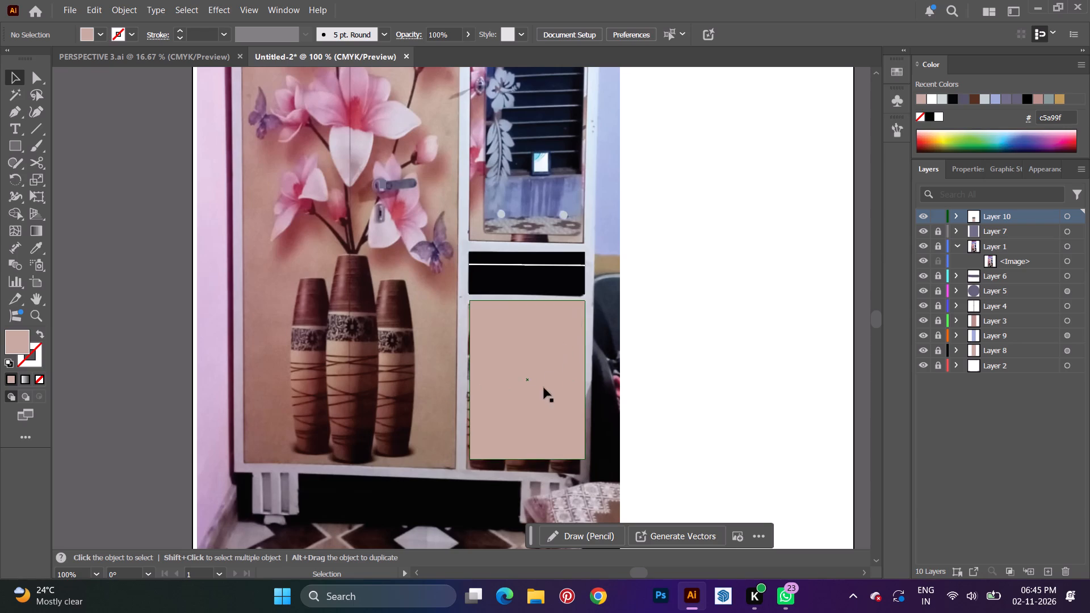
click(921, 214)
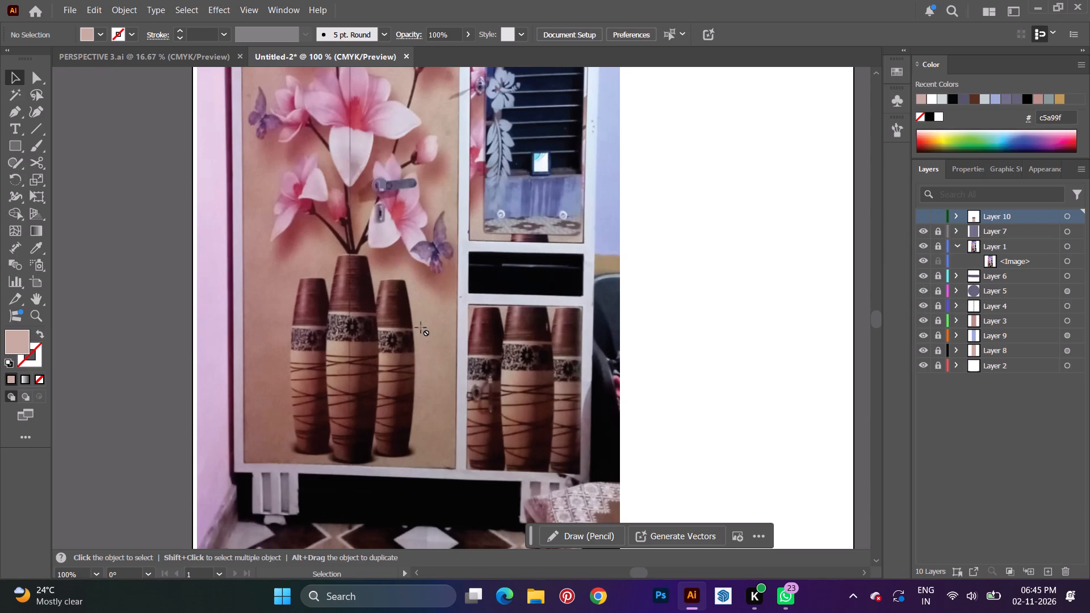
scroll(434, 296, up, 4)
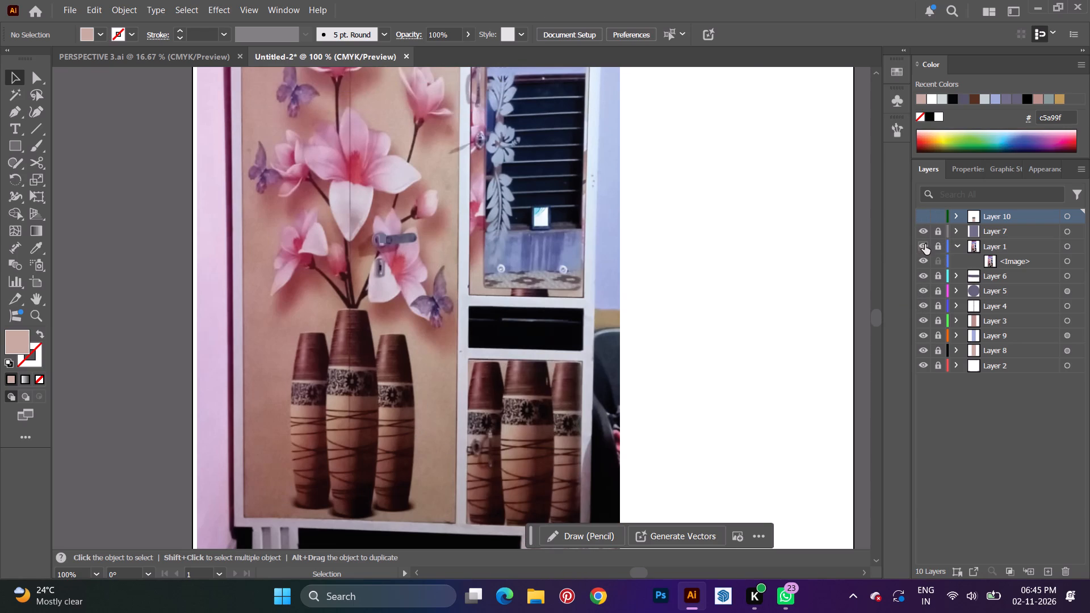
click(925, 244)
Move the hidden photo's Layer 1 to the top of the layer stack and make Layer 10 visible again.
scroll(523, 174, up, 4)
scroll(546, 221, up, 5)
scroll(558, 301, up, 1)
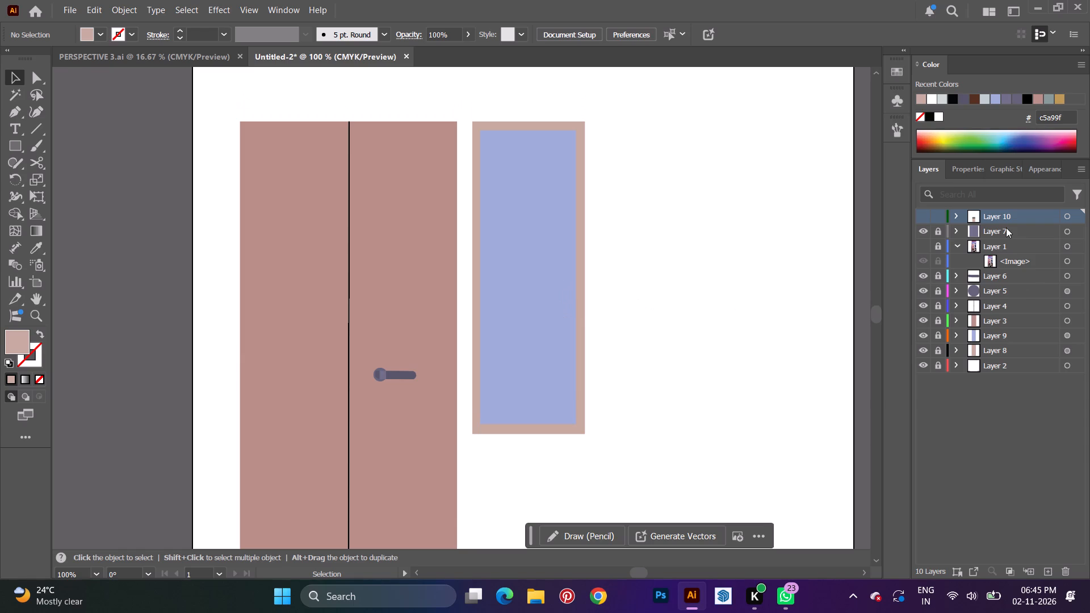
drag(1000, 243, 1000, 209)
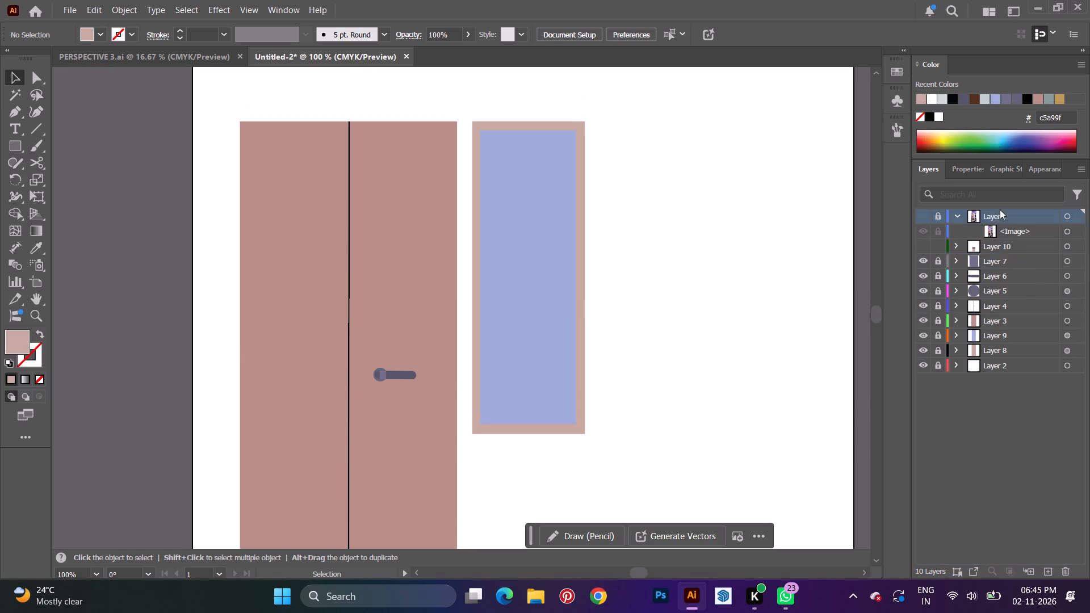
click(920, 243)
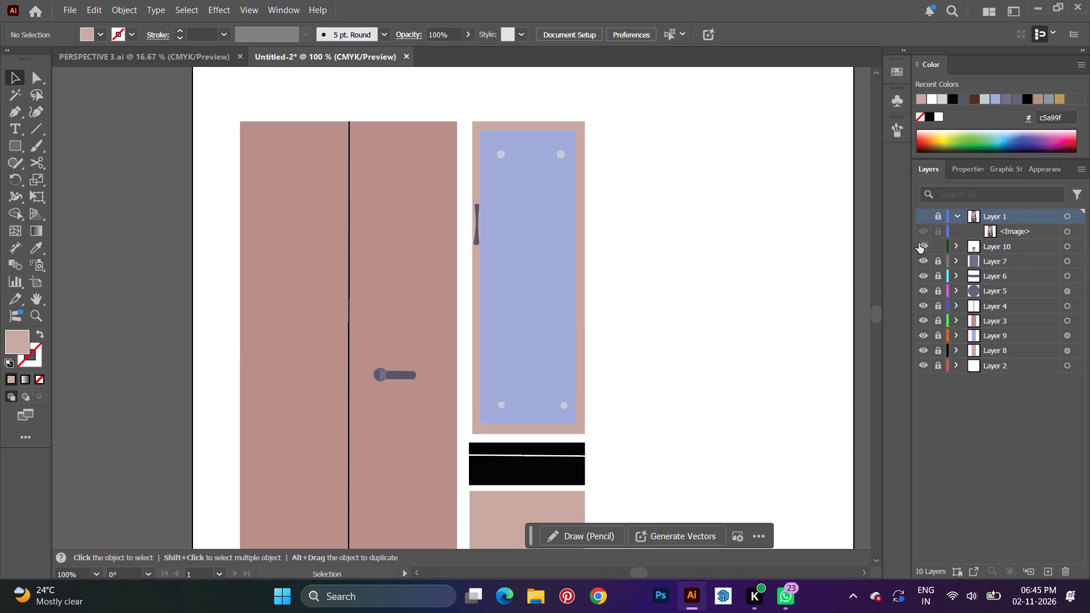
click(918, 243)
click(928, 243)
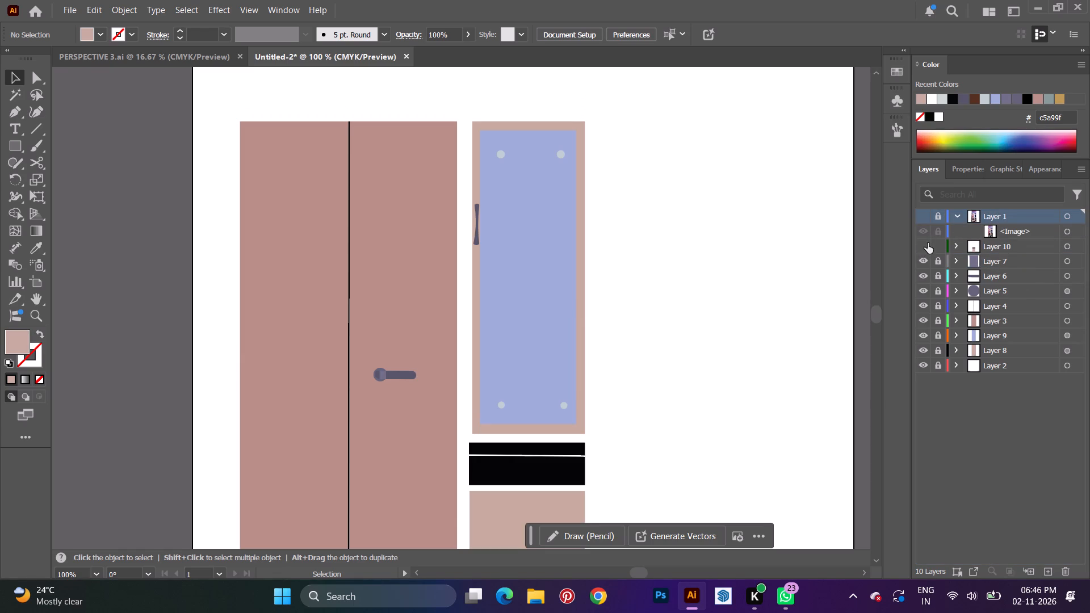
click(928, 245)
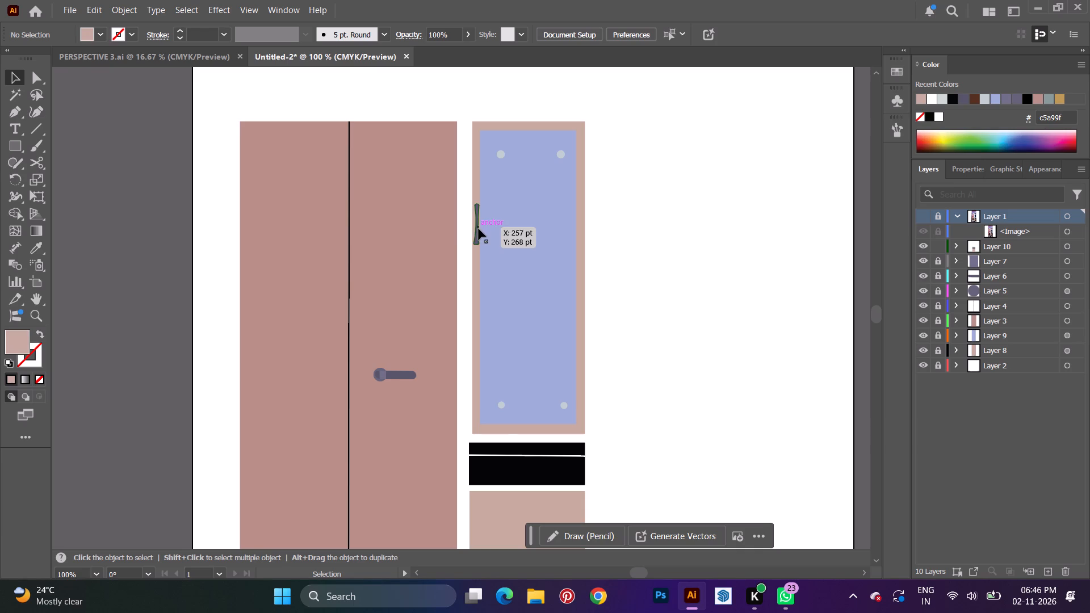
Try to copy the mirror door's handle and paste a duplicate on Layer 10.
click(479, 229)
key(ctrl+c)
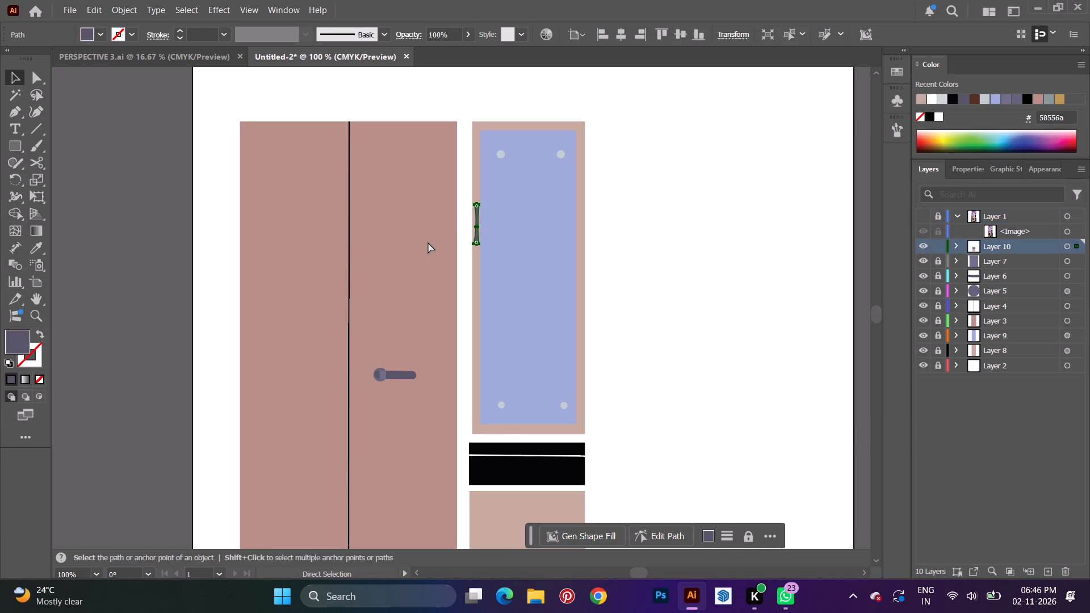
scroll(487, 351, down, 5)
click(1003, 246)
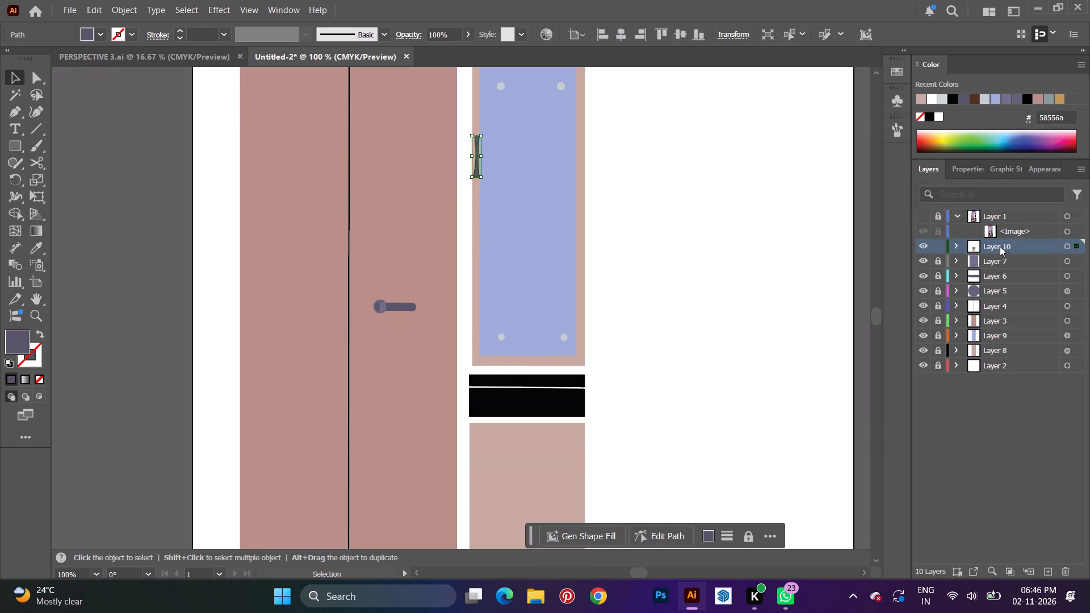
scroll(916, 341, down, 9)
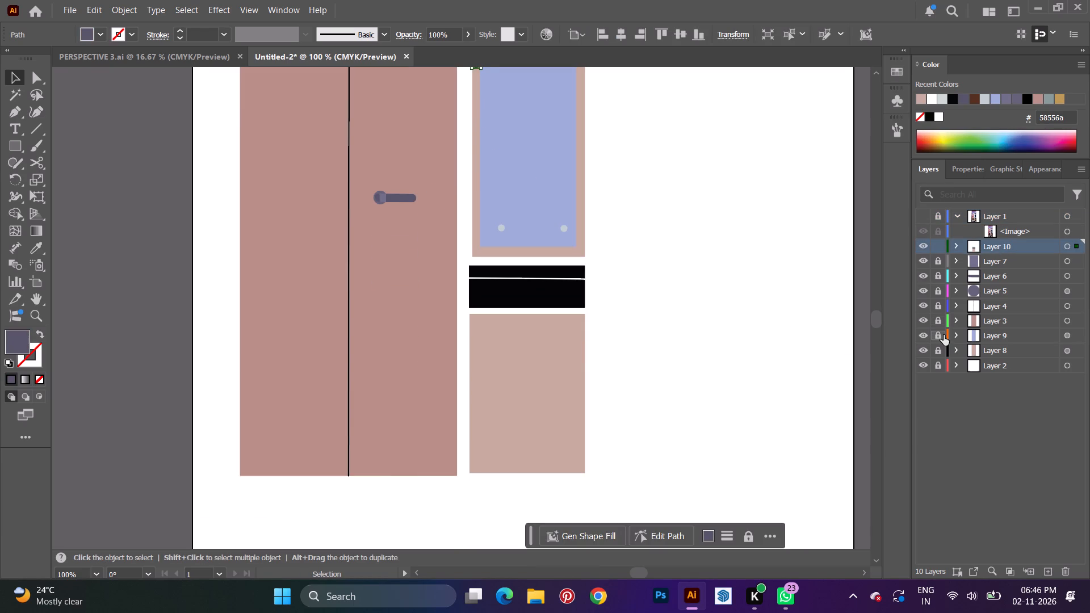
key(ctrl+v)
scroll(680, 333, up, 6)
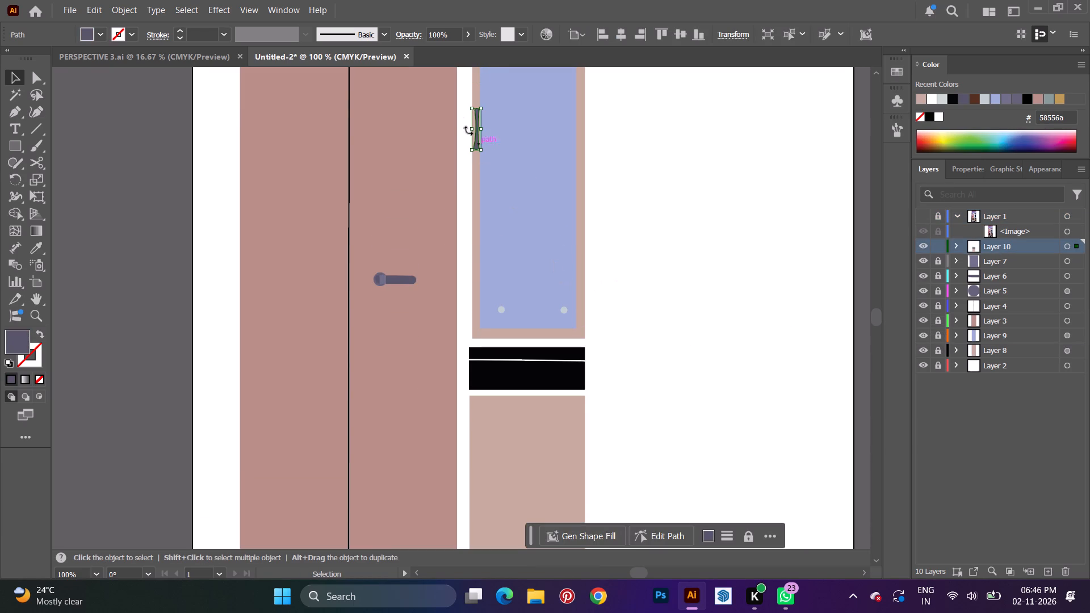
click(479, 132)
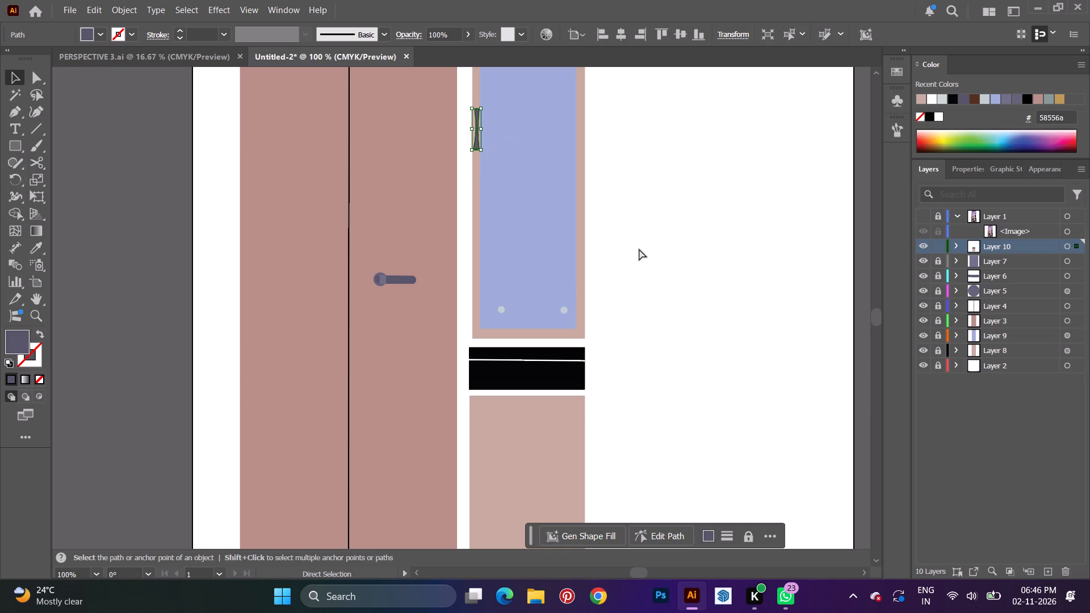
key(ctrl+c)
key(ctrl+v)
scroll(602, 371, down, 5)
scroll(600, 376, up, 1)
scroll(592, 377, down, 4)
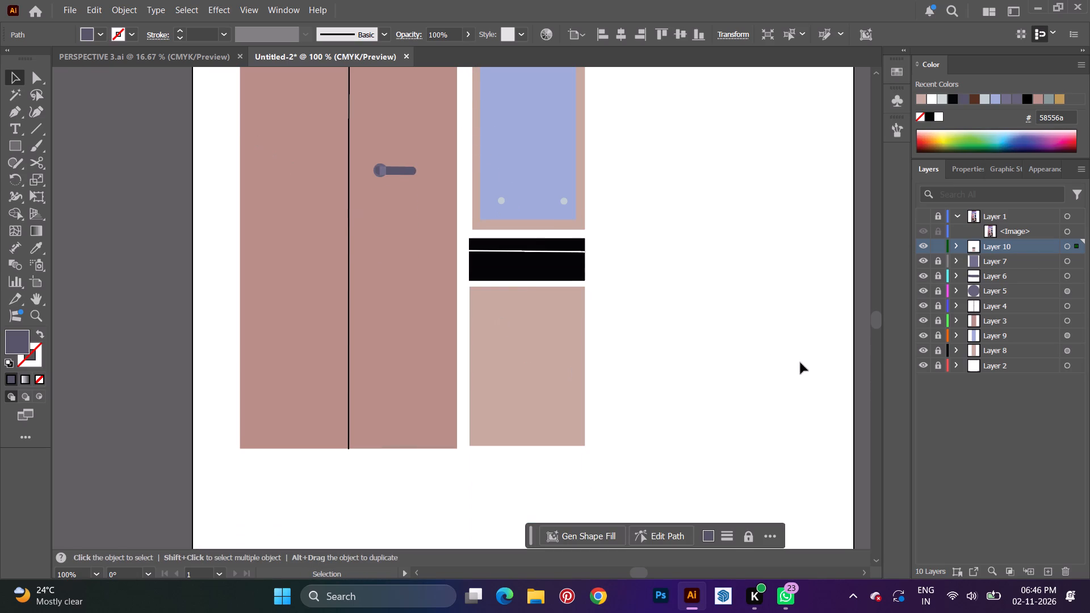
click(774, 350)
Draw a narrow vertical handle rectangle about 3 by 40 pt near the small lower door's left edge, filled with 58556a.
click(15, 140)
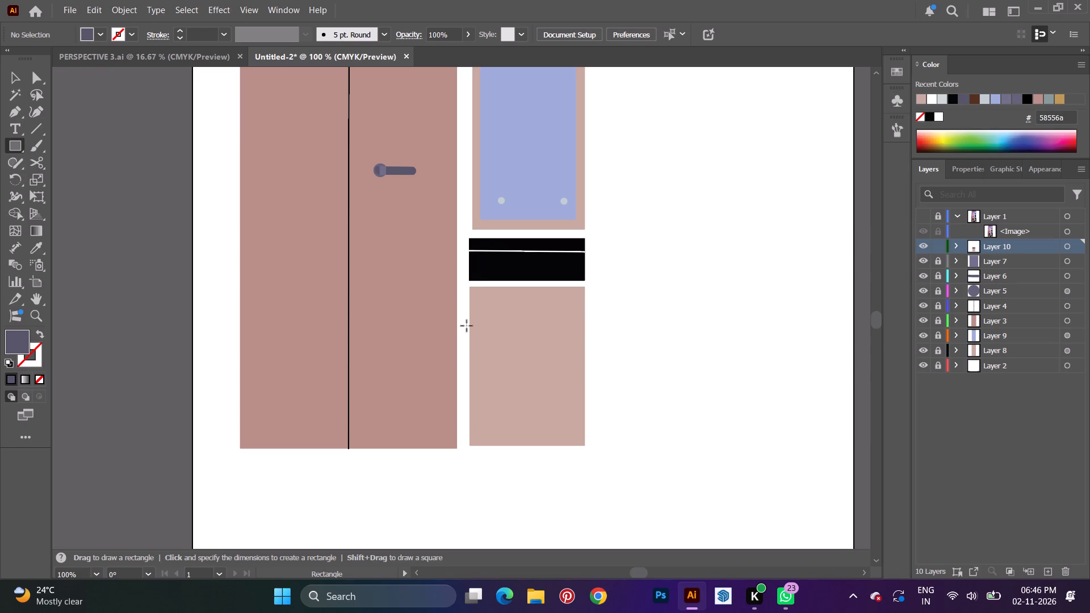
drag(479, 331, 477, 372)
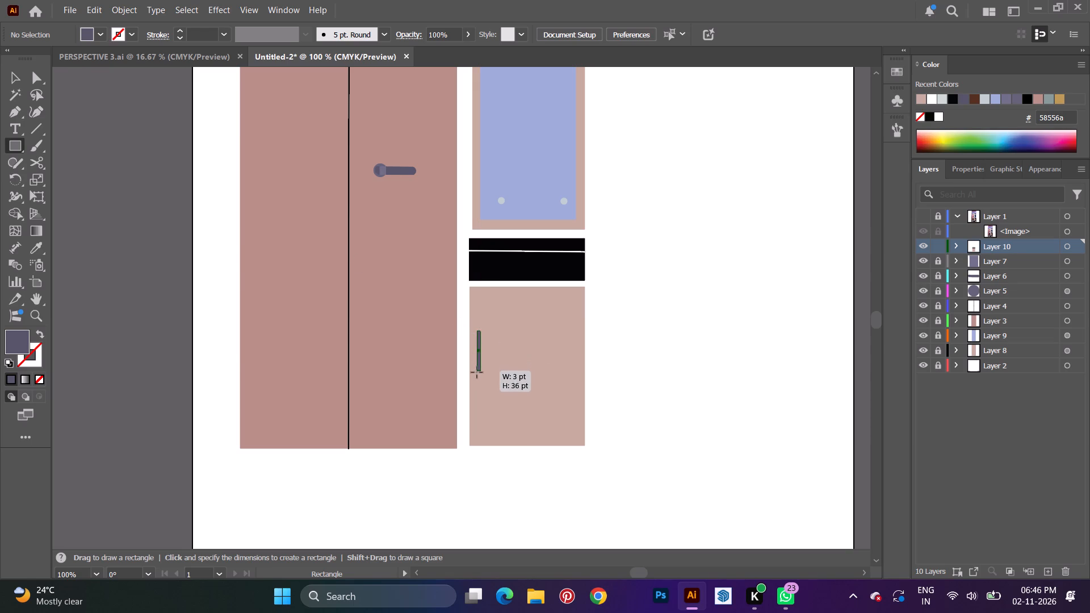
drag(477, 372, 477, 378)
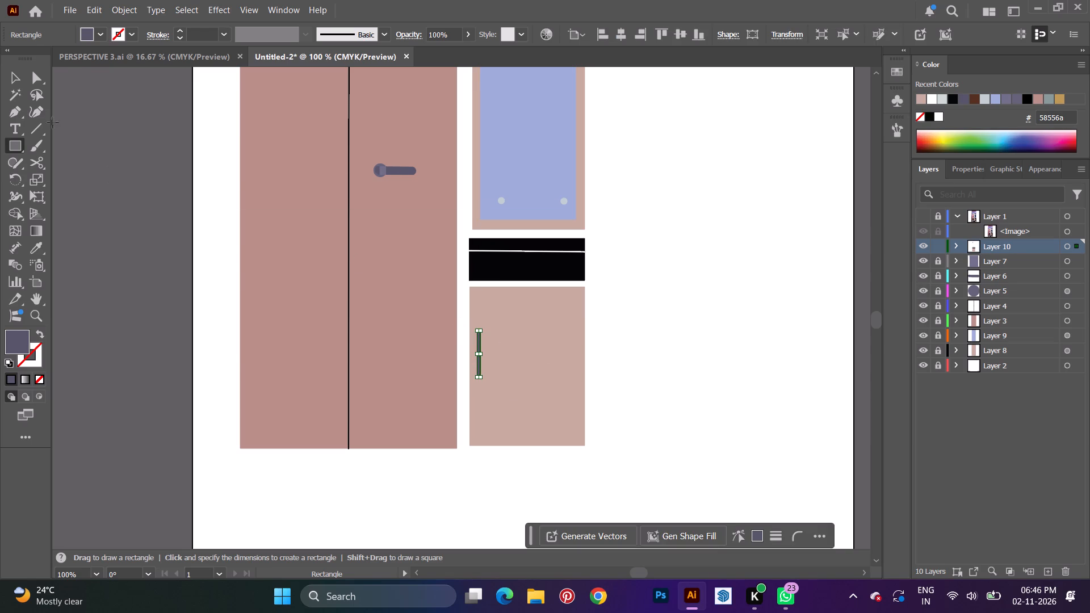
Curve both long sides of the small lower door's handle inward at mid-height with the Curvature tool.
click(47, 113)
alt+scroll(552, 407, up, 5)
key(space)
key(space)
key(space)
drag(456, 370, 771, 543)
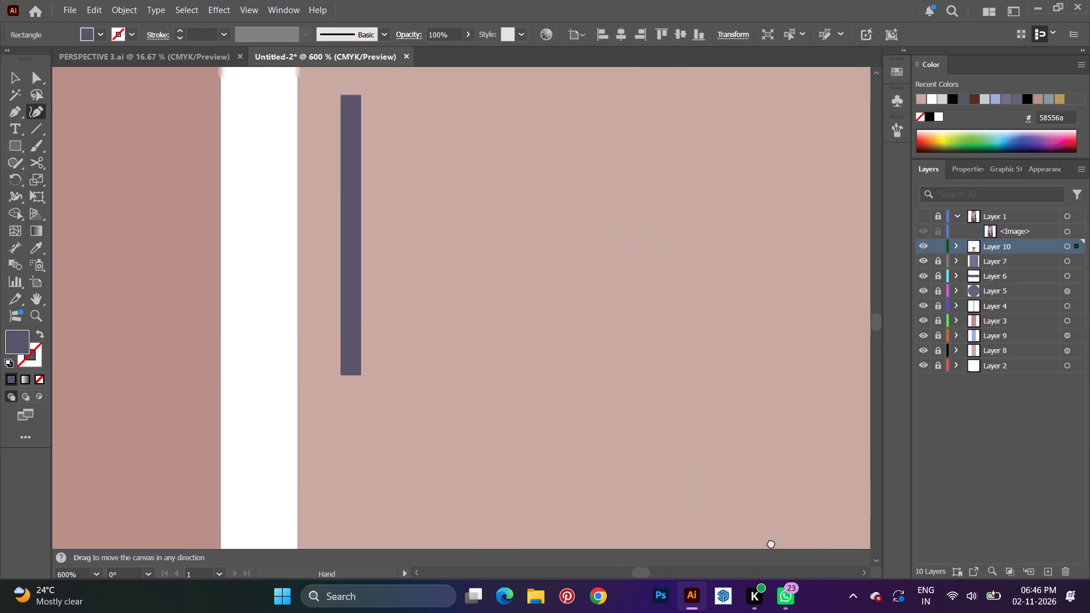
drag(771, 543, 860, 607)
drag(502, 324, 504, 327)
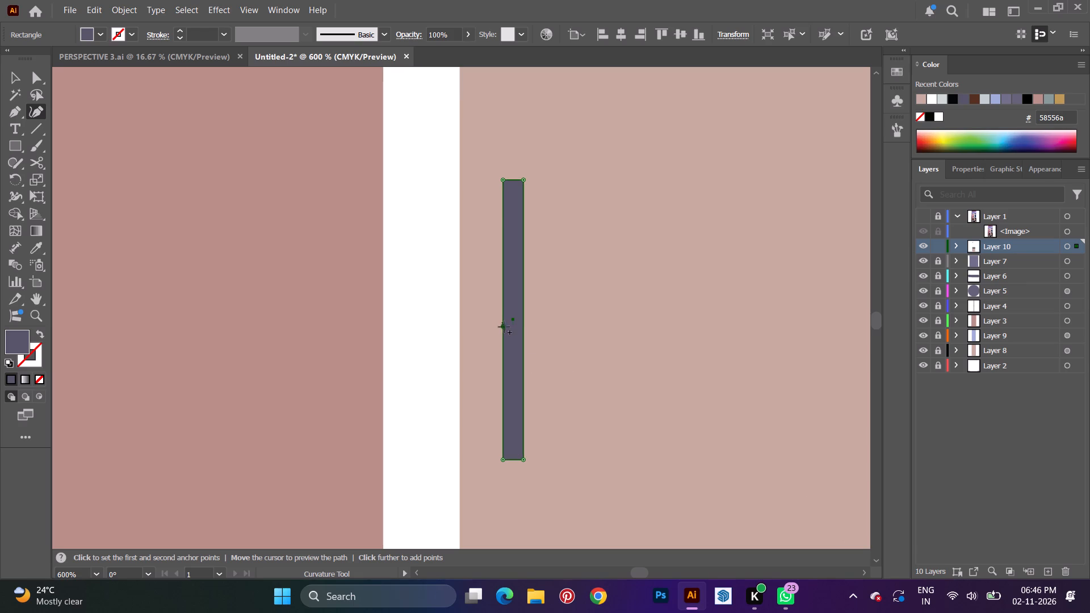
drag(504, 327, 509, 332)
drag(523, 326, 518, 330)
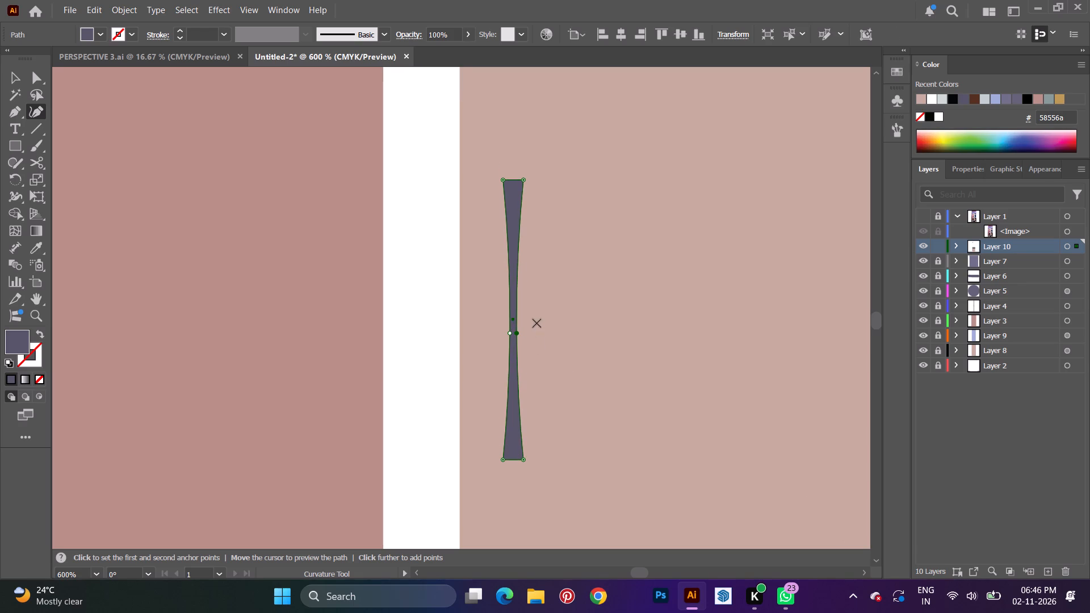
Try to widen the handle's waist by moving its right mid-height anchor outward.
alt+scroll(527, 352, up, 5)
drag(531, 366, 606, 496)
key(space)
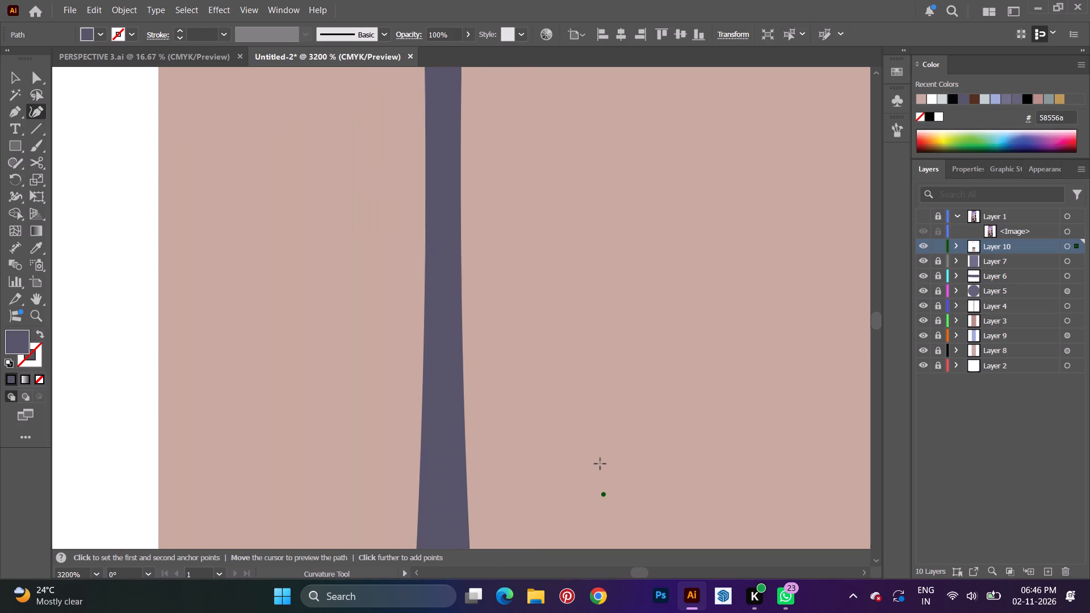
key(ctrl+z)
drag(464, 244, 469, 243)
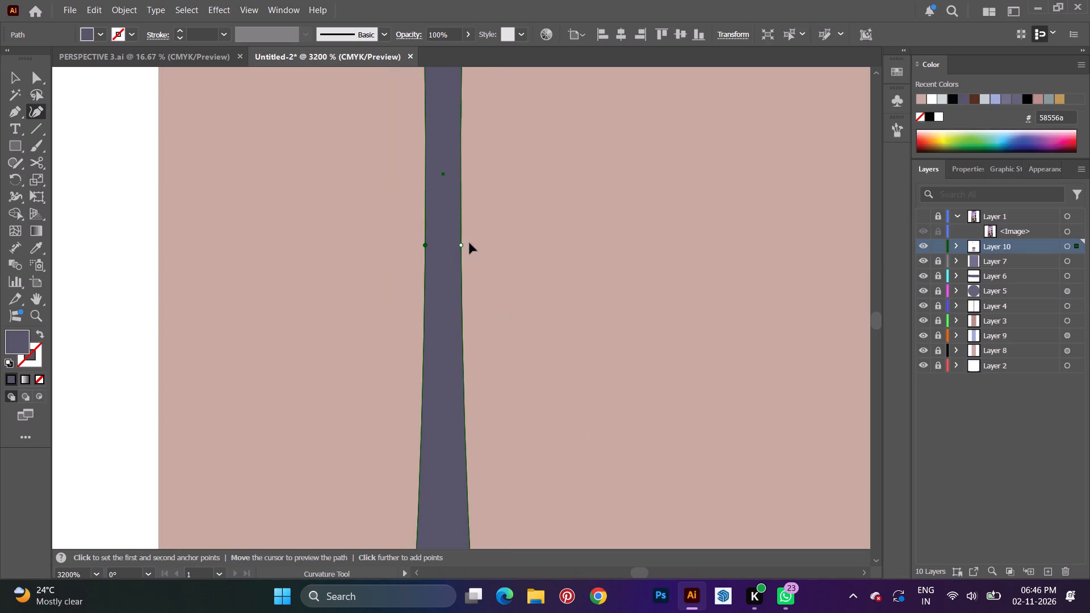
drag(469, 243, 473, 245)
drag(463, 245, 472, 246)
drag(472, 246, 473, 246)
Move the handle's left mid-height anchor outward in line with its left corners so that side is straight.
alt+scroll(530, 354, down, 3)
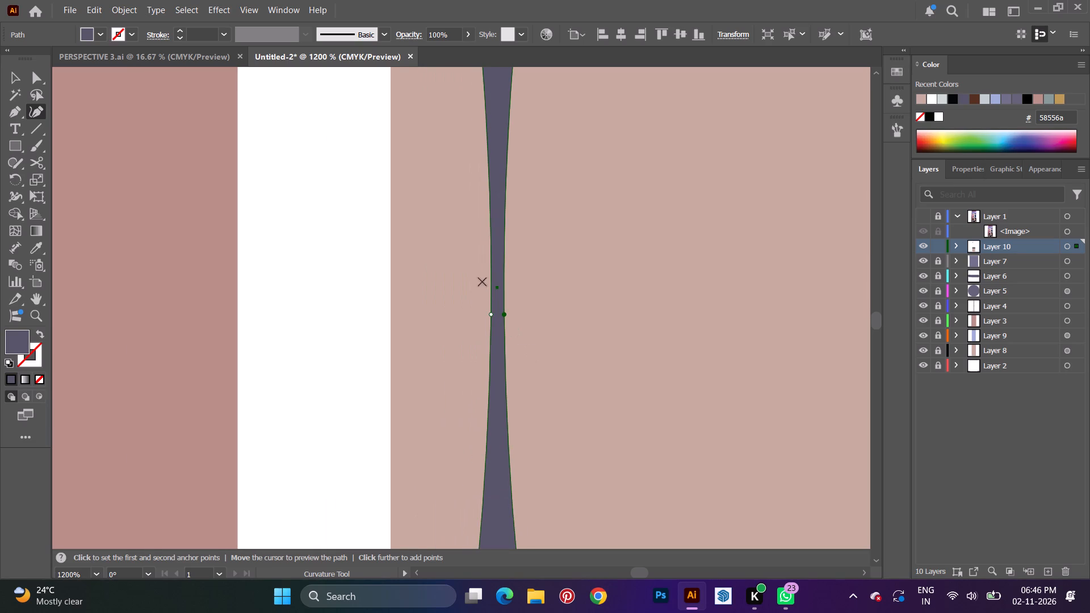
drag(494, 315, 488, 316)
drag(488, 316, 481, 317)
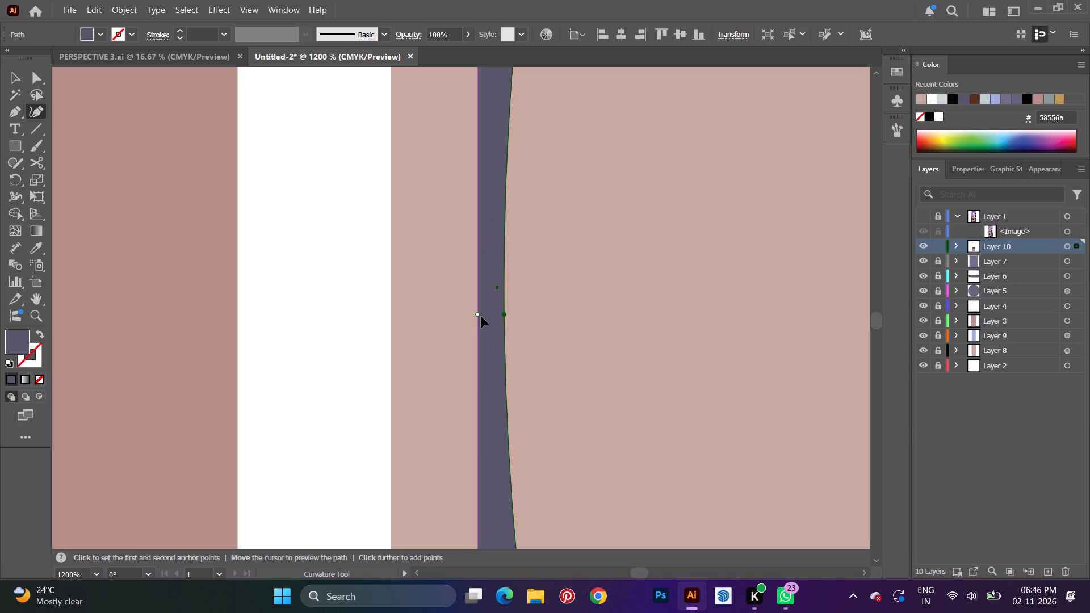
drag(481, 317, 483, 316)
Curve the top edge of the small lower door's handle outward into a rounded end with the Curvature tool.
scroll(541, 381, up, 2)
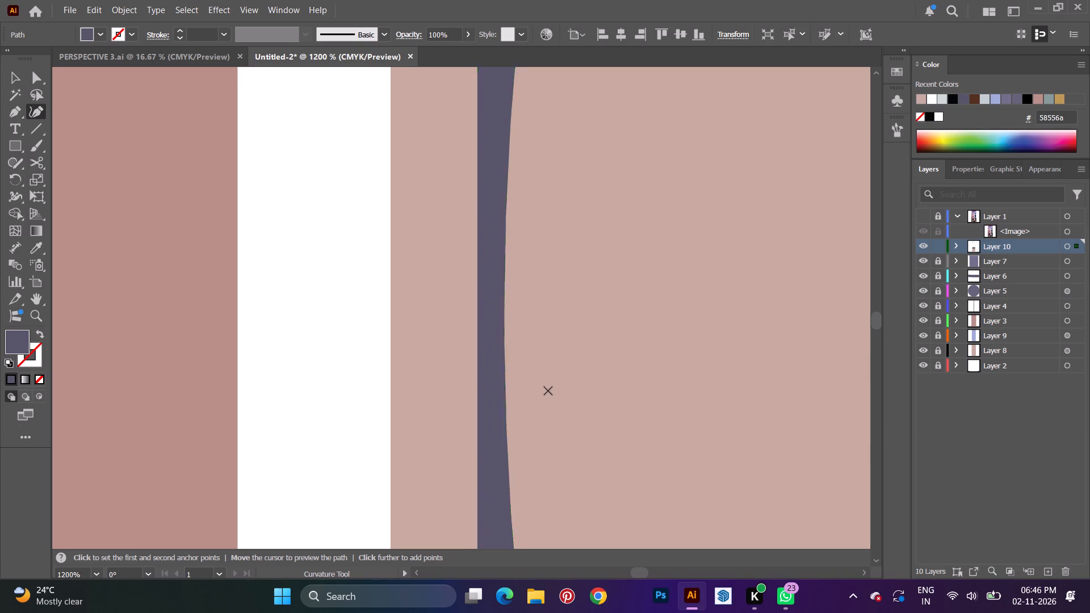
scroll(548, 391, up, 4)
click(505, 393)
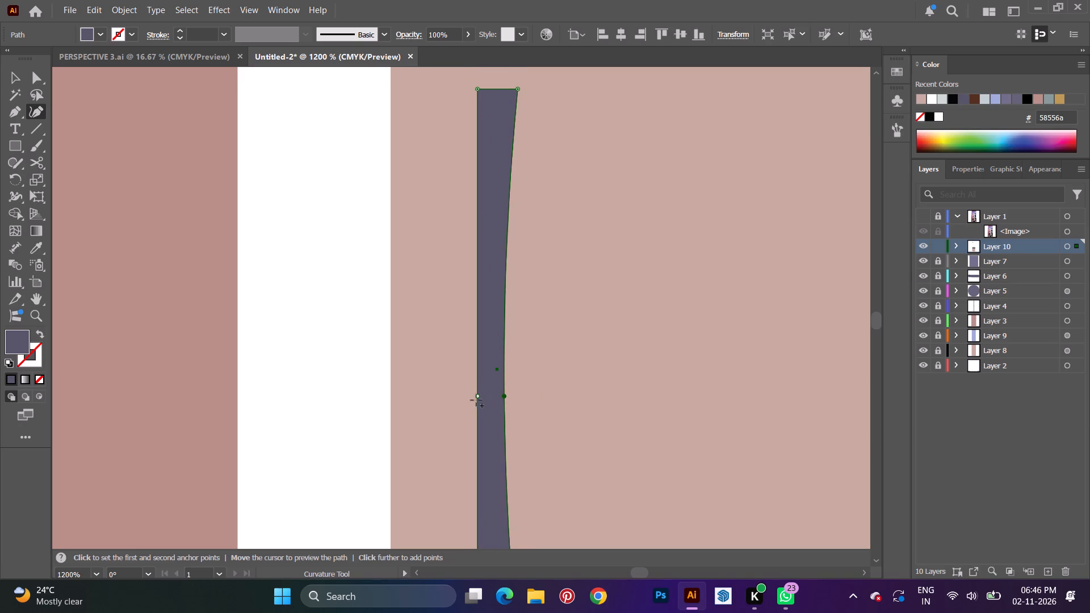
drag(498, 87, 499, 81)
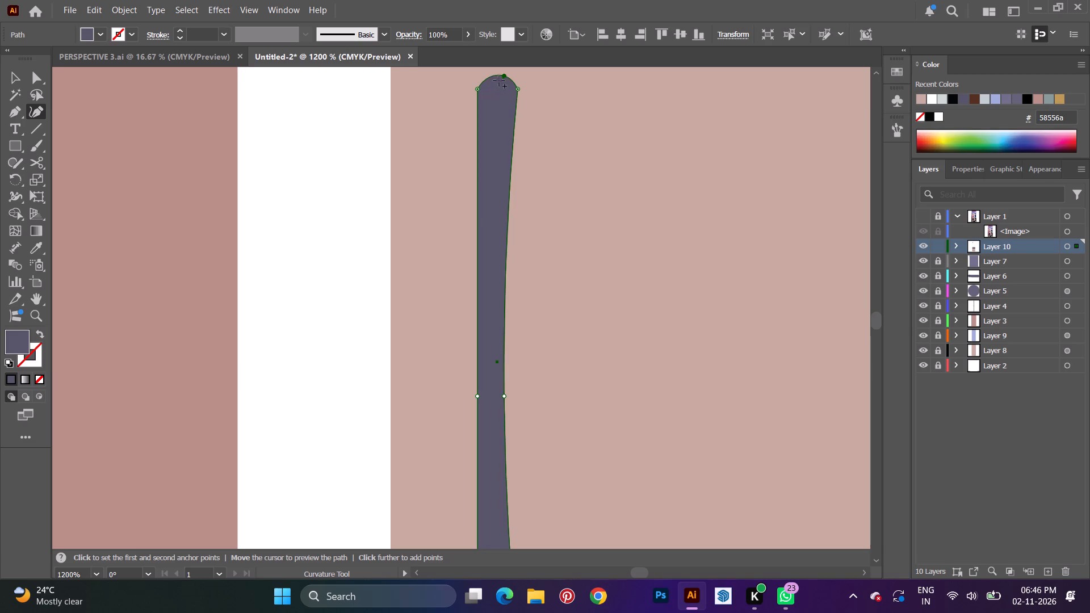
drag(499, 81, 499, 79)
scroll(451, 454, down, 12)
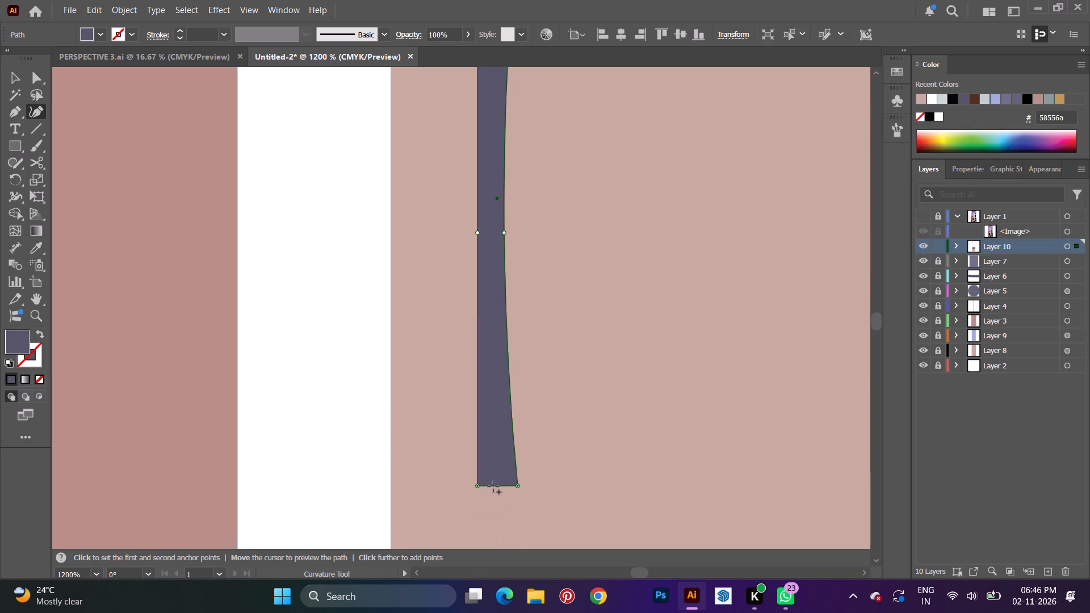
Curve the bottom edge of the small lower door's handle outward into a rounded end with the Curvature tool.
drag(496, 486, 496, 496)
key(v)
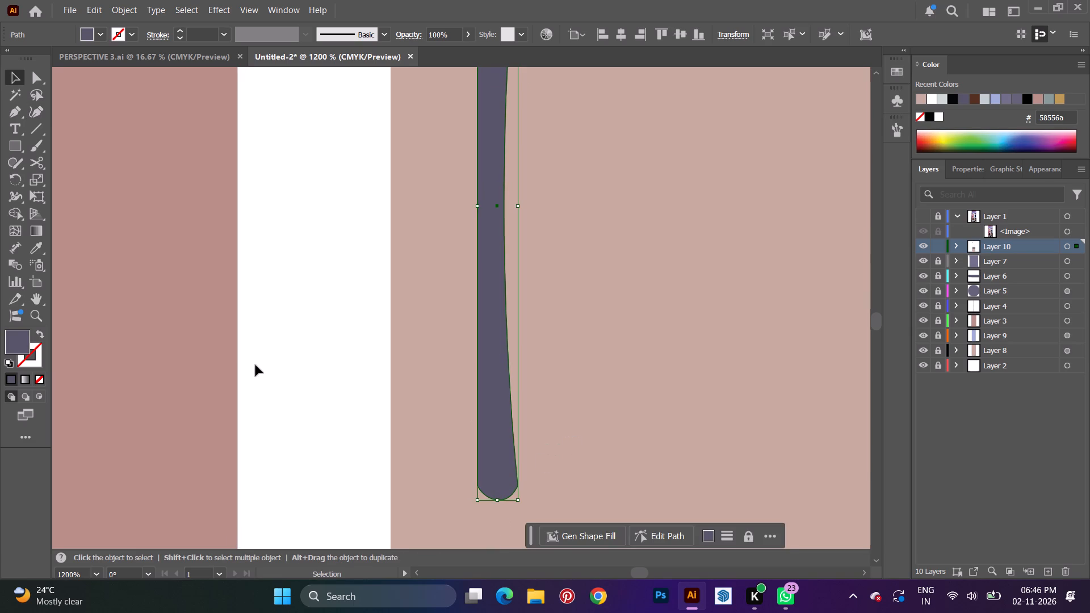
click(255, 364)
Show the reference photo layer (Layer 1) again and move it beneath all the drawn layers, below Layer 2.
alt+scroll(261, 366, down, 4)
scroll(366, 388, down, 2)
alt+scroll(380, 393, down, 3)
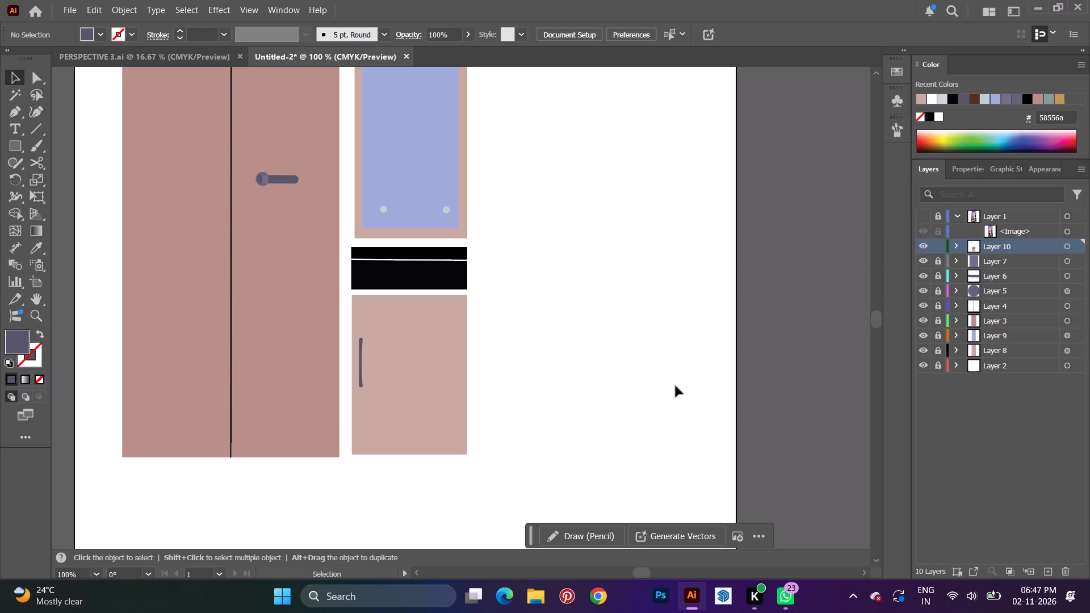
alt+scroll(610, 371, down, 3)
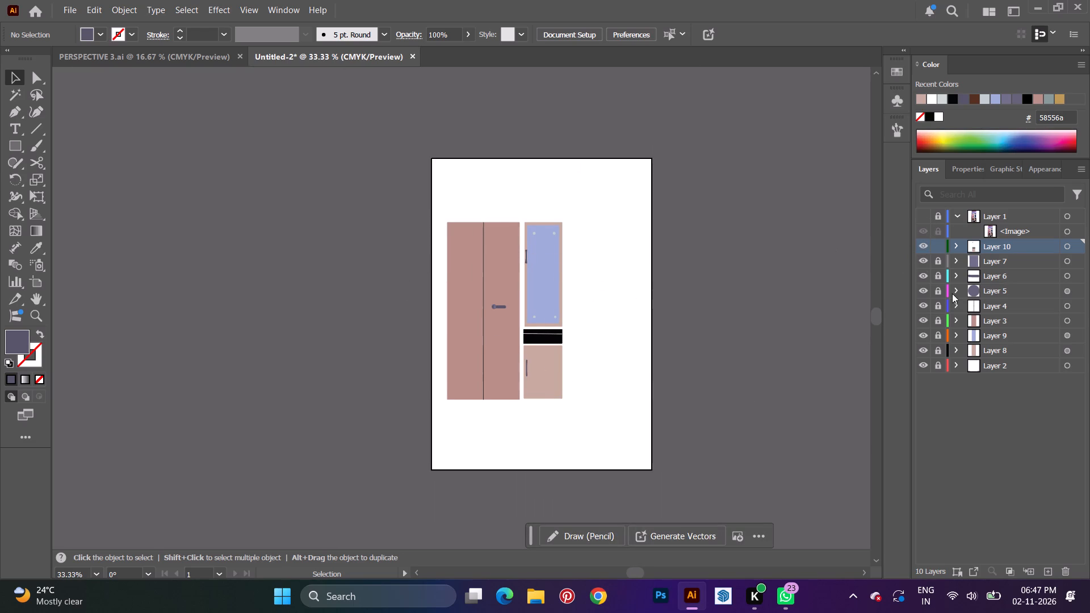
click(925, 220)
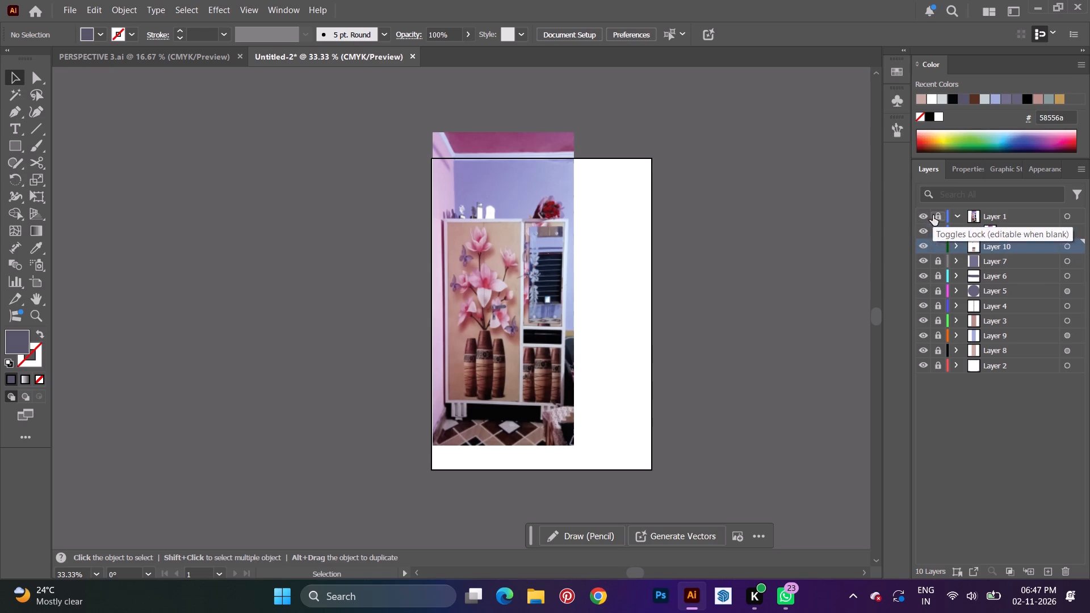
drag(998, 216, 996, 372)
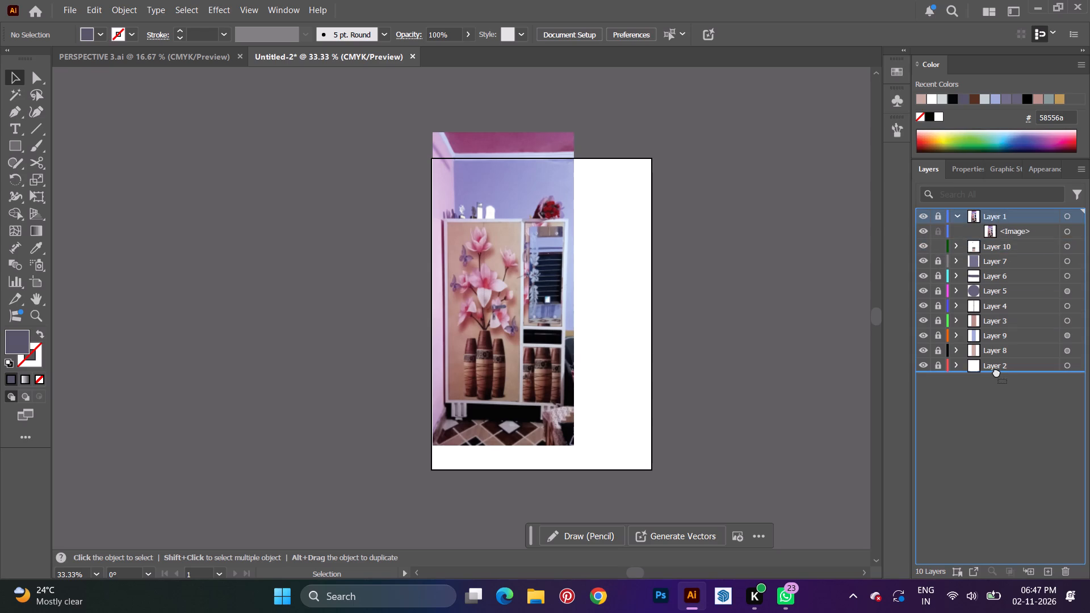
drag(996, 372, 997, 373)
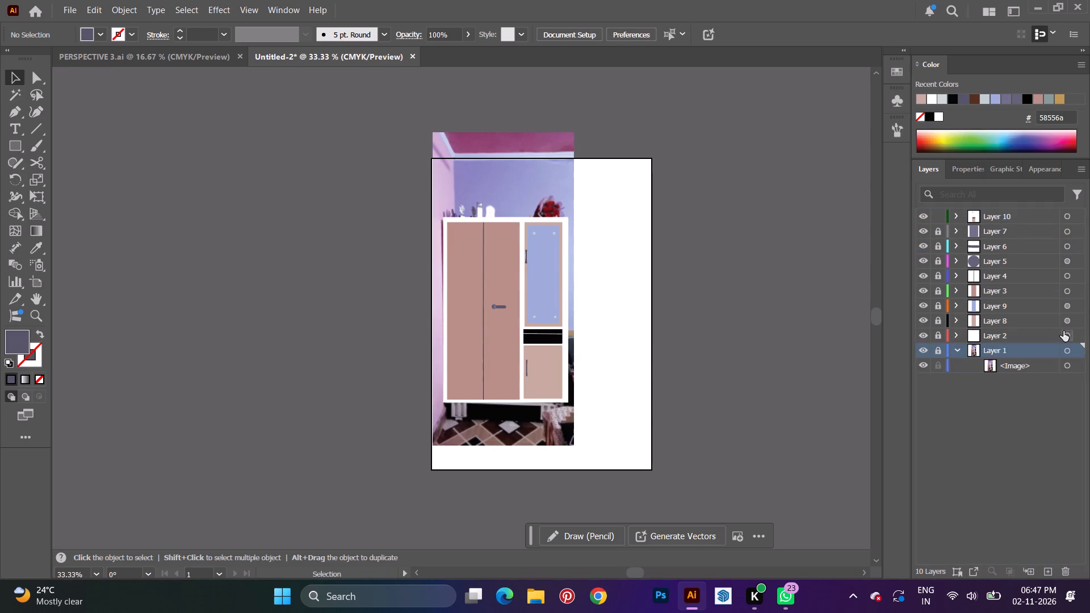
Add a new layer directly above the photo layer and make it active for drawing the wardrobe's left leg.
alt+scroll(387, 373, up, 3)
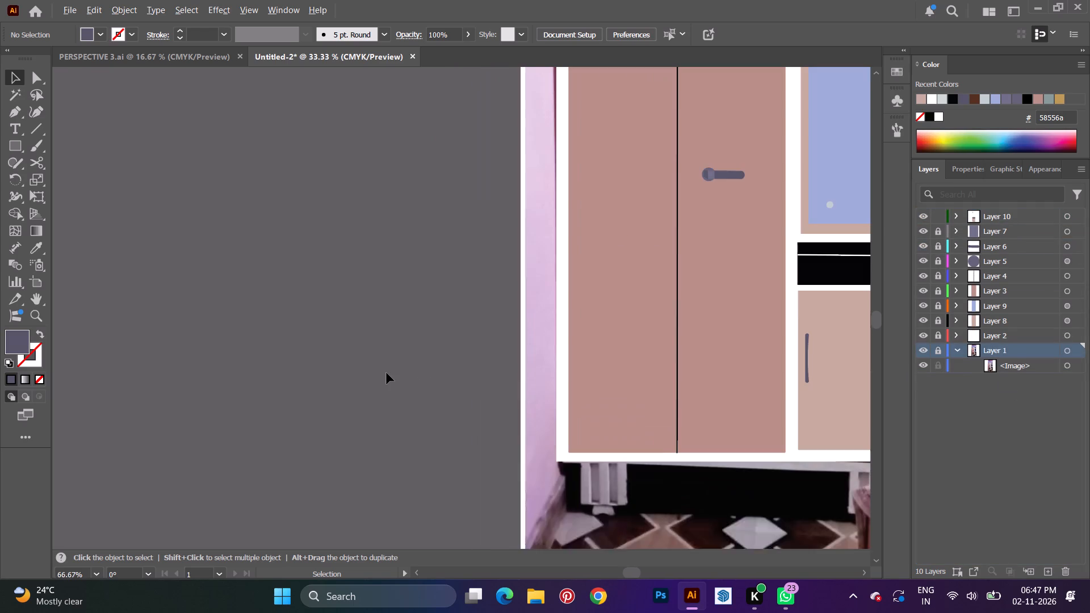
key(space)
key(space)
key(space)
key(space)
key(space)
key(space)
key(space)
key(space)
key(space)
drag(635, 414, 444, 316)
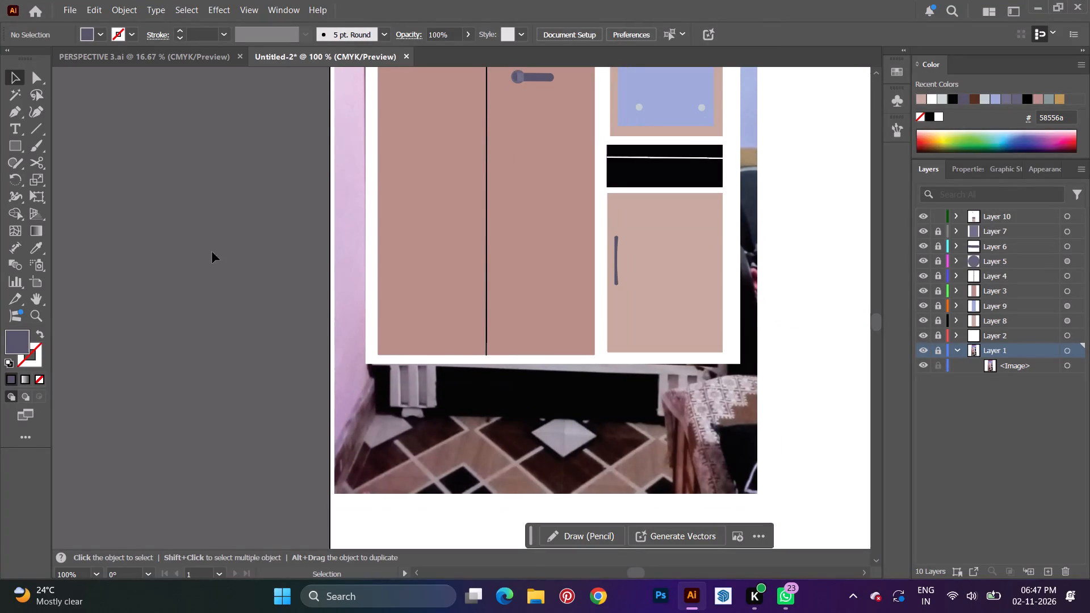
click(9, 105)
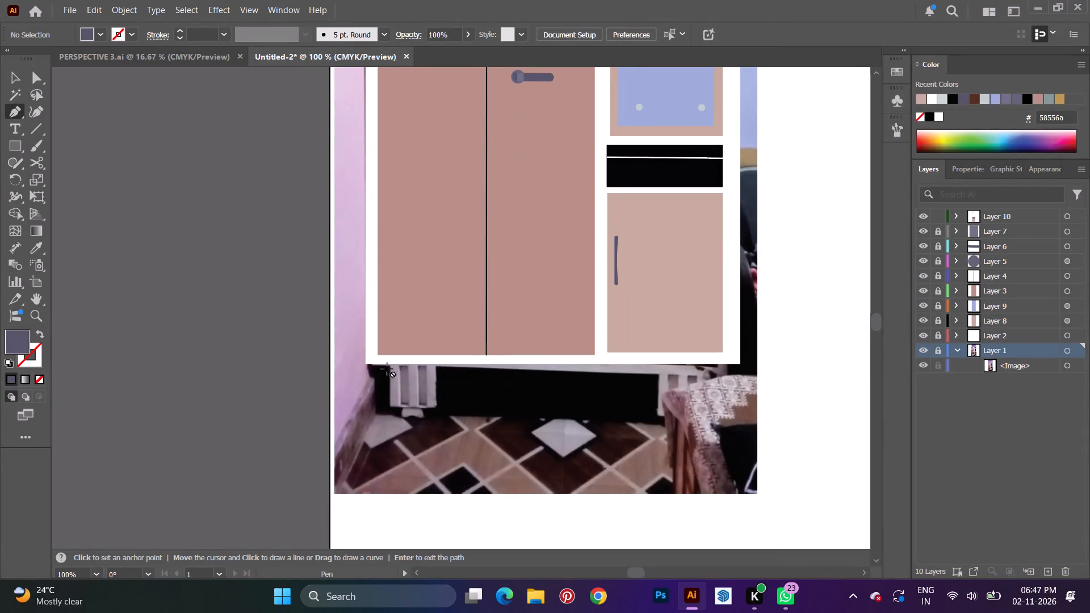
click(1052, 574)
click(1045, 347)
click(1064, 347)
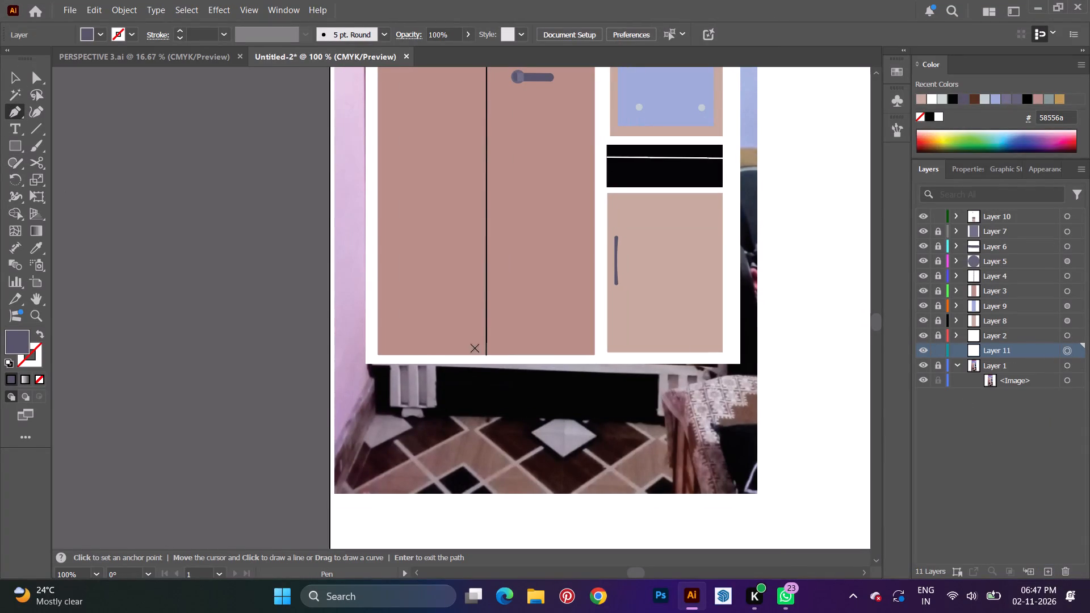
Draw a closed four-sided shape about 43 pt wide and 43 pt high over the wardrobe's left leg with the Pen tool.
click(389, 359)
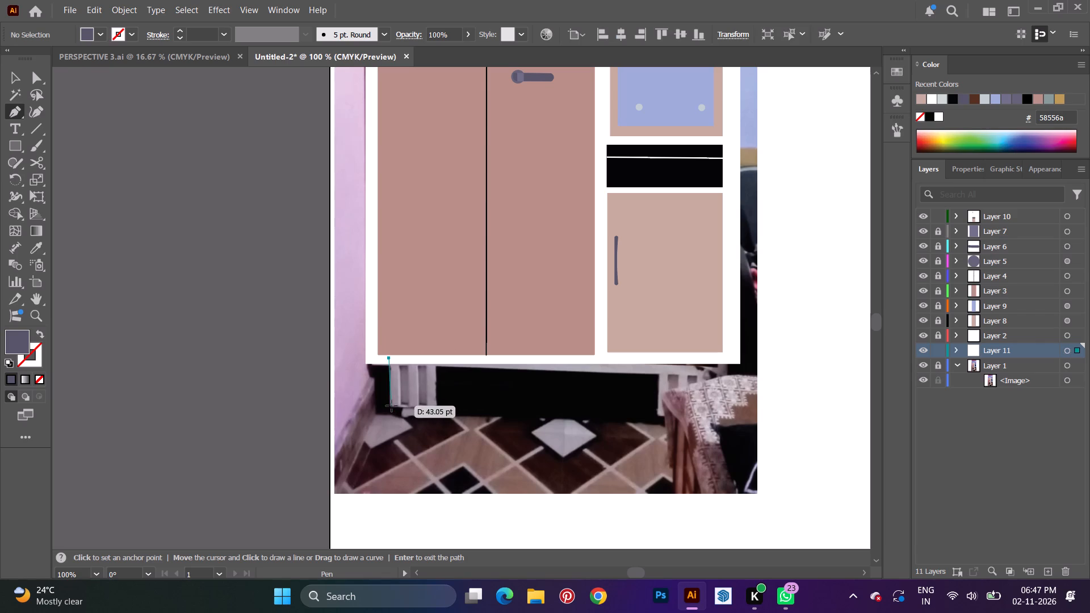
click(392, 406)
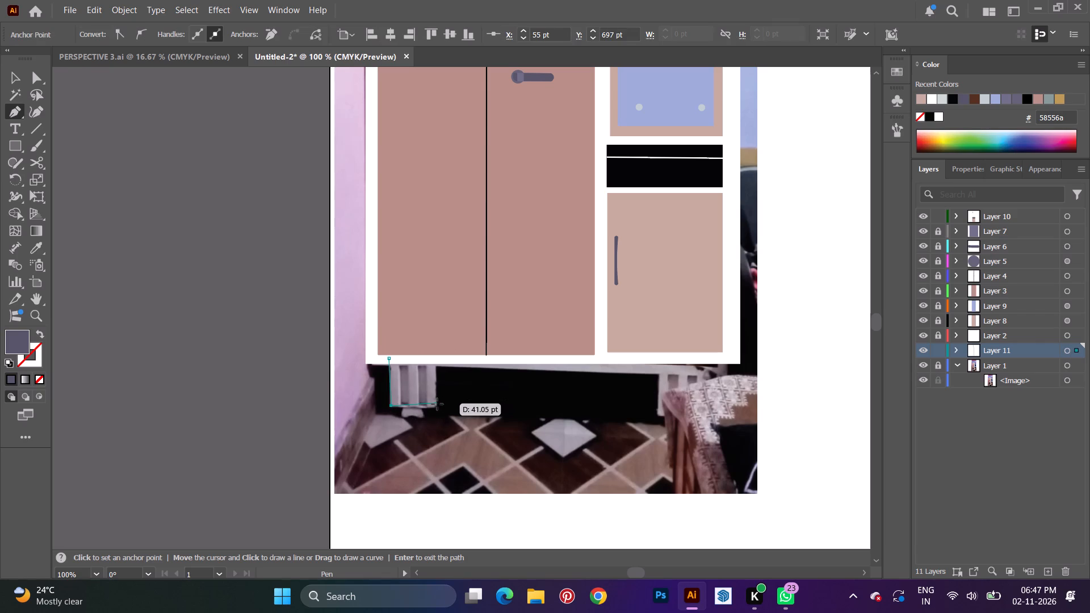
click(437, 404)
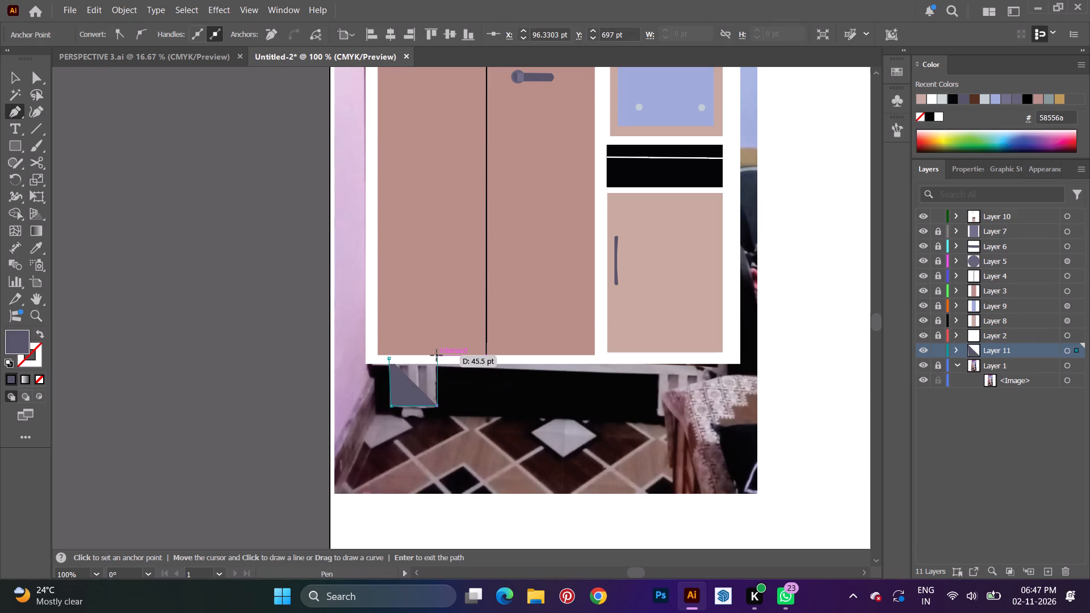
click(437, 357)
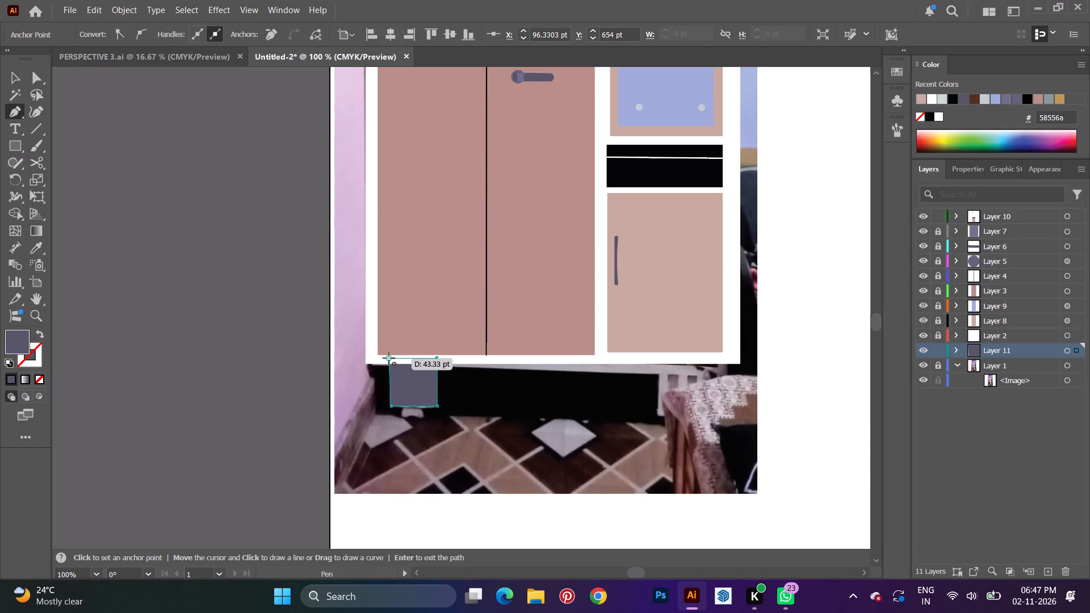
click(389, 358)
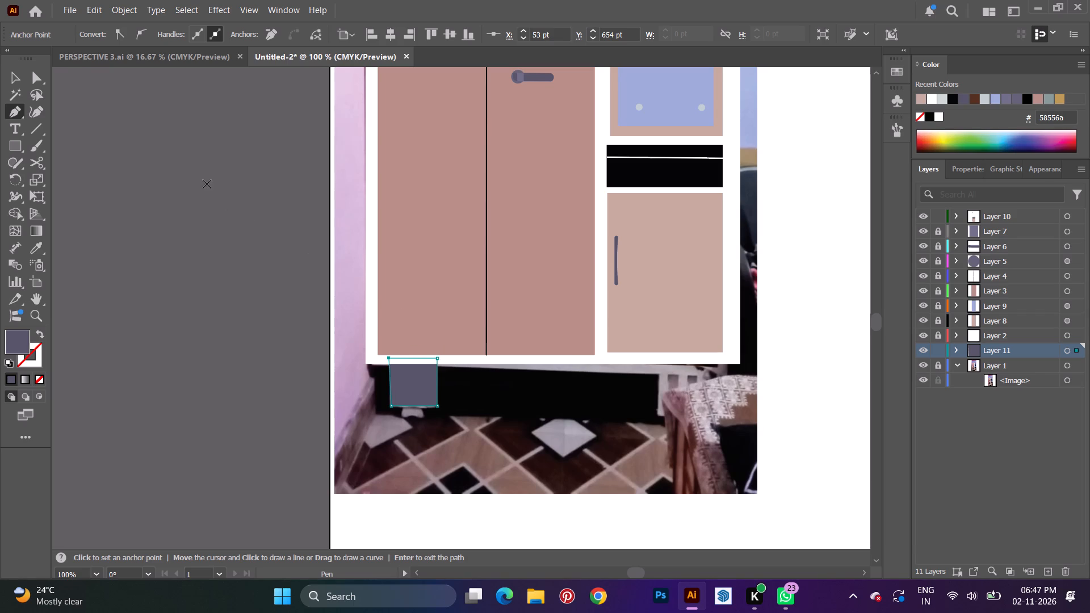
Fill the left leg shape with white (#ffffff).
click(957, 167)
click(923, 324)
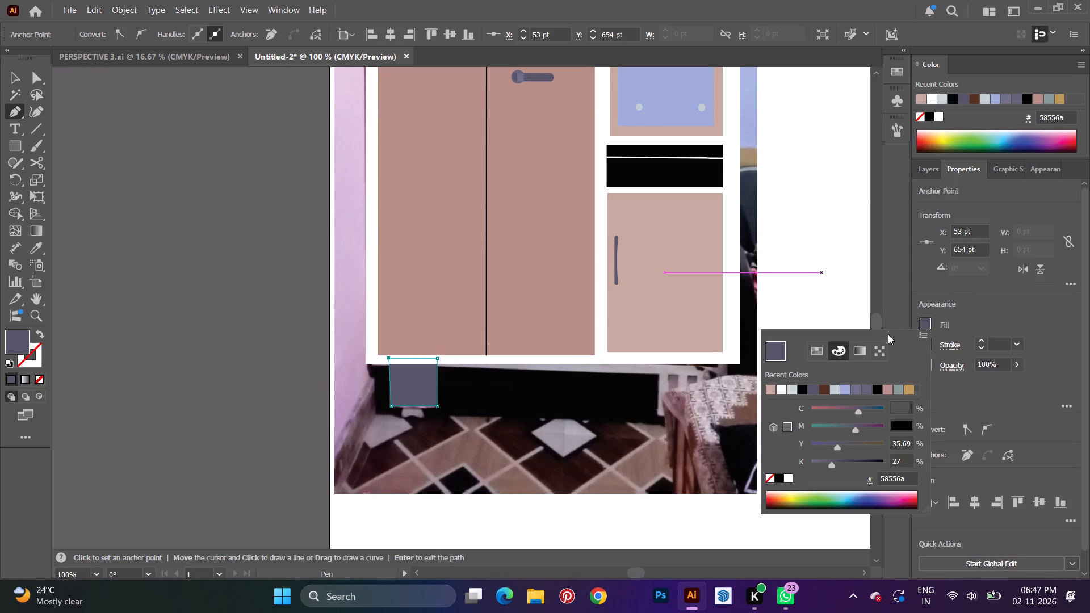
click(782, 389)
click(682, 486)
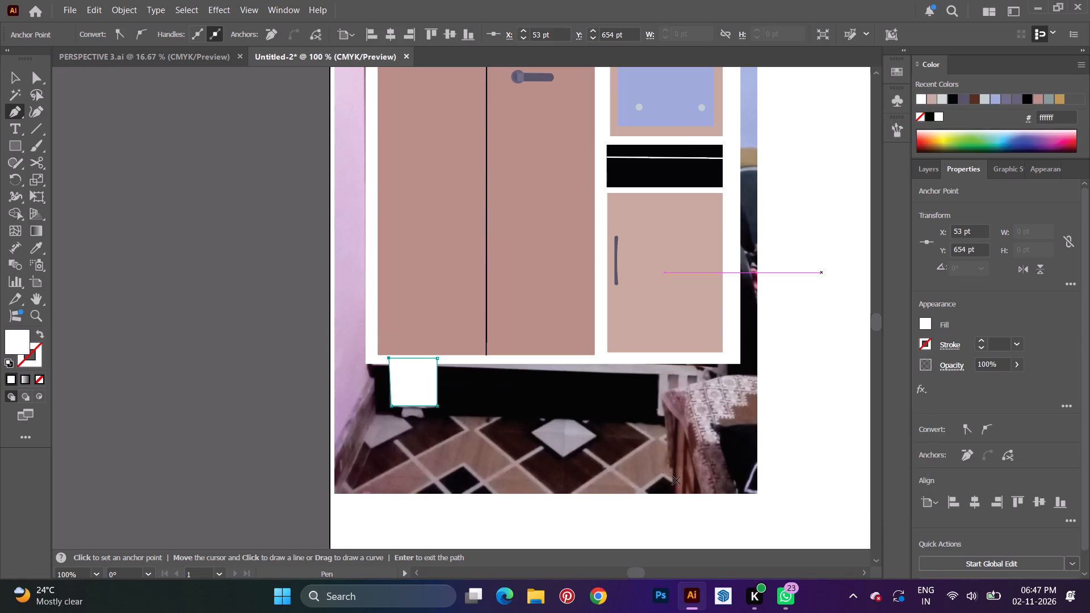
Hide Layer 11 holding the white leg shape, and add a new active layer above it for the leg's grooves.
click(927, 167)
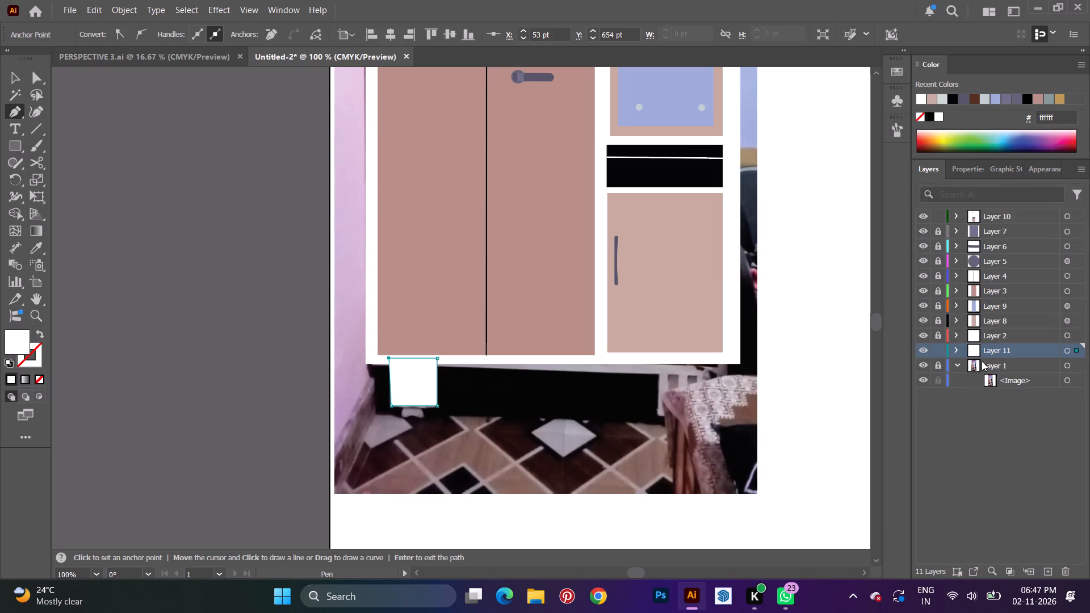
click(922, 354)
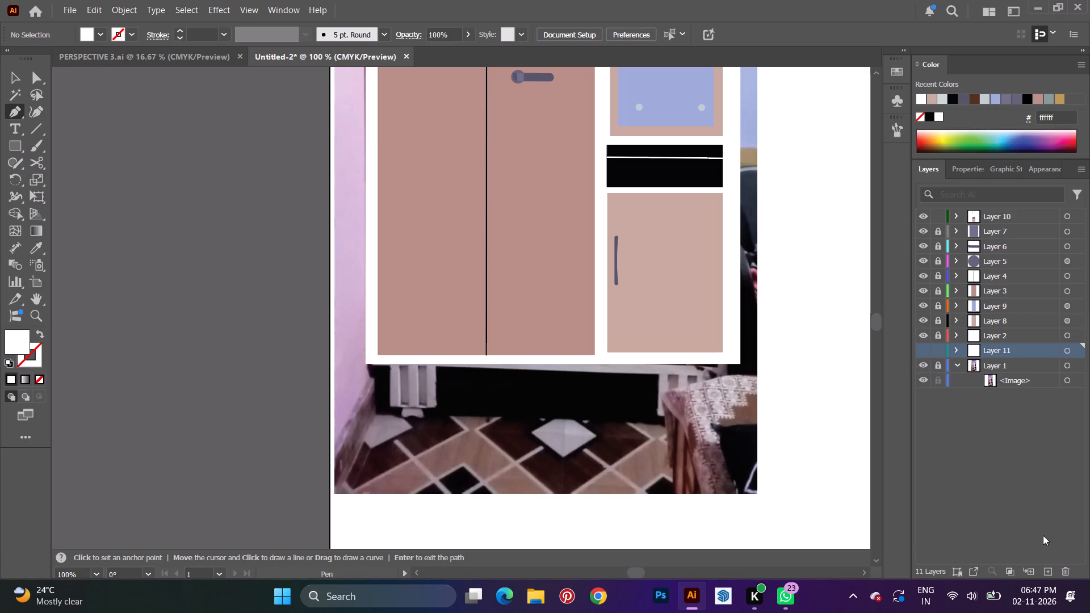
click(1052, 570)
click(1021, 352)
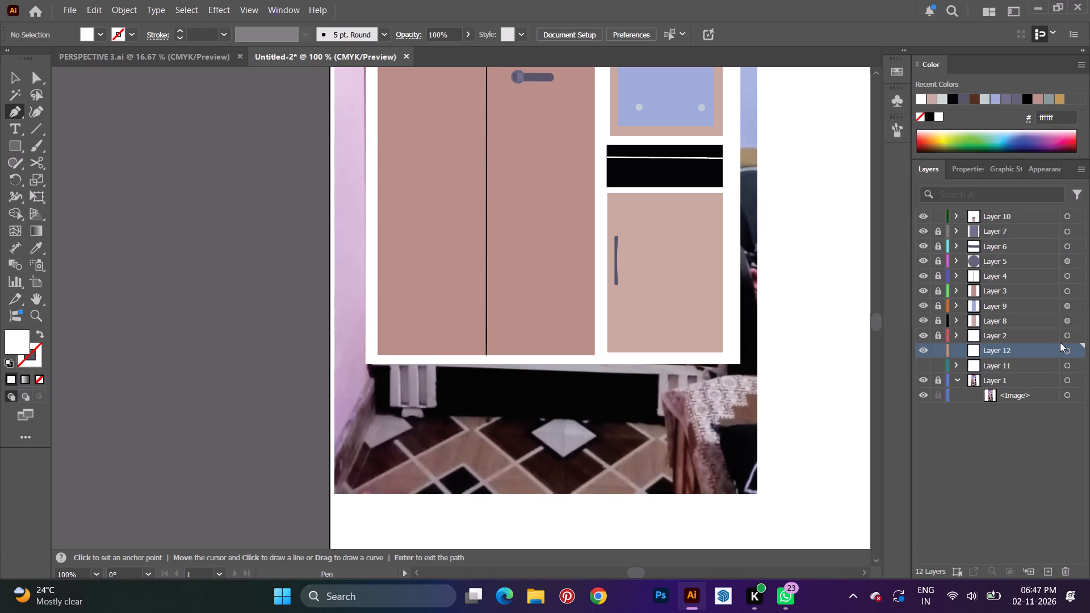
click(1066, 351)
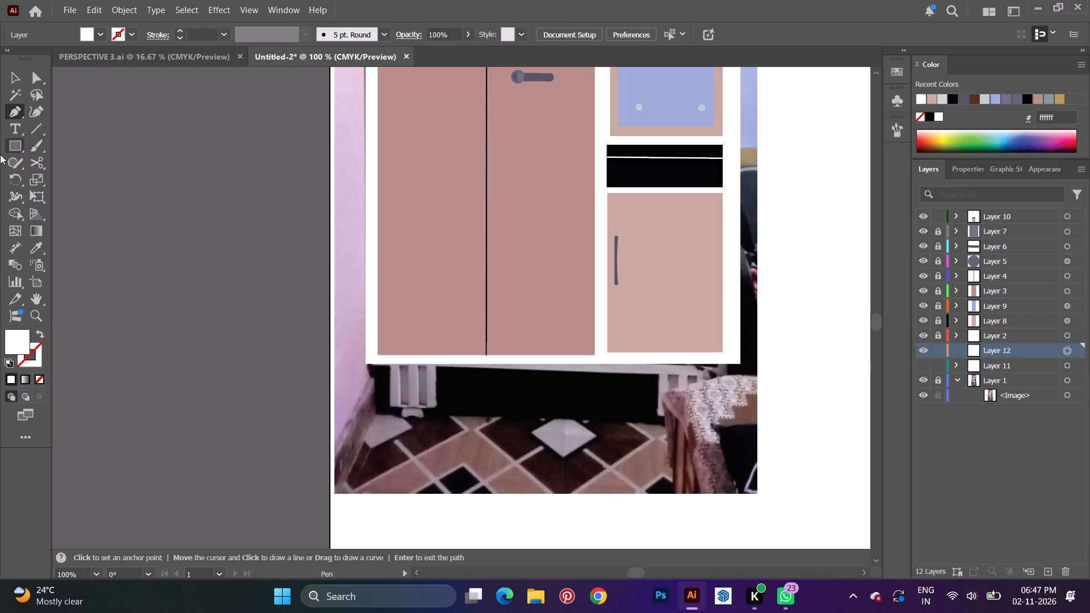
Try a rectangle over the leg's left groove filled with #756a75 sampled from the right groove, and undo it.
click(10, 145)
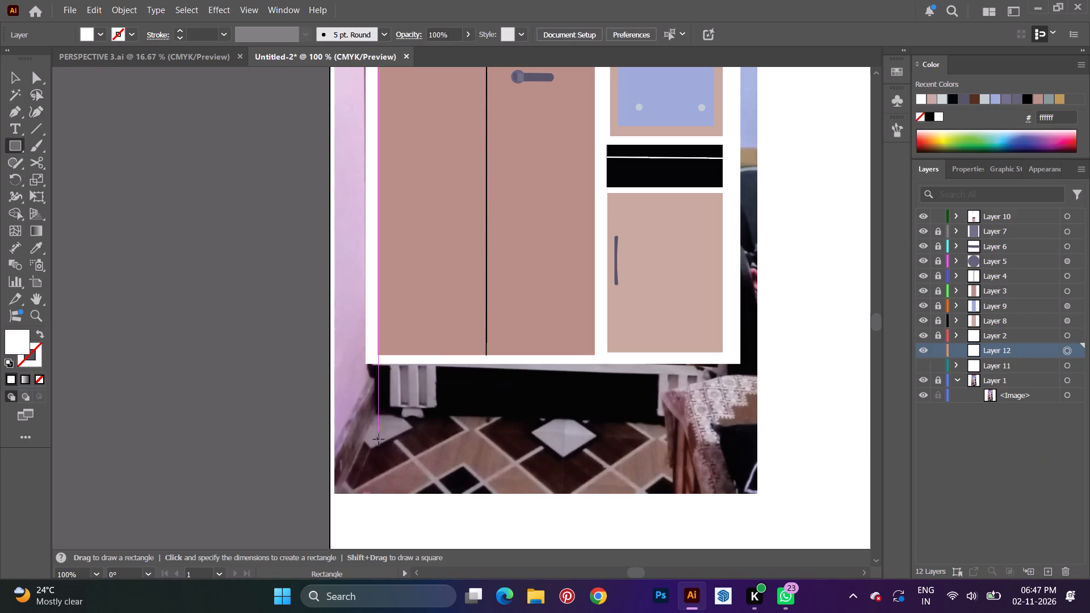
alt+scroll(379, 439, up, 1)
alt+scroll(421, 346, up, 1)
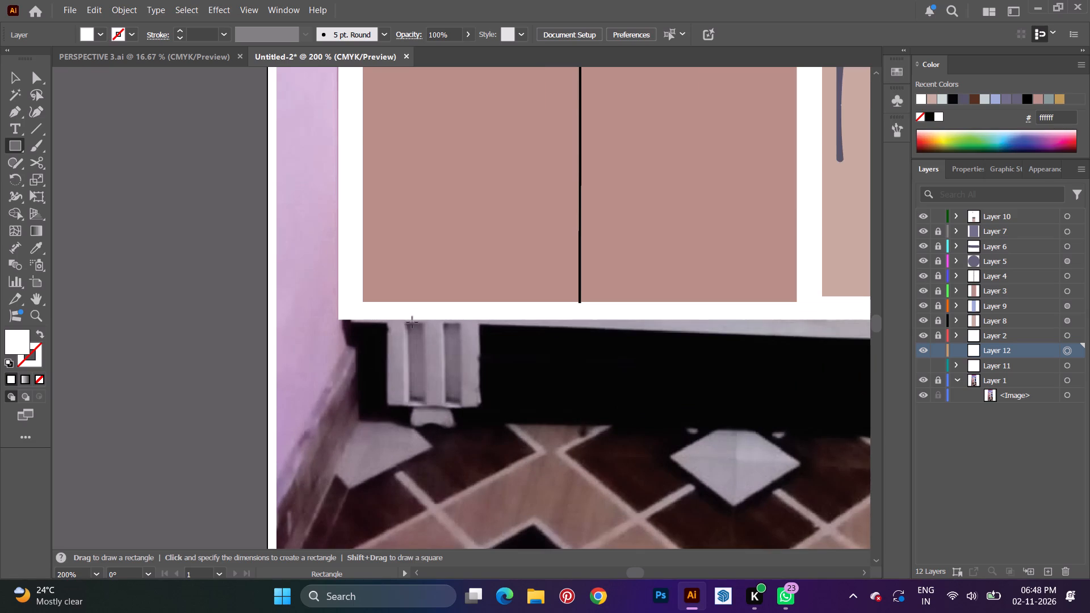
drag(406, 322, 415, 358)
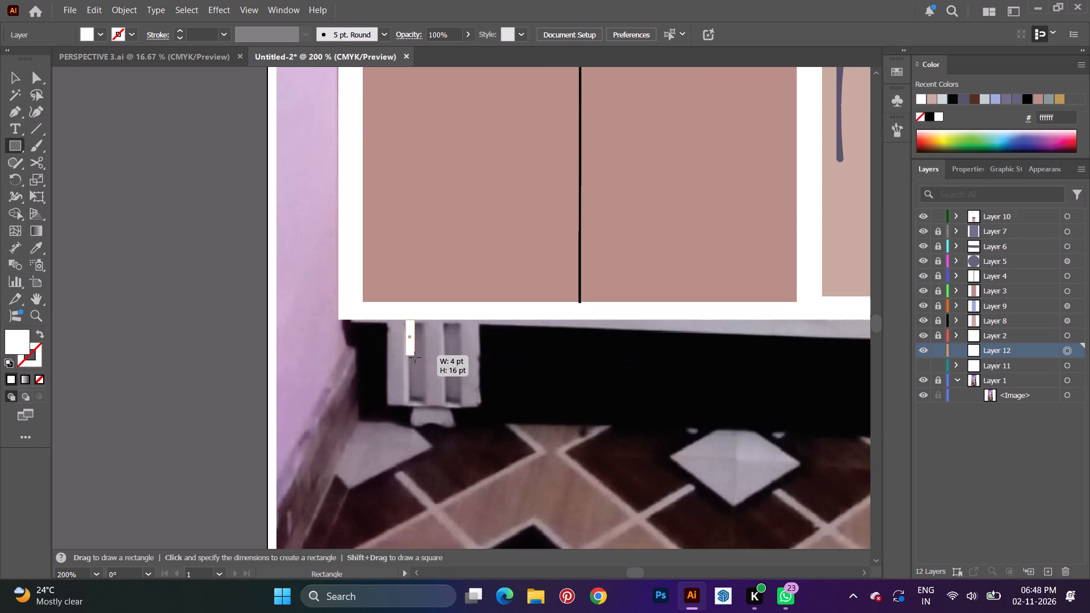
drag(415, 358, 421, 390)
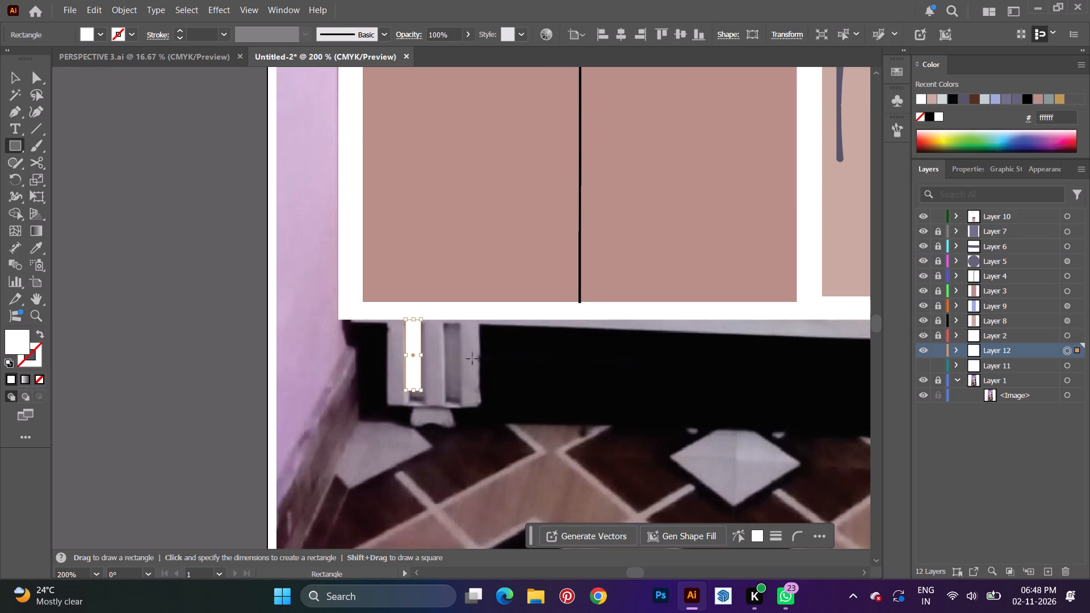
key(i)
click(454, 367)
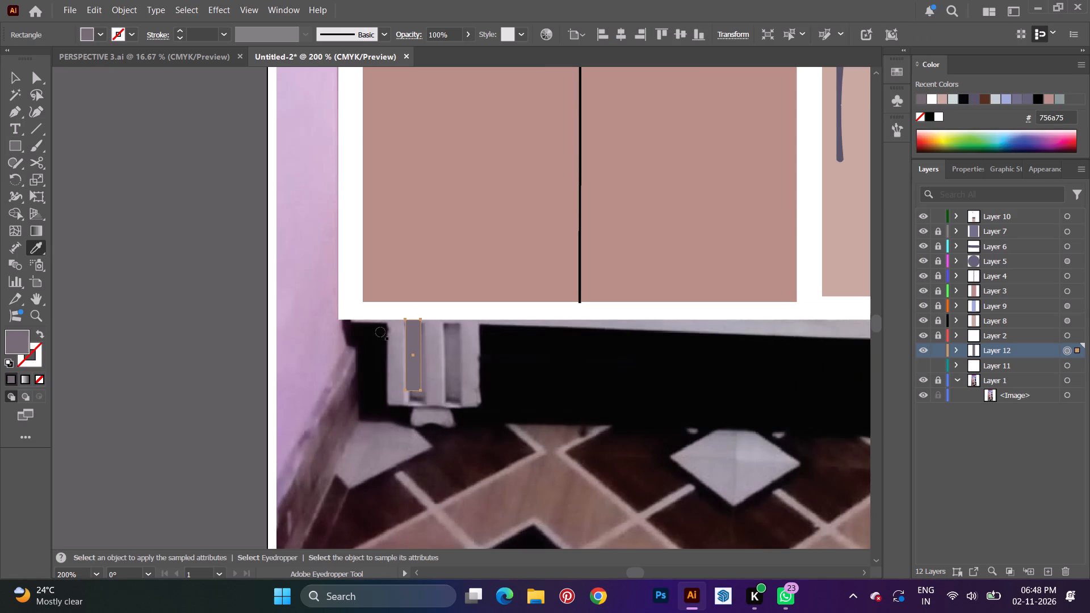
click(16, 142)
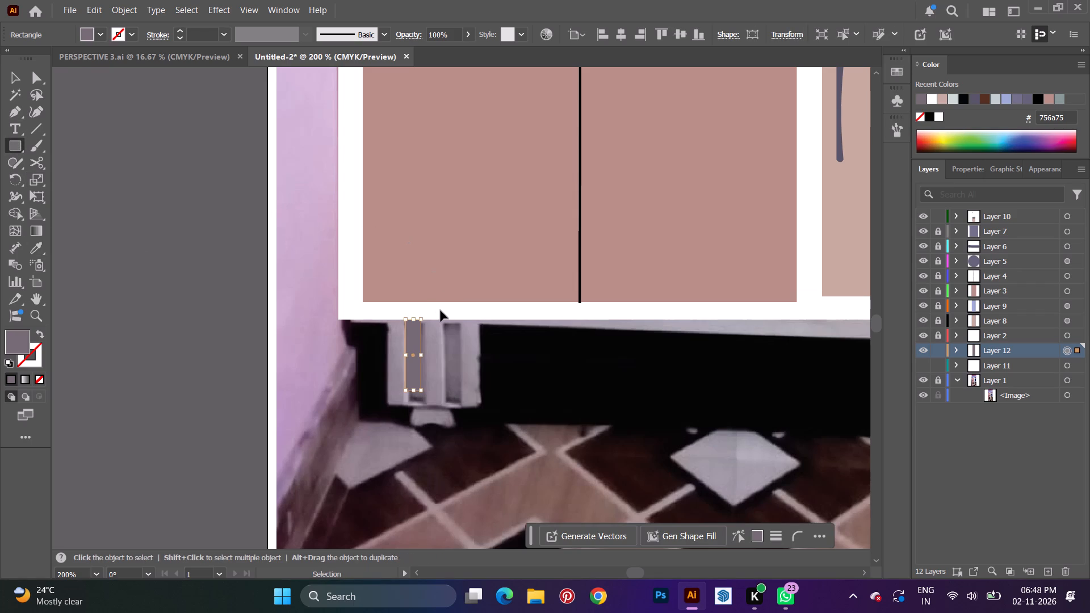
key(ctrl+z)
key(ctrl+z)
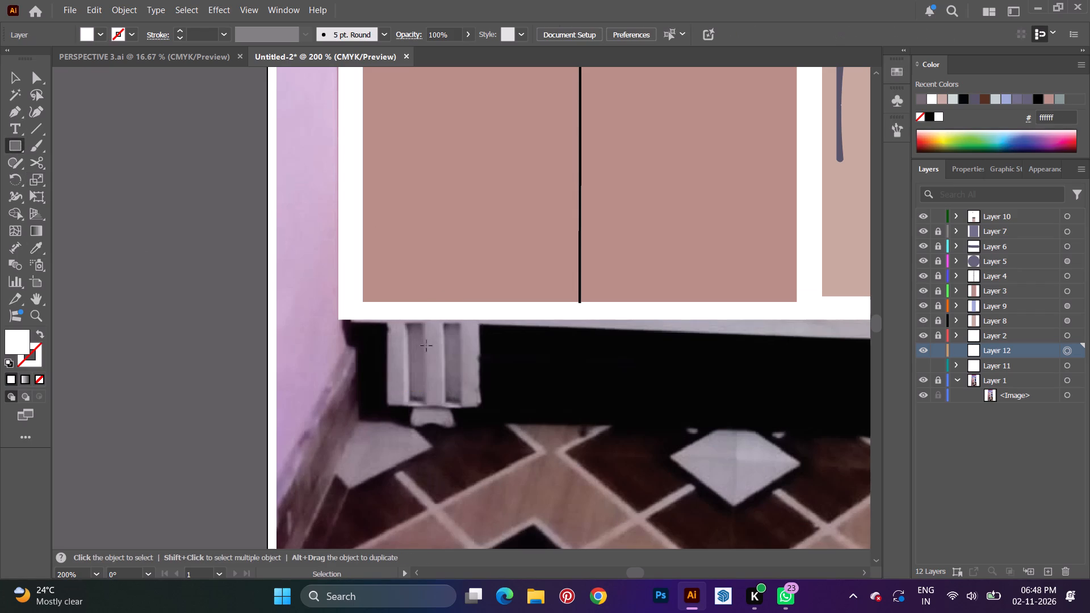
Draw a rectangle about 7 pt wide and 35 pt high over the leg's left groove, filled with #7a6e7a sampled from the photo.
key(i)
click(416, 368)
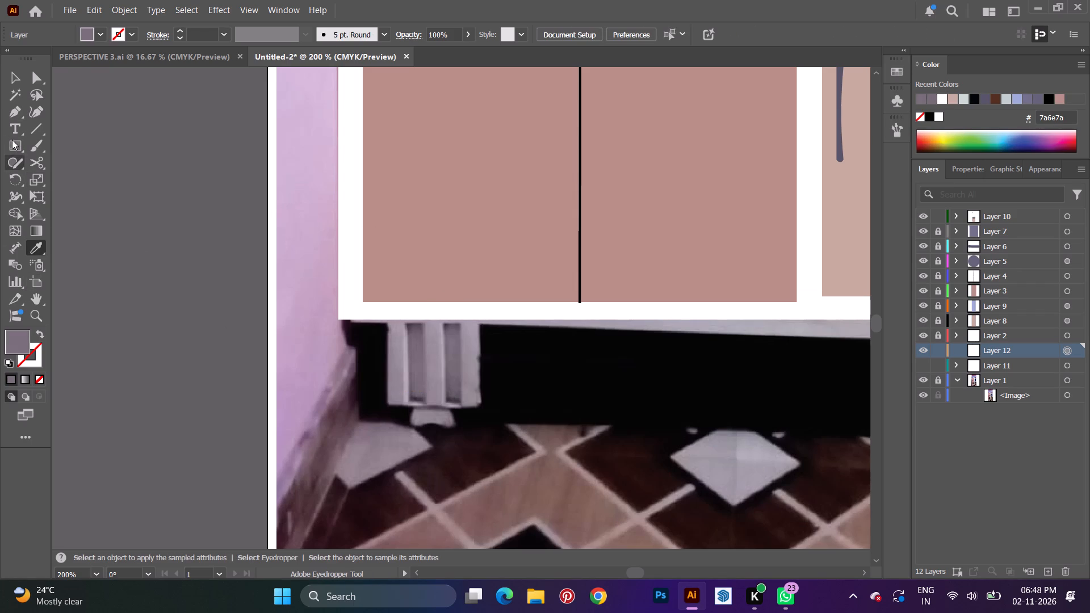
click(19, 145)
scroll(464, 353, up, 2)
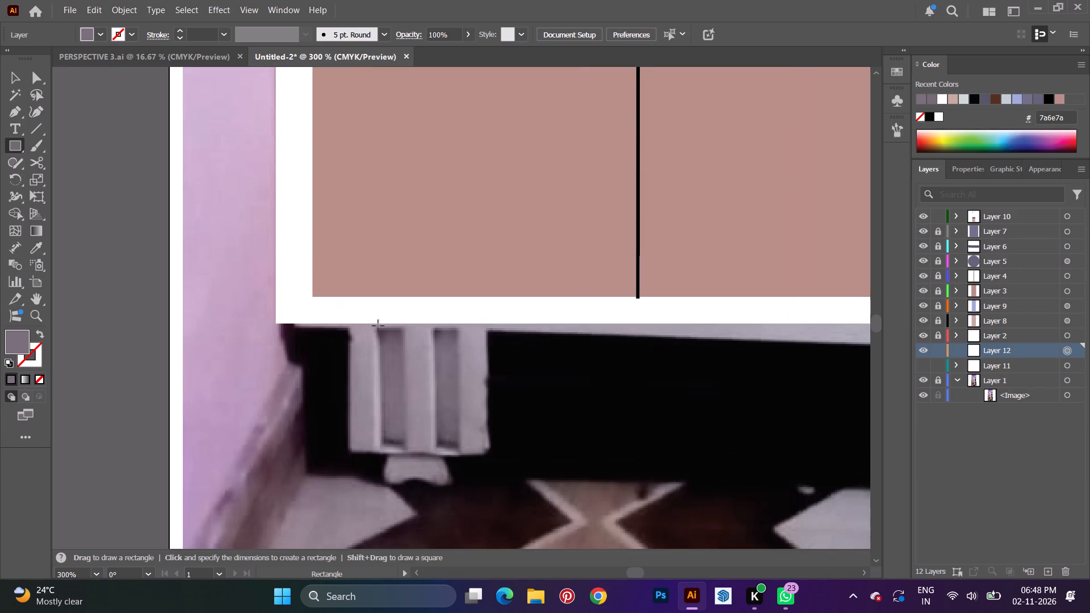
drag(379, 330, 399, 402)
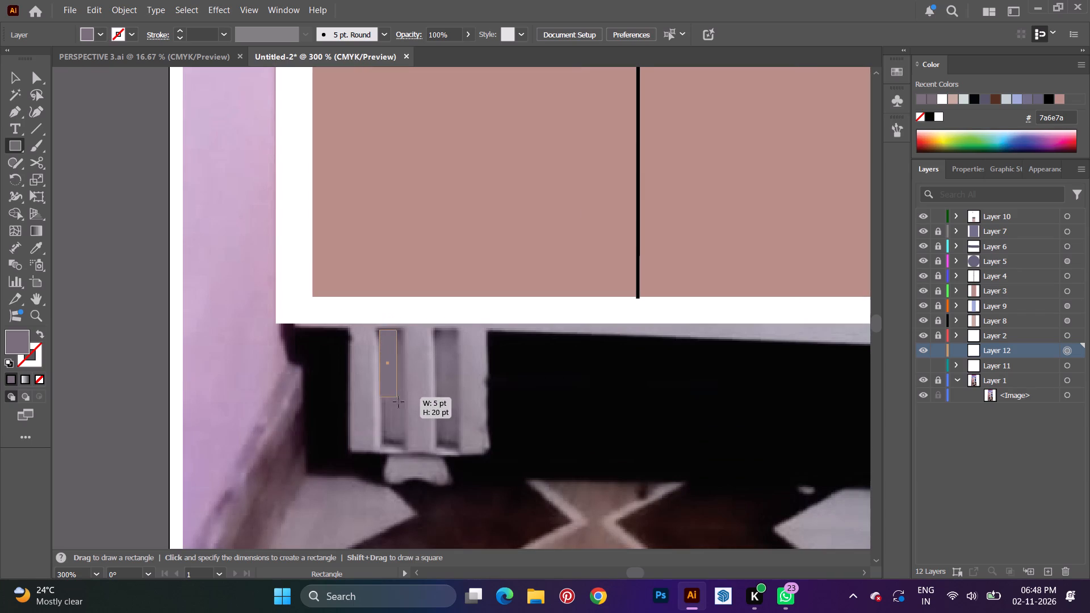
drag(399, 402, 403, 448)
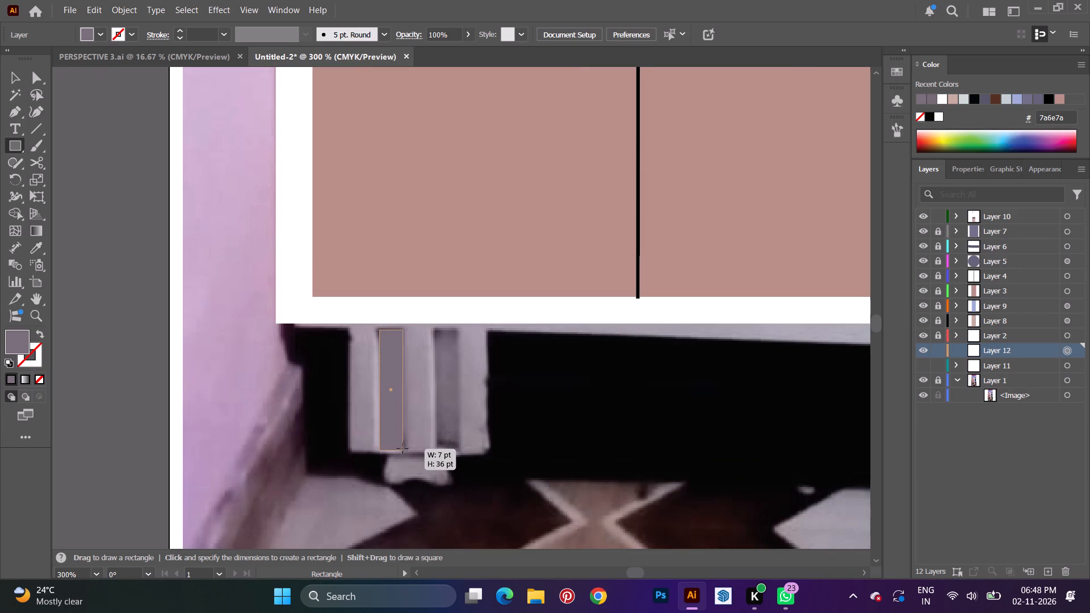
drag(403, 448, 403, 447)
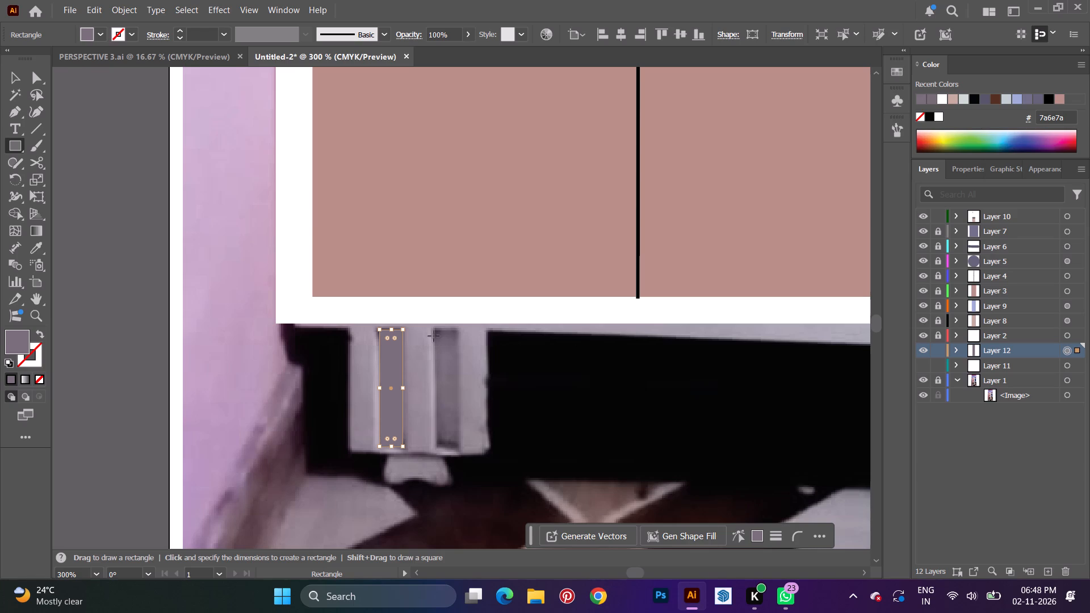
Draw a second rectangle about 8 pt wide and 35 pt high over the leg's right groove in the same fill.
drag(434, 330, 452, 424)
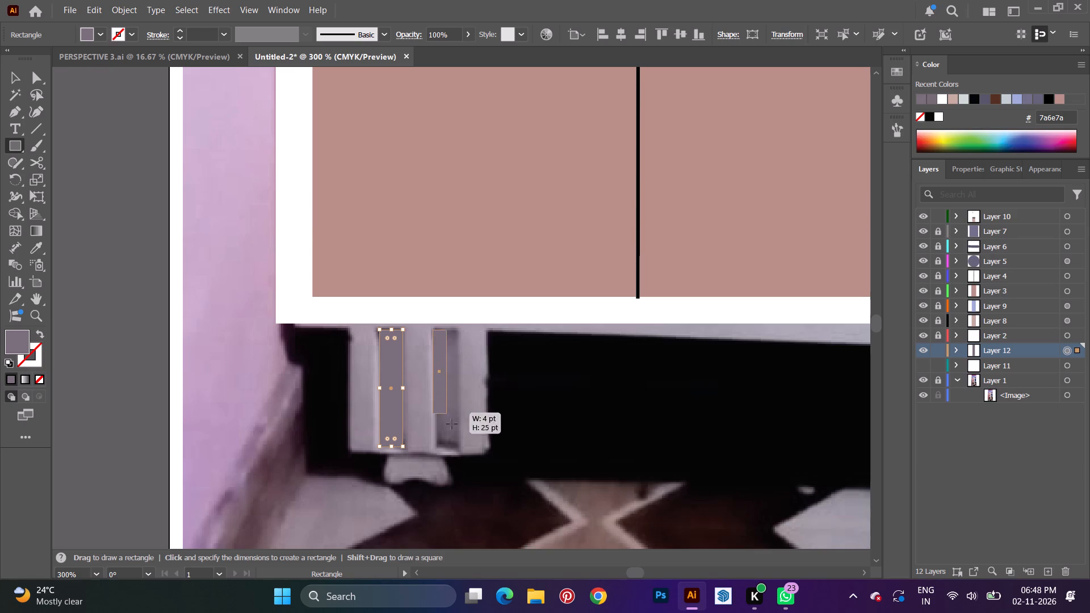
drag(452, 424, 459, 447)
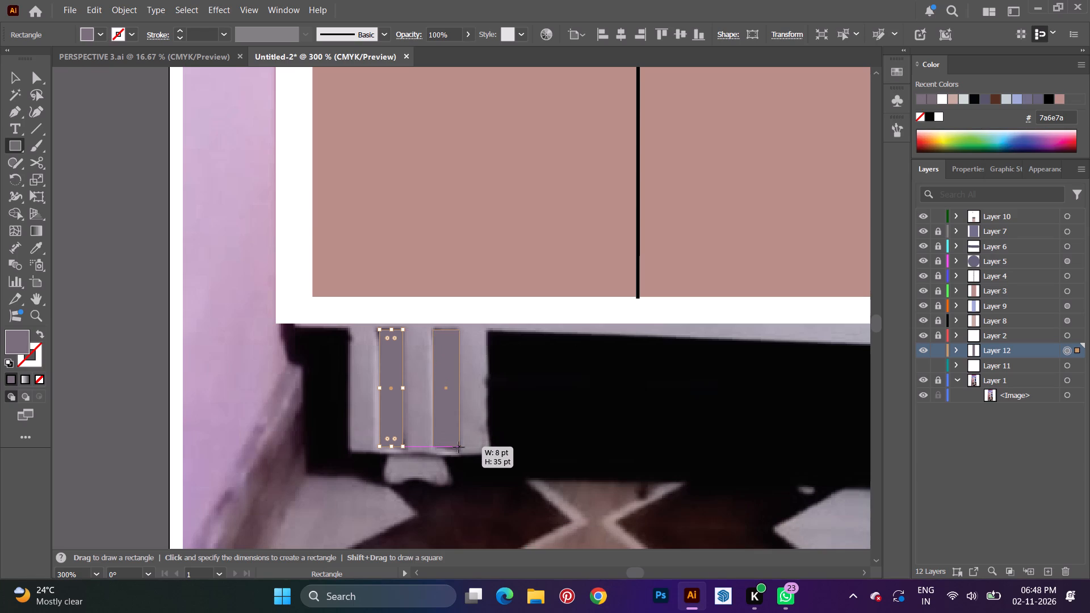
Finish the leg's right groove rectangle at about 8 pt wide and 35 pt high, and show Layer 11 again.
drag(459, 447, 458, 447)
key(v)
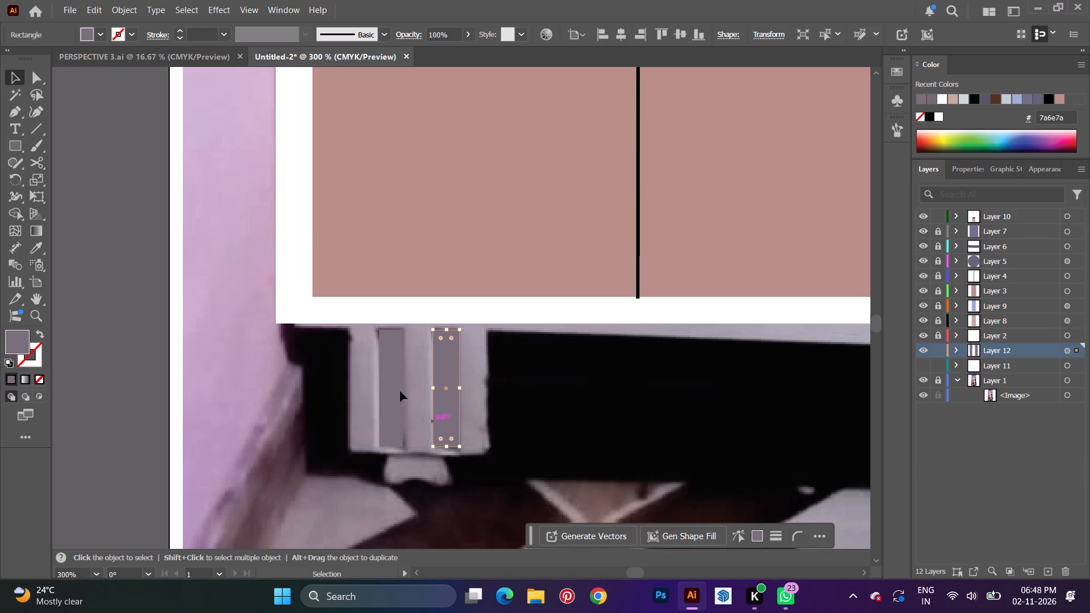
click(247, 364)
click(923, 368)
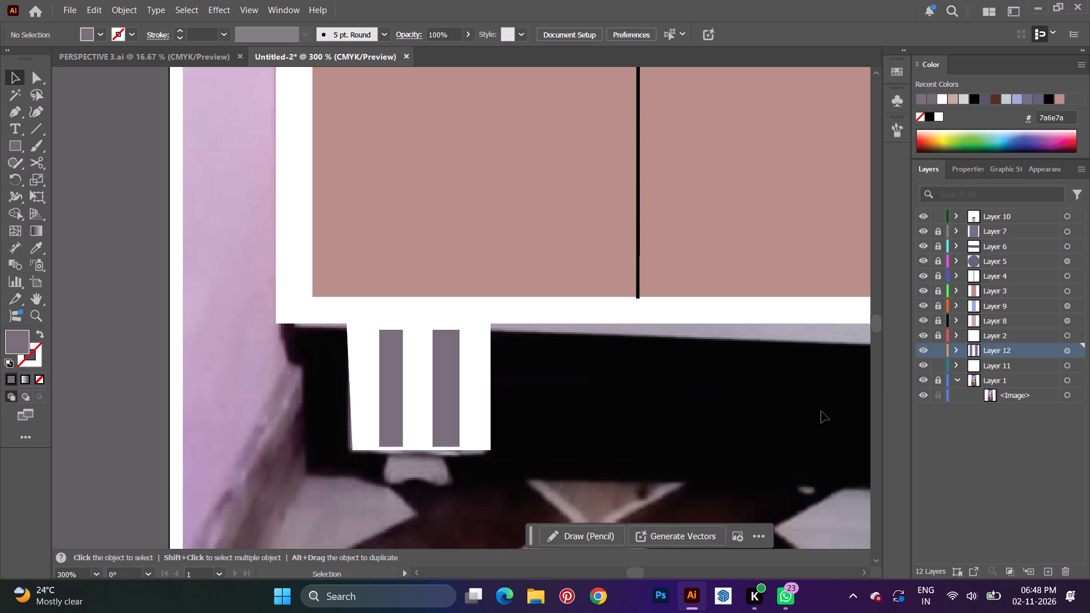
alt+scroll(570, 433, down, 1)
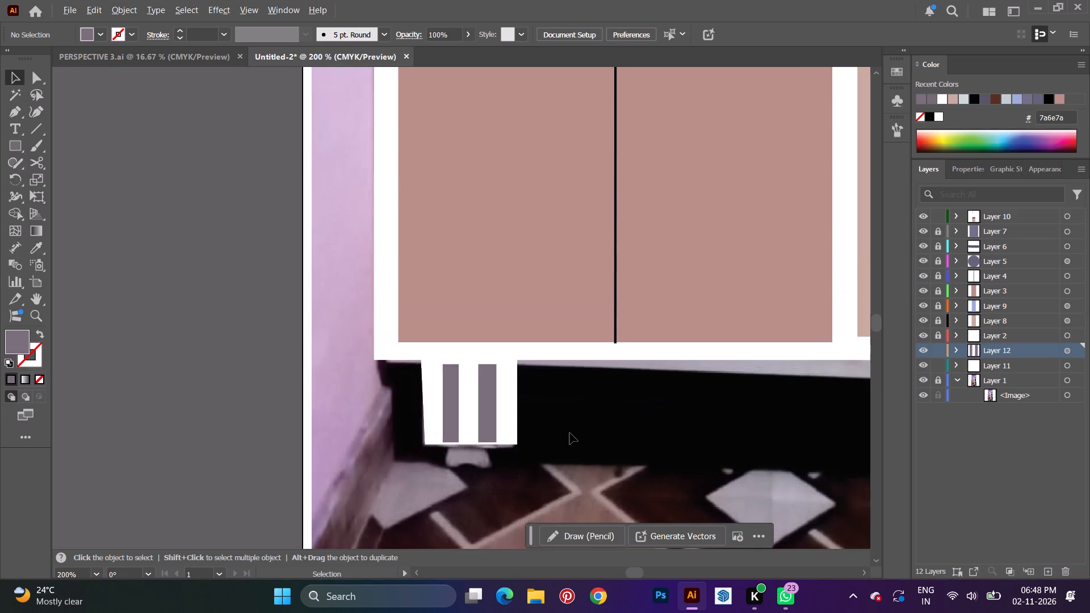
click(574, 431)
Select the white left leg together with its two grooves and move them down about 3 pt under the cabinet.
alt+scroll(574, 430, down, 2)
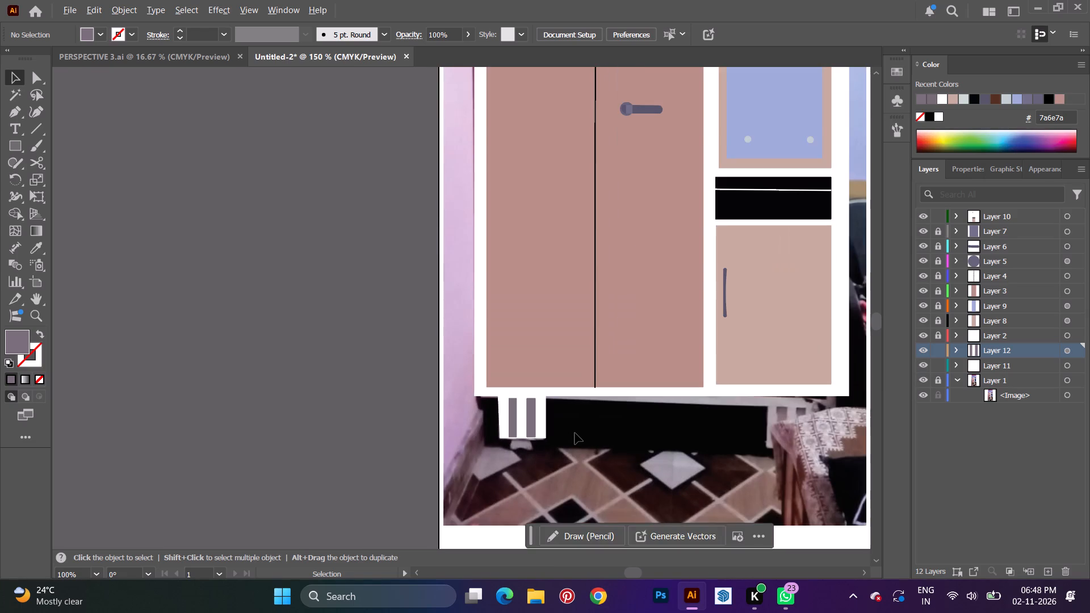
key(space)
drag(637, 432, 589, 451)
drag(431, 431, 519, 468)
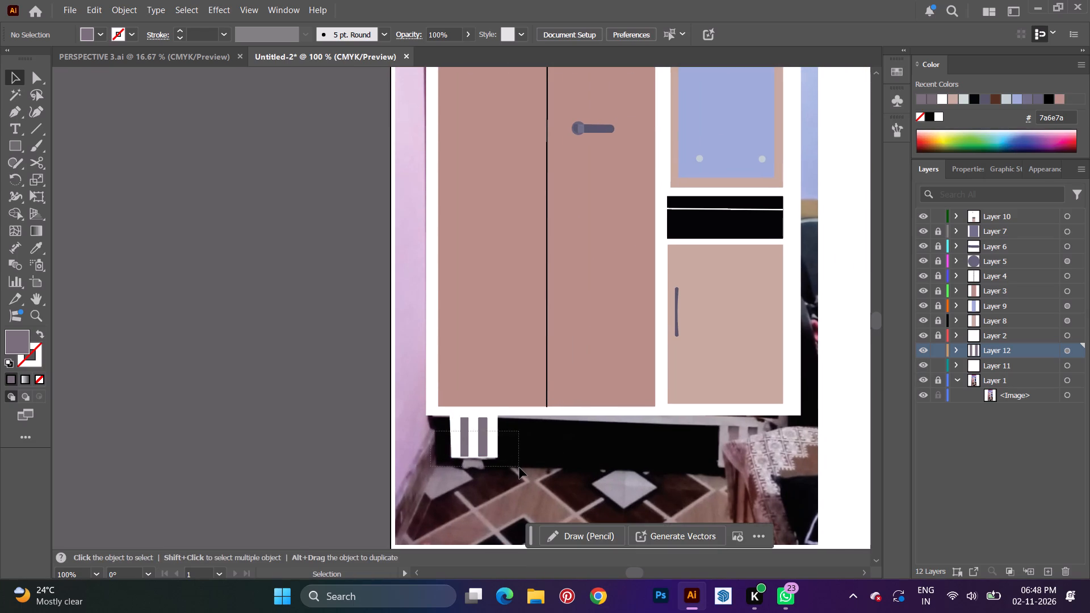
drag(519, 468, 520, 468)
key(ctrl+c)
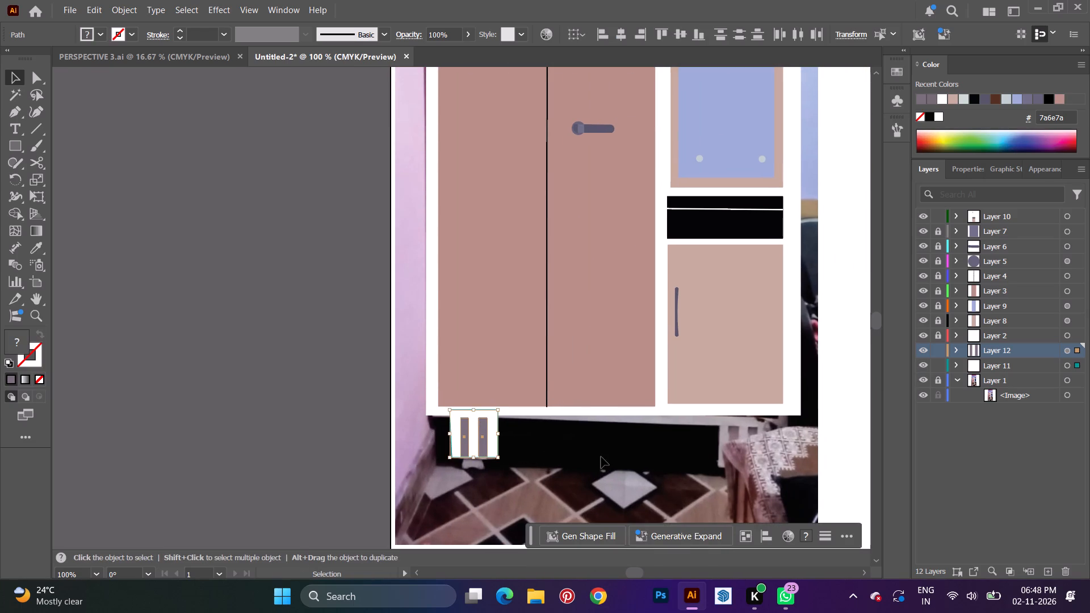
key(ctrl+v)
key(ctrl+v)
key(ctrl+c)
key(ctrl+v)
drag(491, 440, 491, 449)
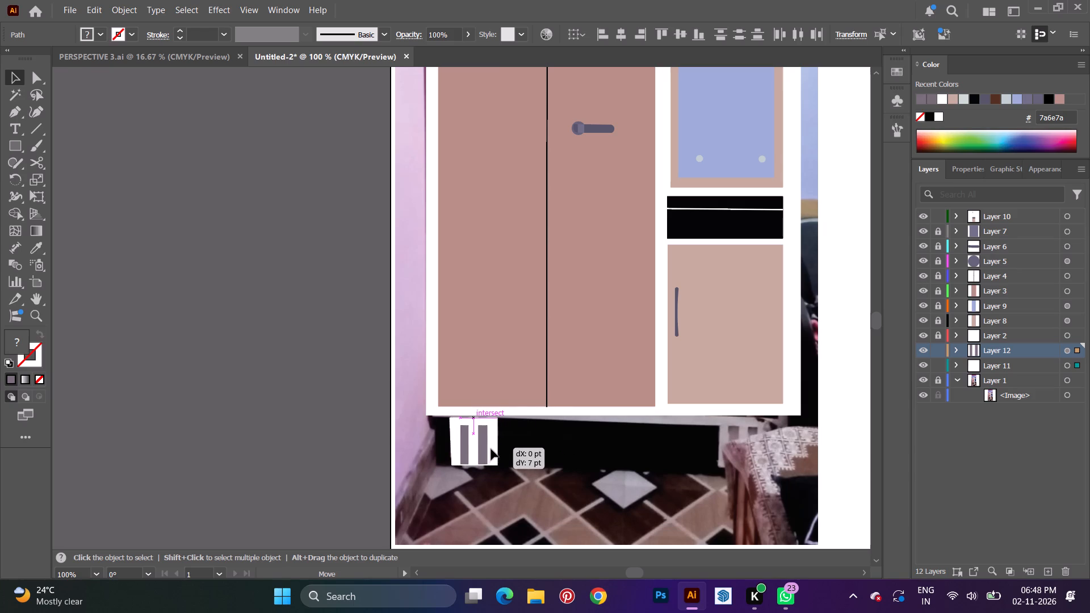
drag(491, 449, 491, 445)
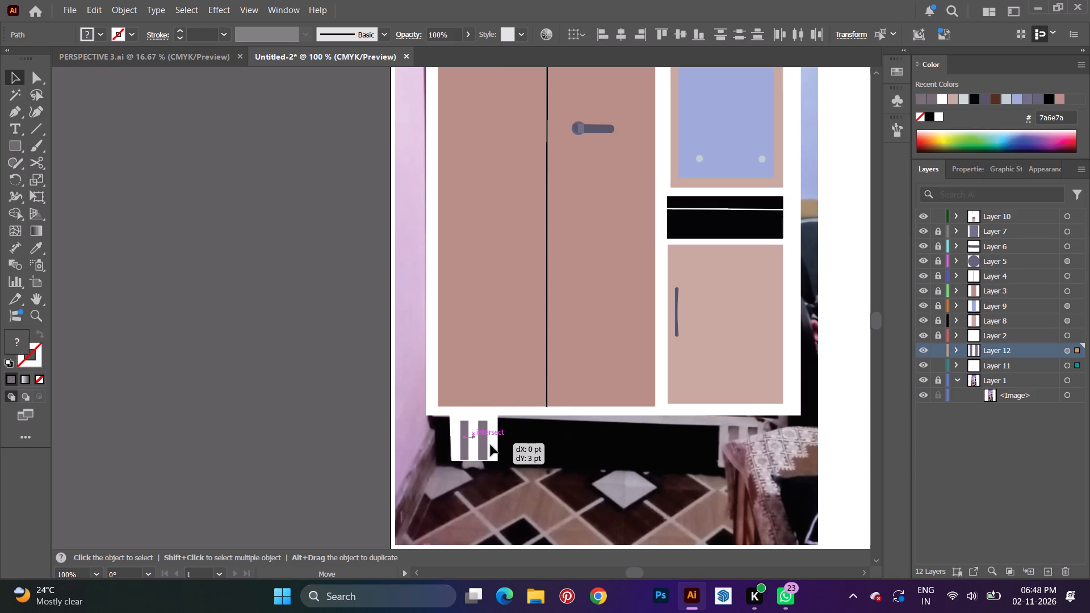
drag(491, 445, 492, 445)
click(547, 459)
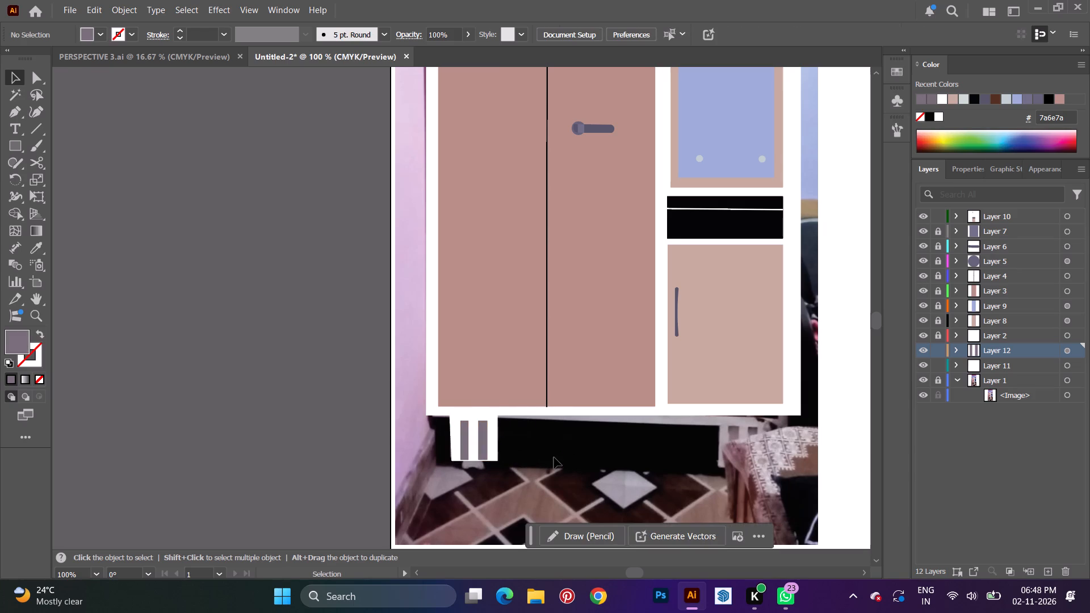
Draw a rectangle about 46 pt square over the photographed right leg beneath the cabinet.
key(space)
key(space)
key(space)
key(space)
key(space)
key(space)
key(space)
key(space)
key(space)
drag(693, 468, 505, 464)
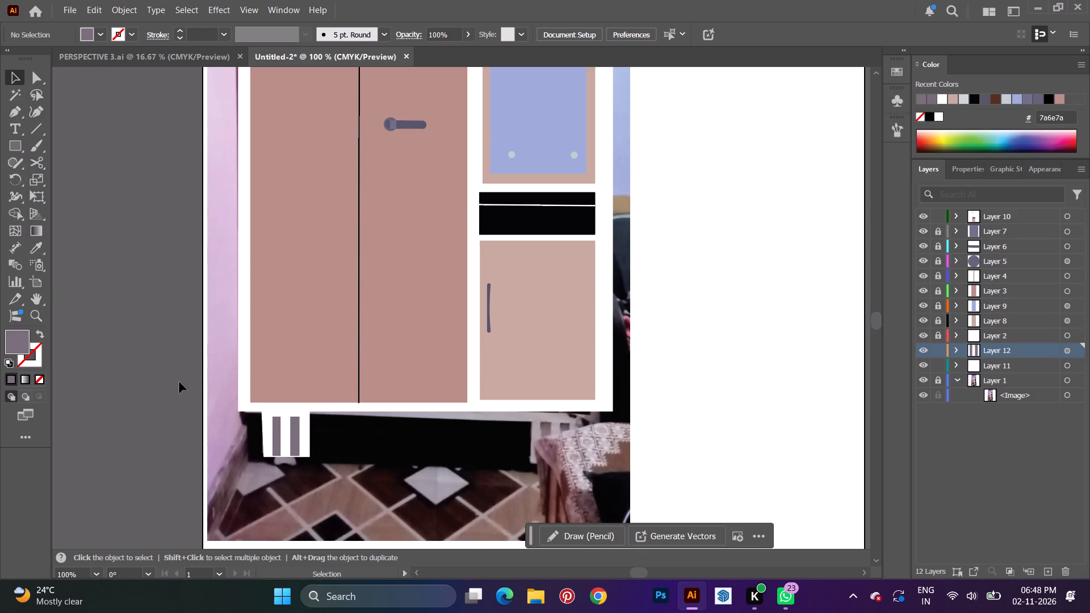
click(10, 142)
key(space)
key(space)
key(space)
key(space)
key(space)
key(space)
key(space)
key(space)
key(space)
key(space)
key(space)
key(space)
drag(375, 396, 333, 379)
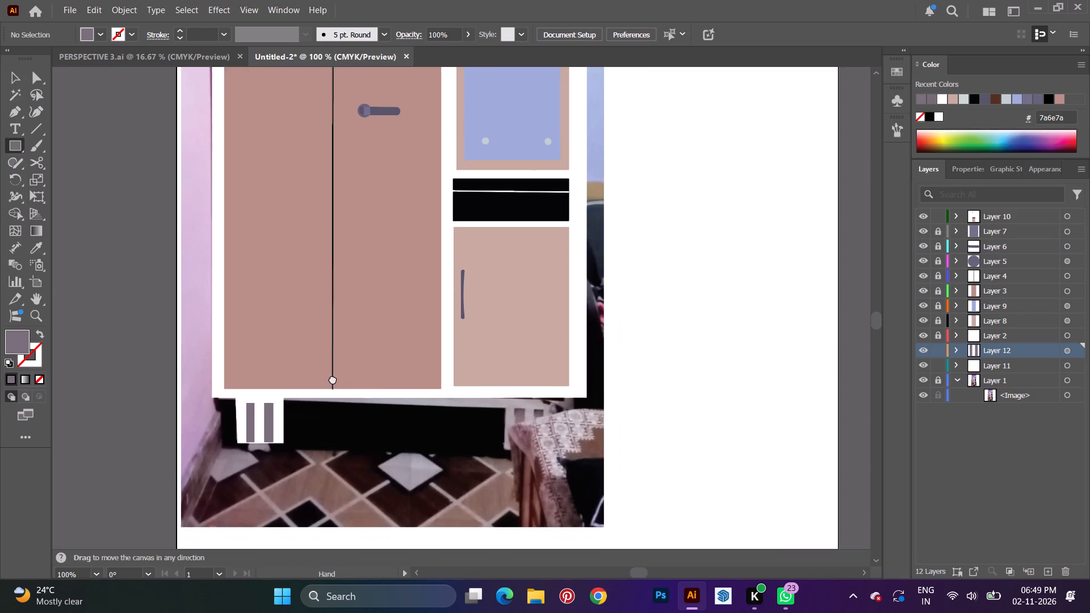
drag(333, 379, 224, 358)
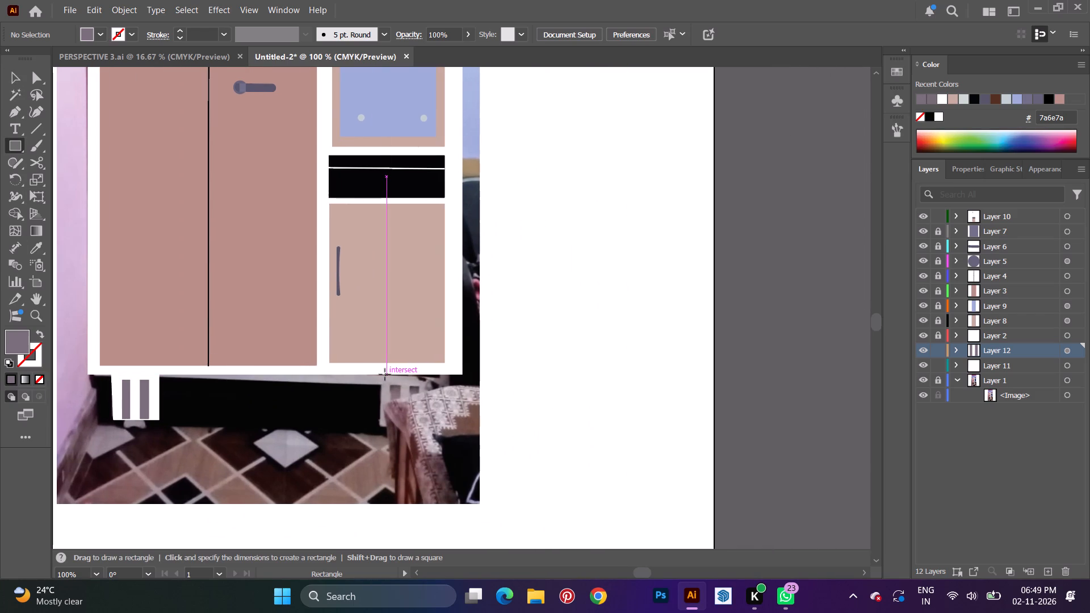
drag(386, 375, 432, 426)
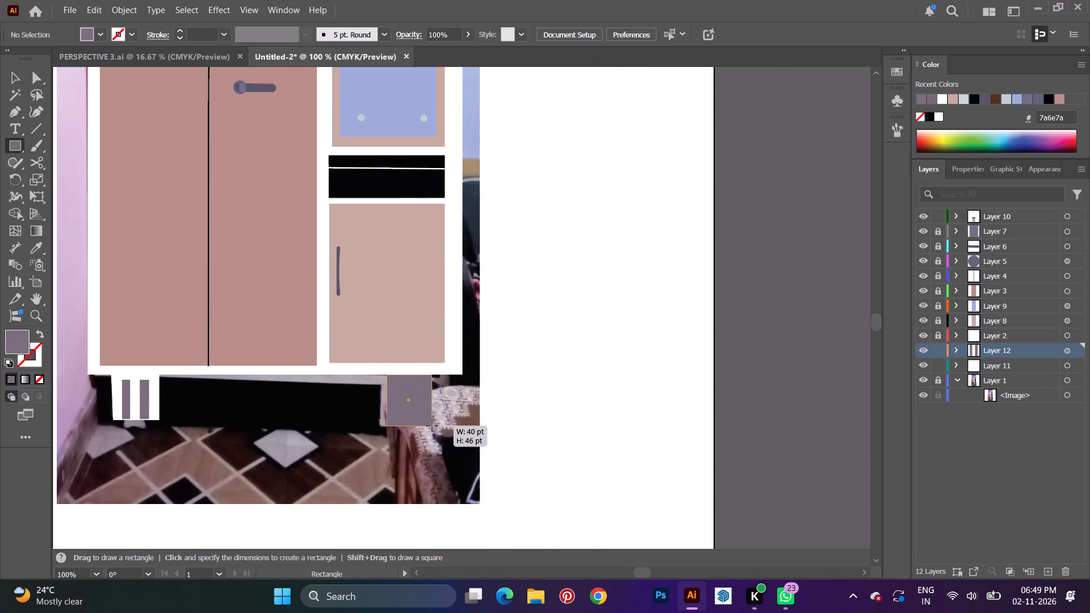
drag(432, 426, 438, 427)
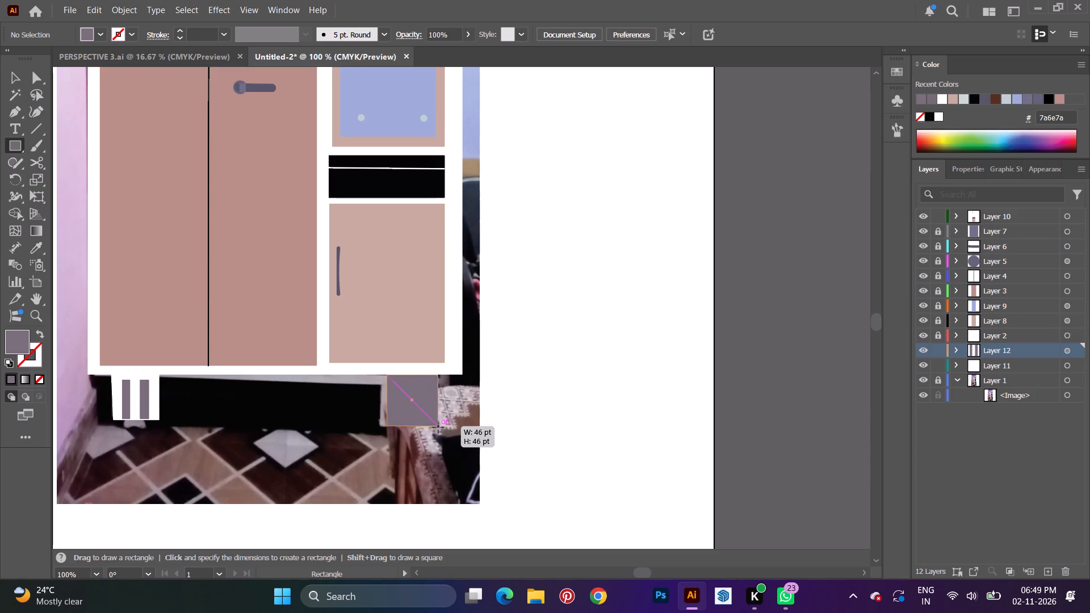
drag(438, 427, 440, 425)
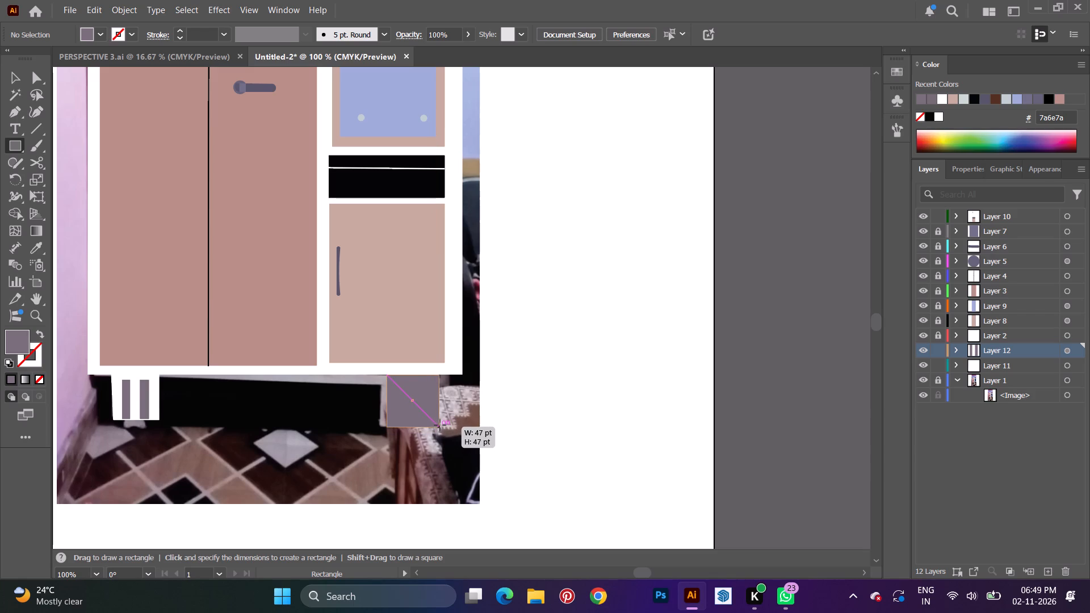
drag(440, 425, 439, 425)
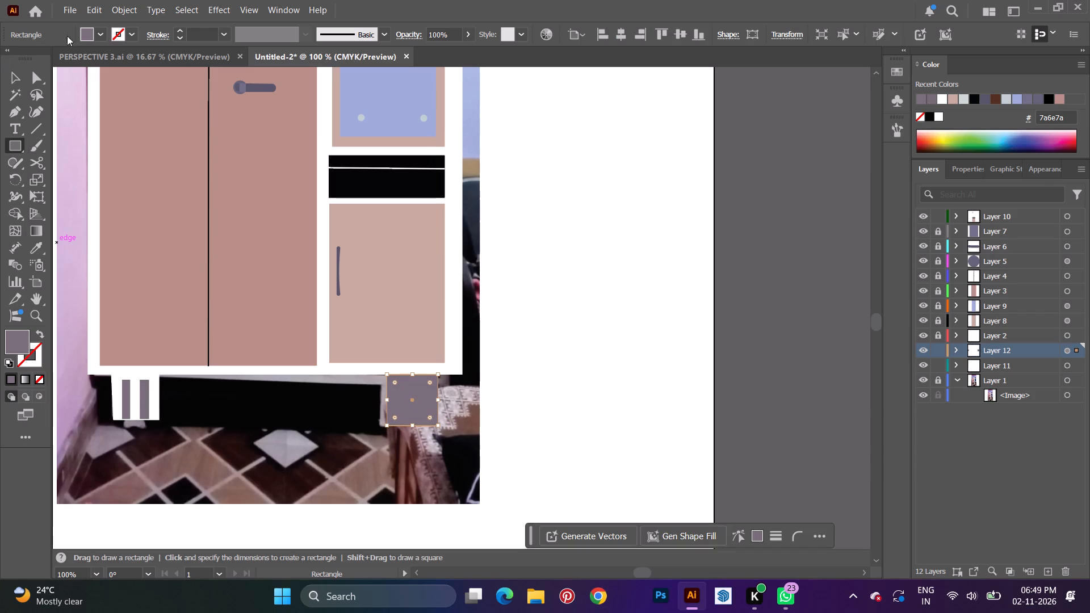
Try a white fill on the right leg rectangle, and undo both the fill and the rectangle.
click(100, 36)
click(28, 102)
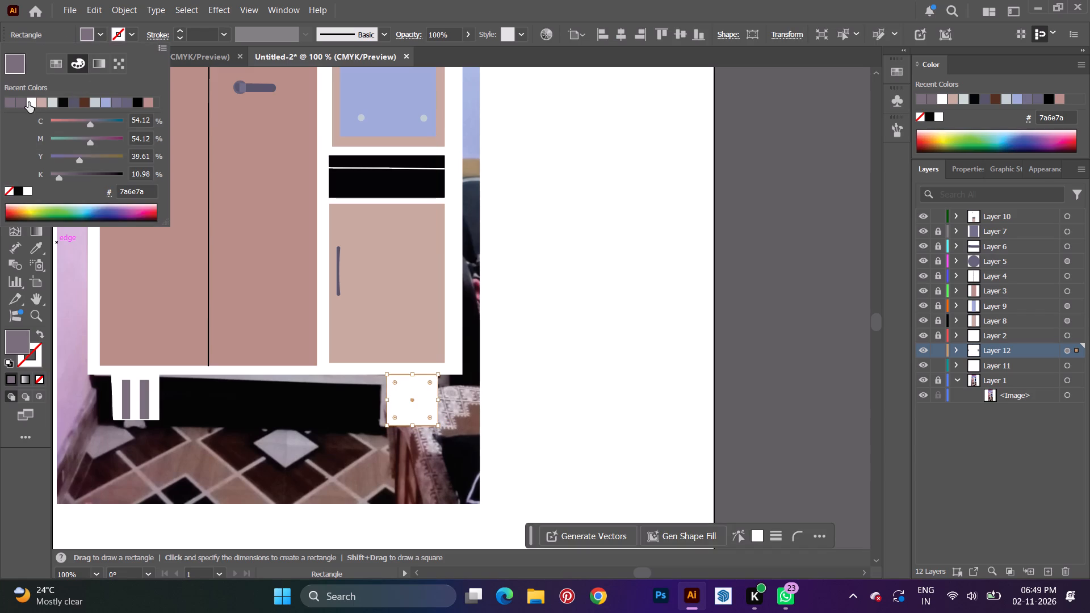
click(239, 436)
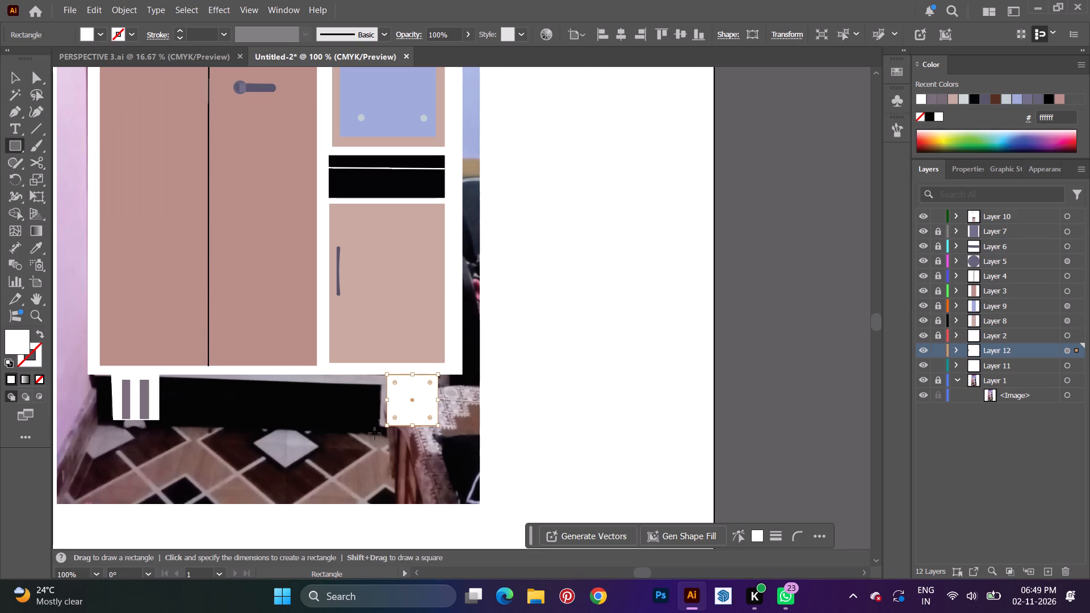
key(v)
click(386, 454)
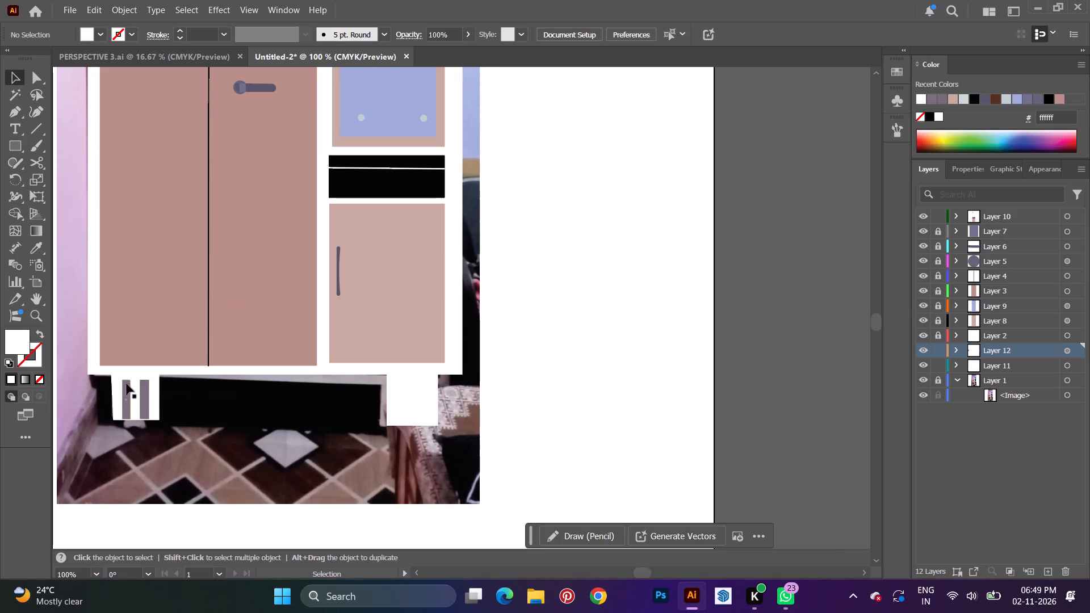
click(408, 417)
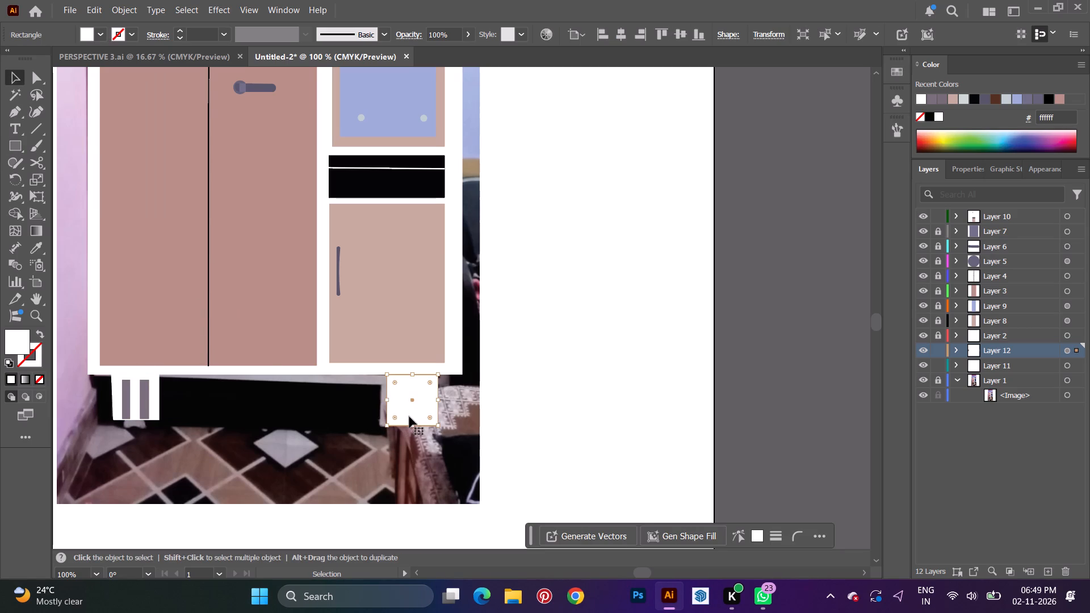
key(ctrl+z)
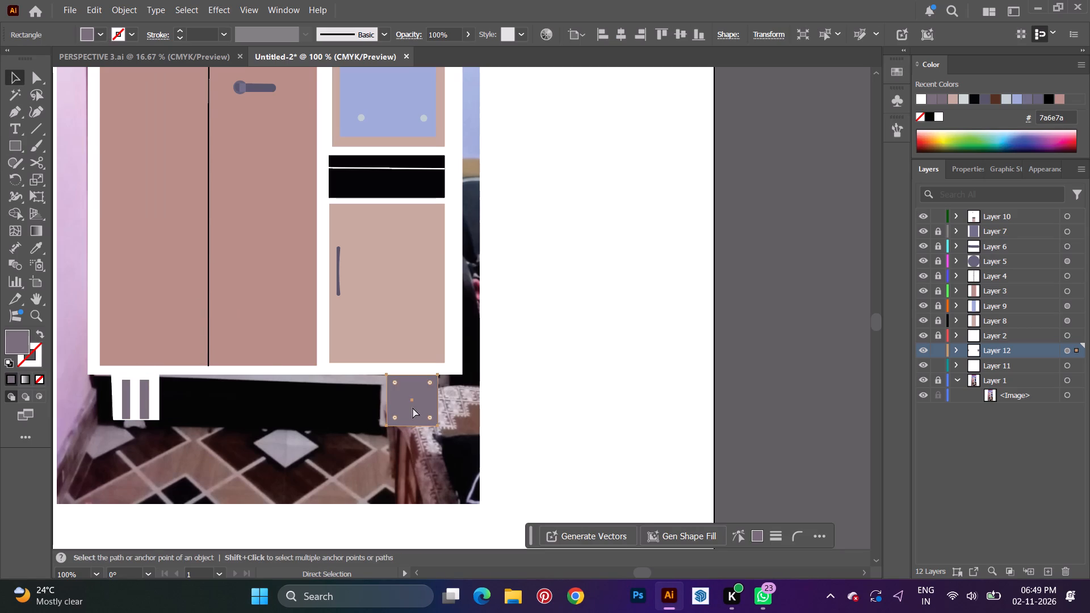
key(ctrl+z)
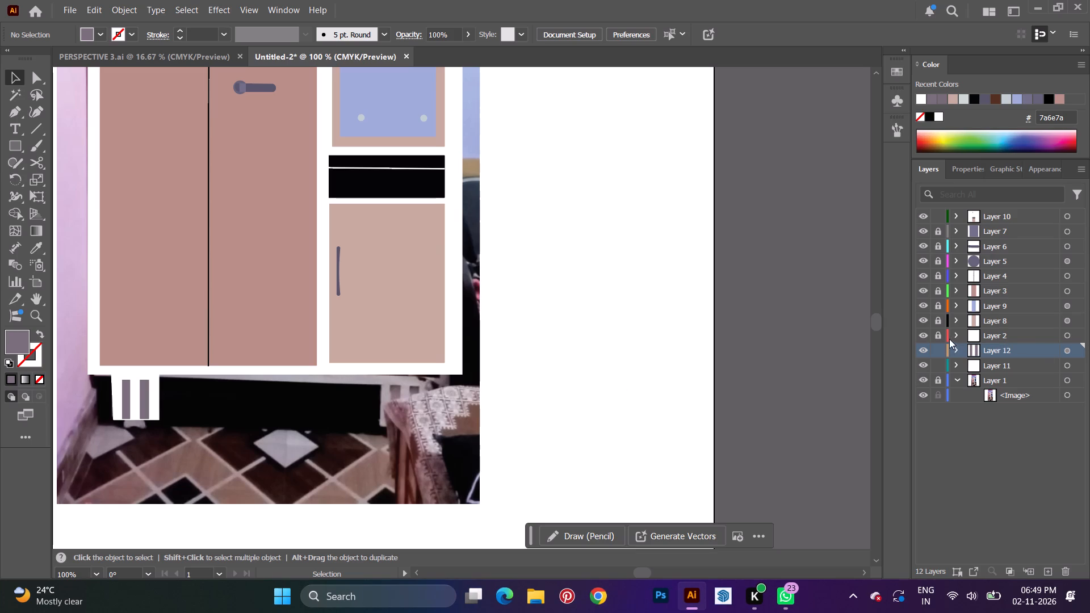
Copy the left leg with its two grooves and place the duplicate over the photographed right leg, against the cabinet's bottom edge.
click(1071, 349)
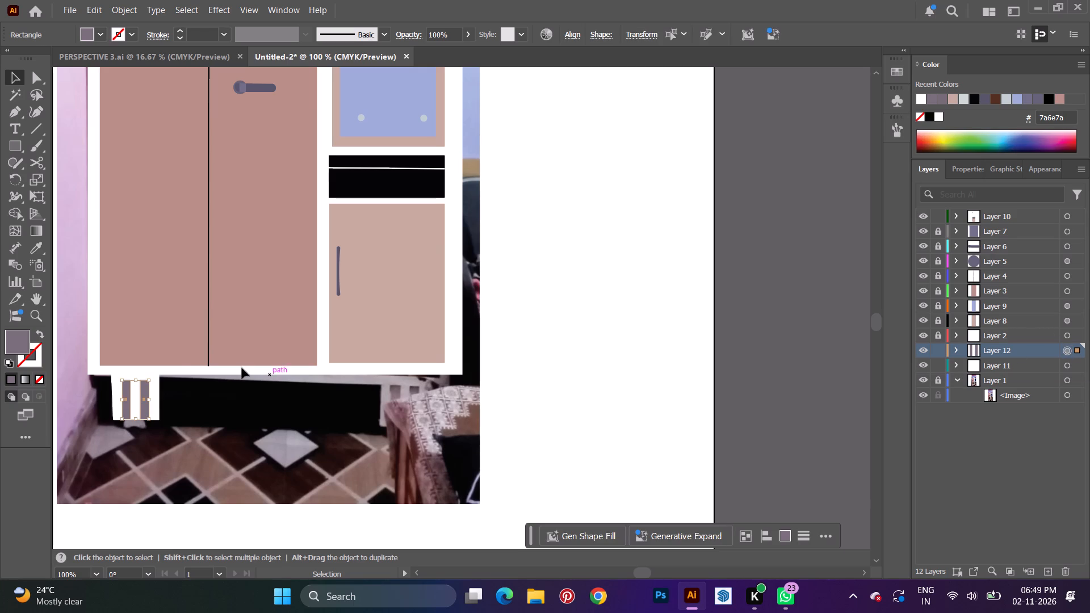
drag(79, 394, 211, 449)
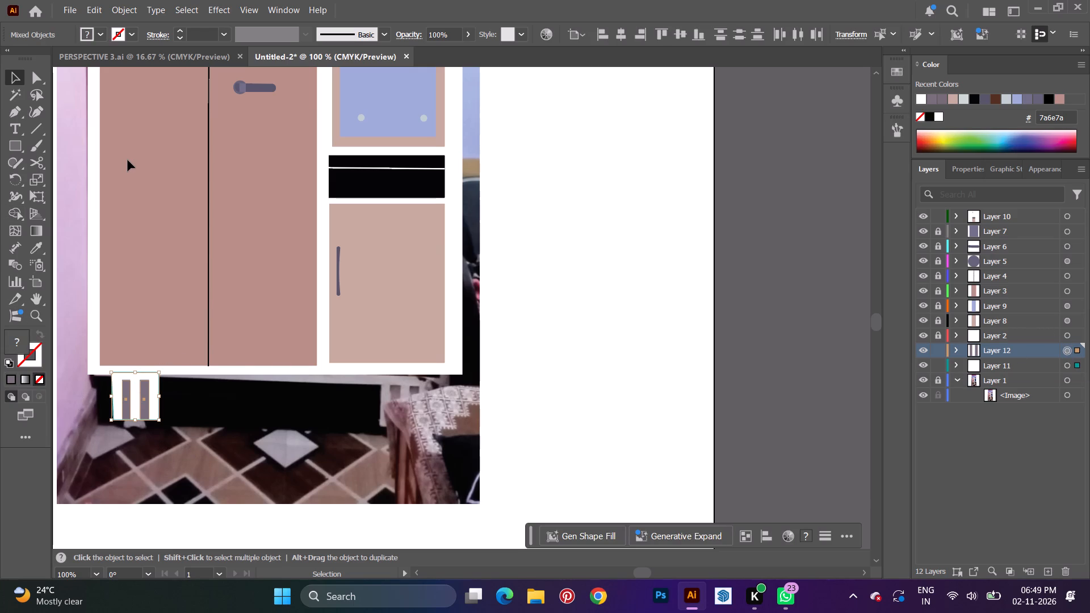
key(ctrl+c)
key(ctrl+c)
key(ctrl+c)
key(ctrl+c)
key(ctrl+c)
key(ctrl+c)
key(ctrl+c)
key(ctrl+c)
key(ctrl+c)
key(ctrl+c)
key(ctrl+c)
key(ctrl+c)
key(ctrl+v)
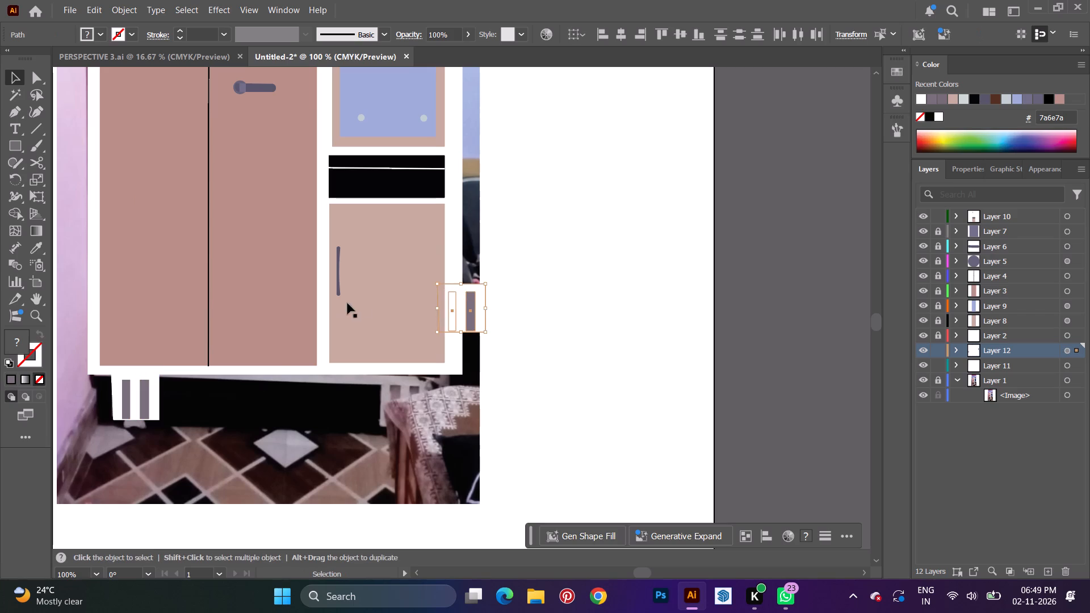
drag(462, 309, 405, 408)
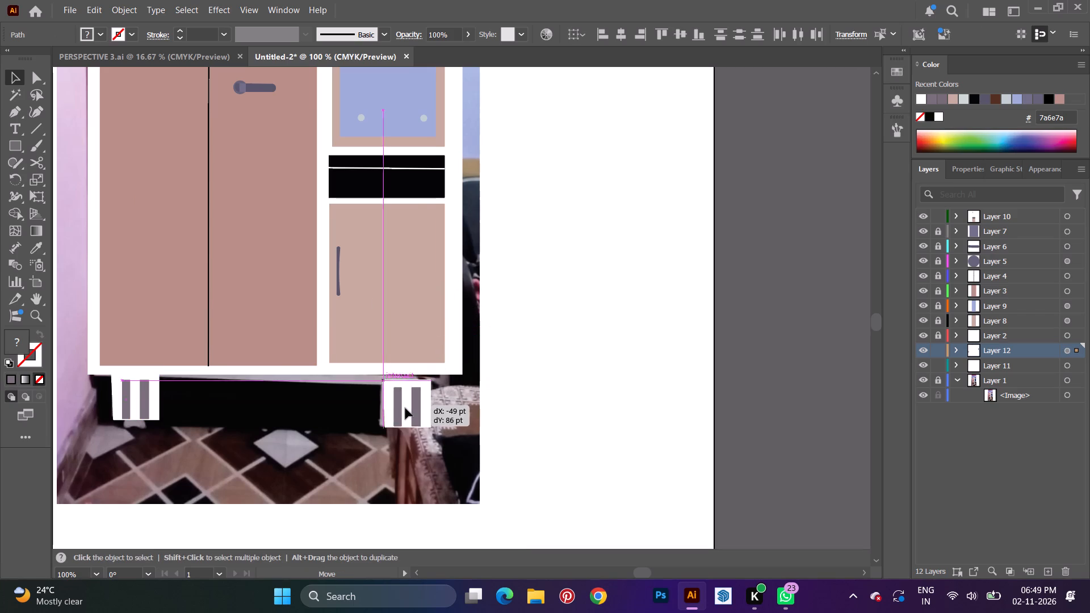
drag(405, 408, 420, 402)
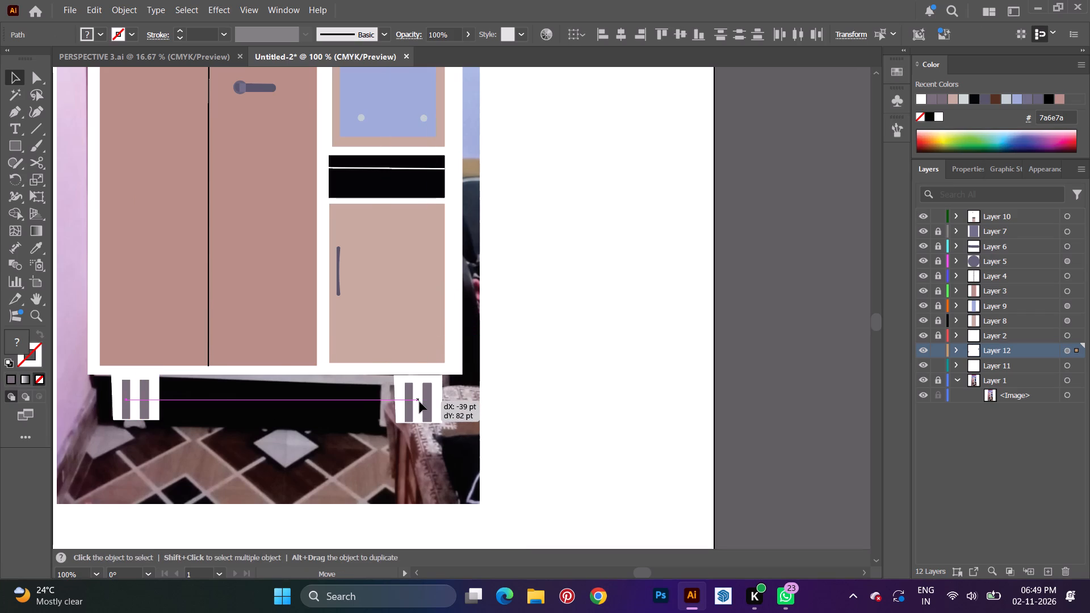
drag(420, 402, 416, 402)
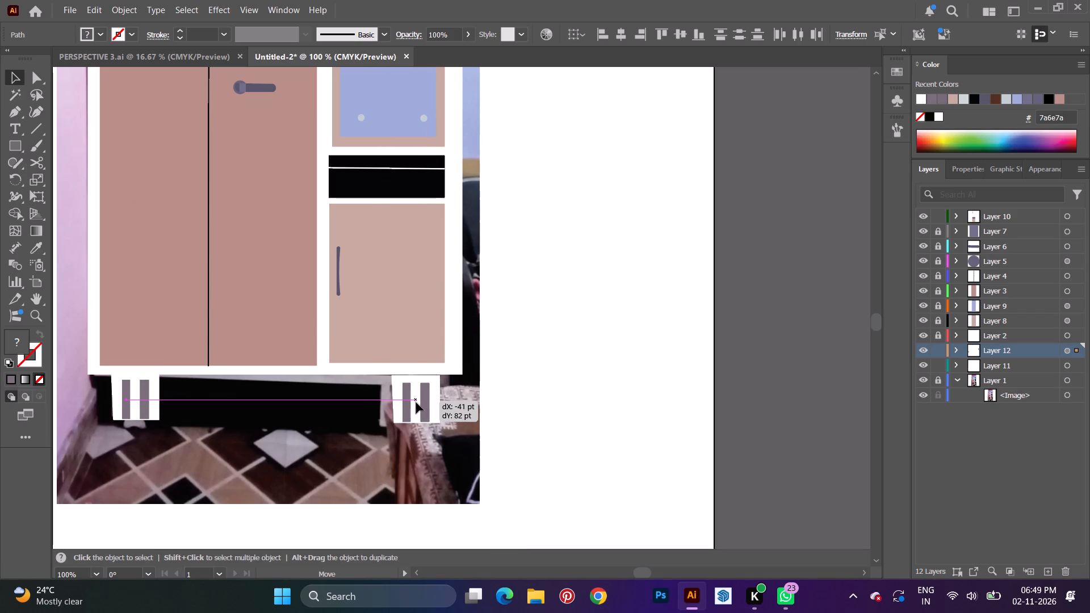
drag(416, 402, 415, 402)
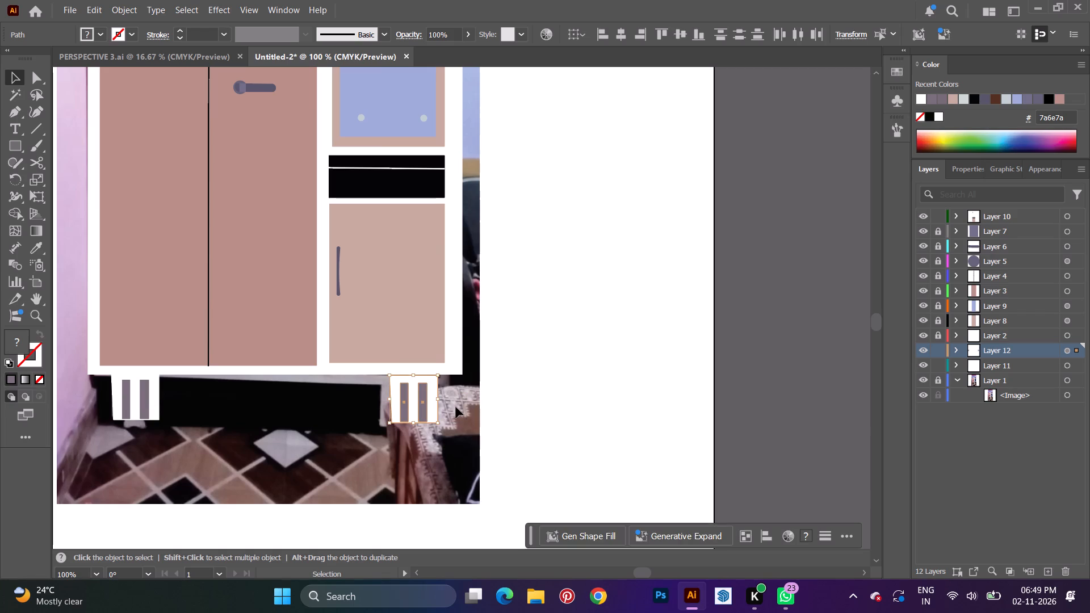
key(v)
click(559, 359)
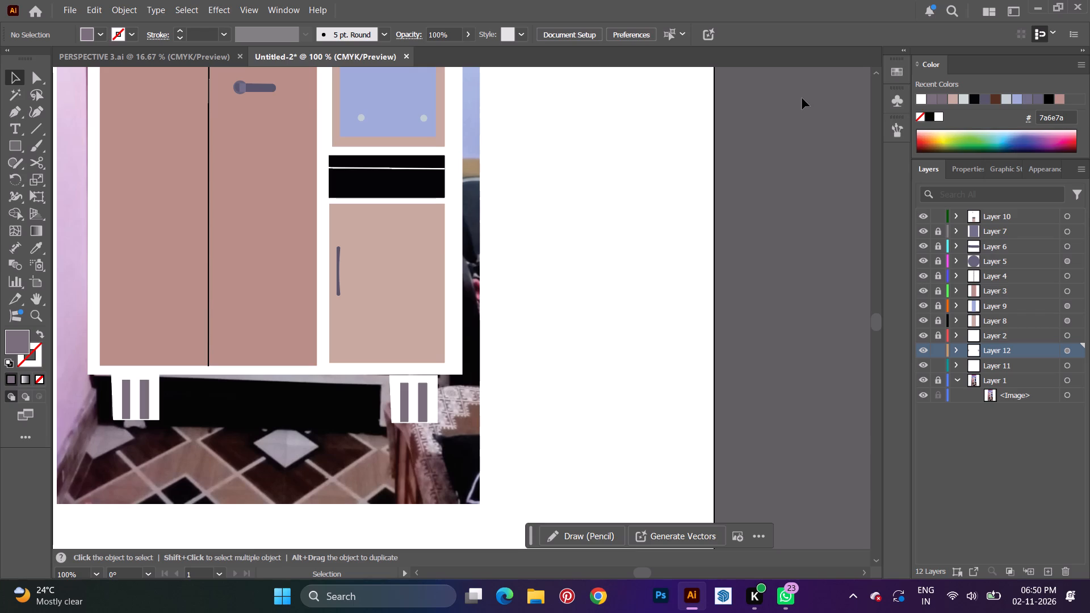
Hide Layer 1 holding the reference photo.
click(923, 394)
click(925, 379)
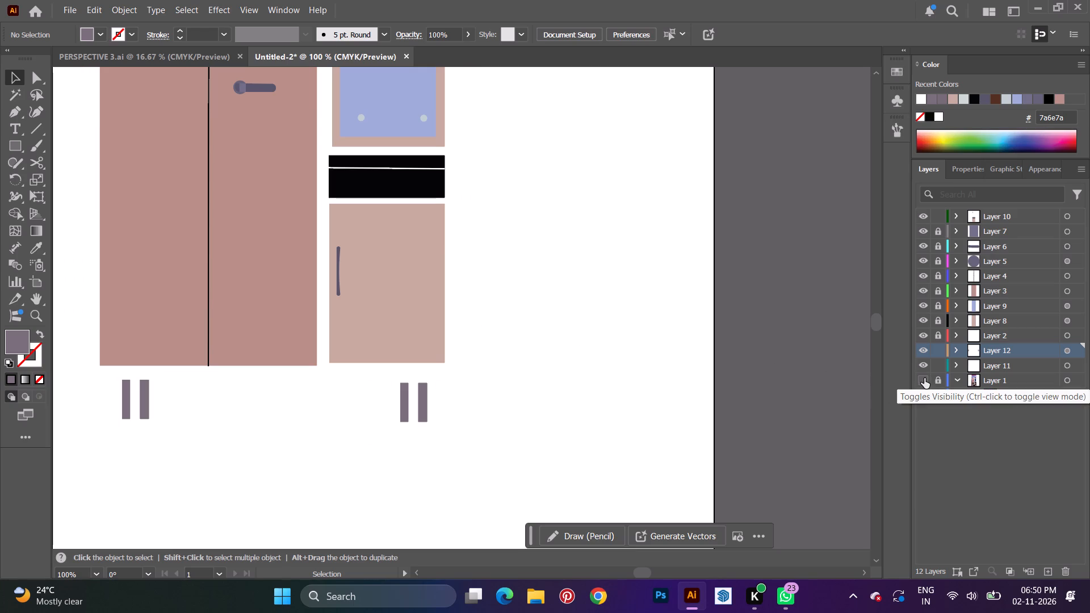
Create a new layer directly above the hidden Layer 1 and target it.
alt+scroll(374, 346, up, 1)
alt+scroll(374, 346, down, 3)
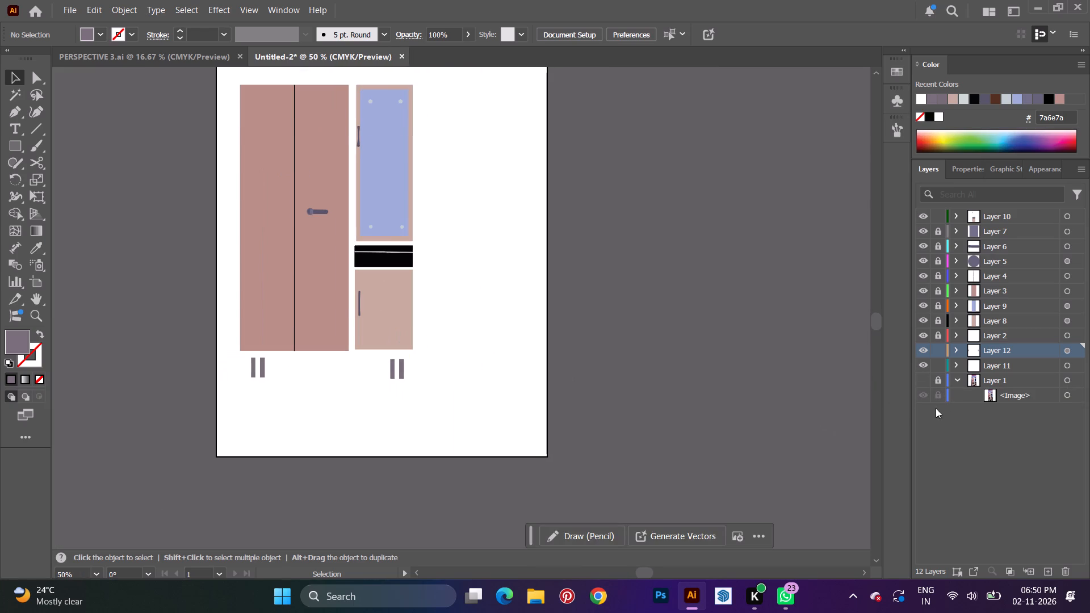
click(1055, 394)
click(1051, 576)
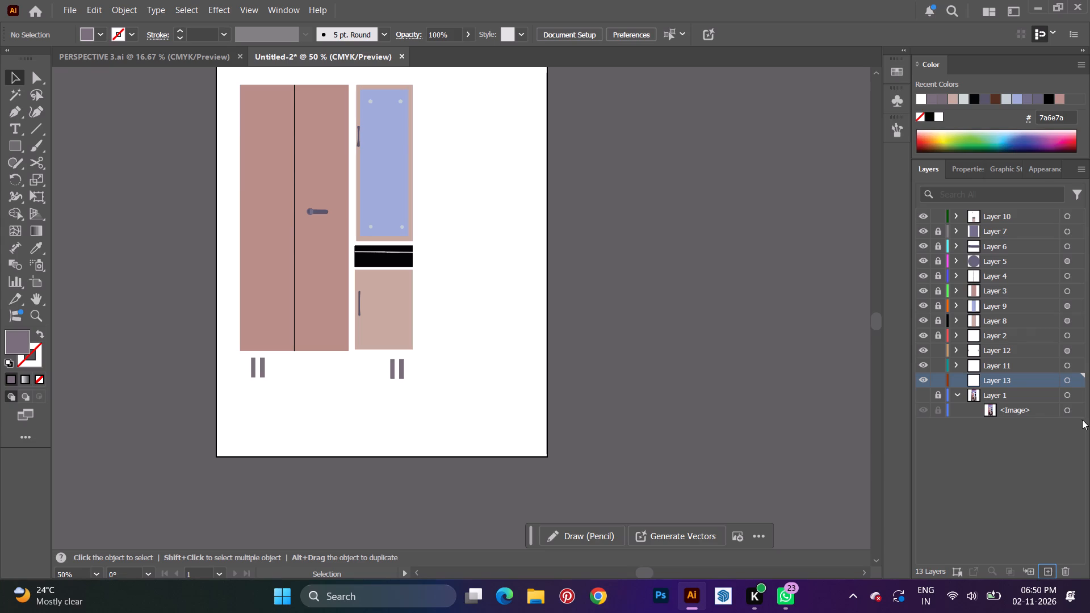
click(1069, 379)
Draw a background rectangle about 600 by 842 pt covering the whole artboard on the new layer behind the wardrobe.
scroll(525, 321, up, 6)
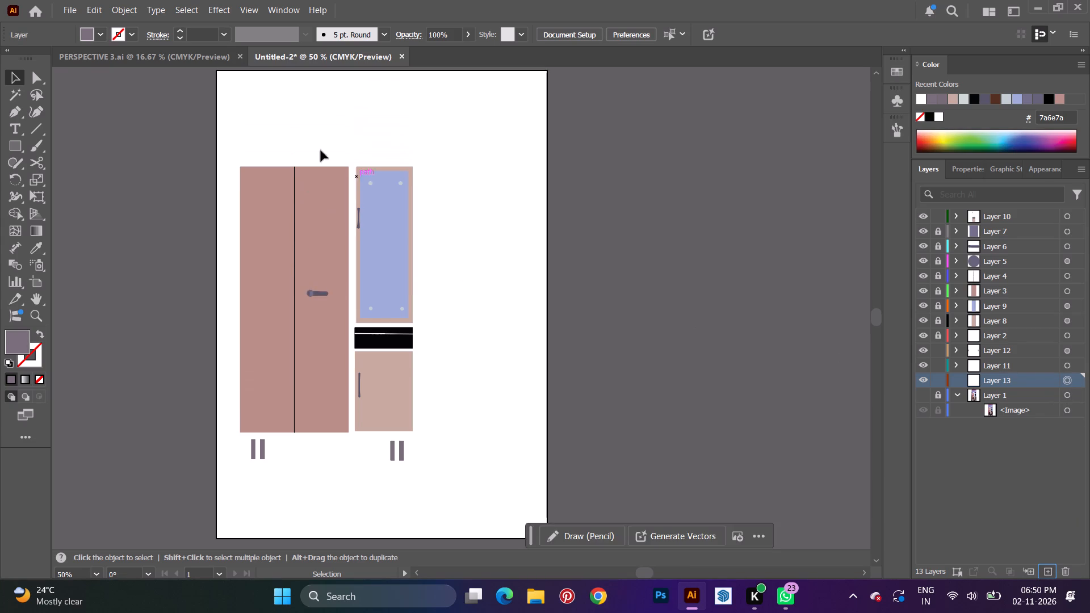
scroll(380, 217, up, 5)
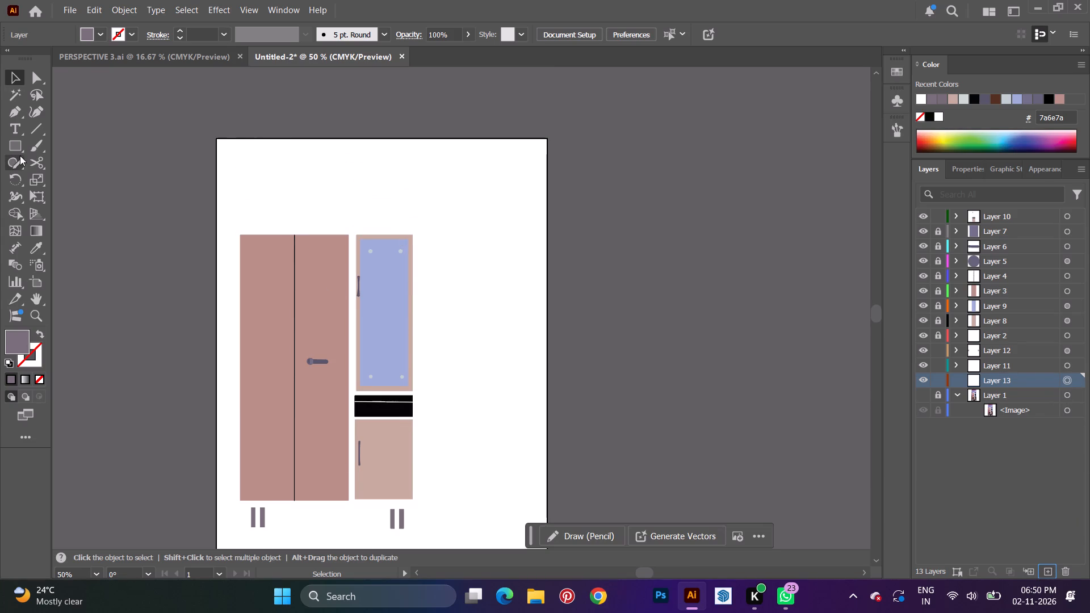
click(19, 147)
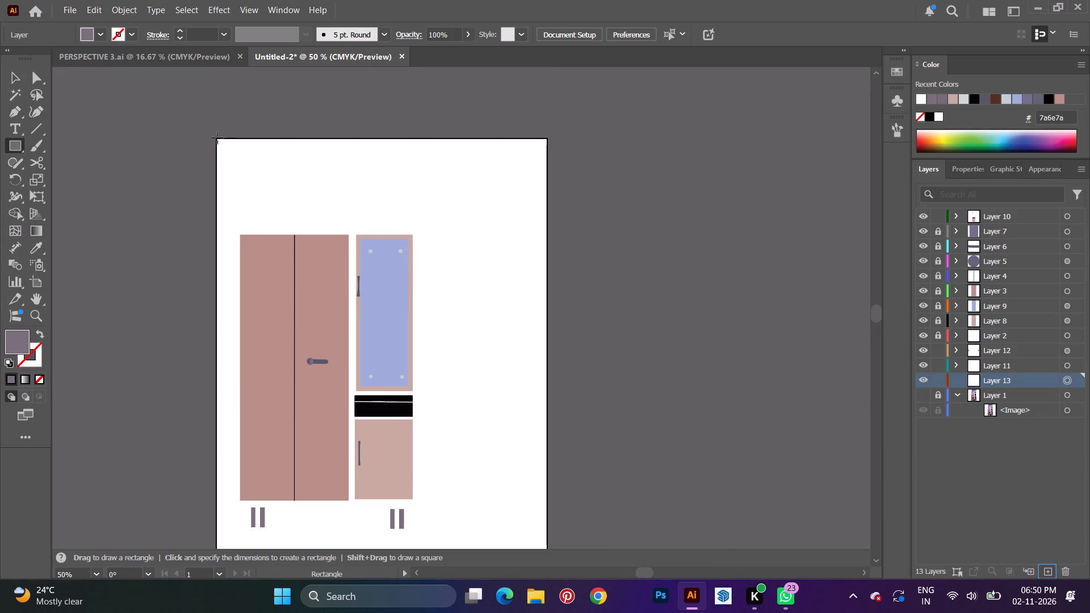
drag(216, 138, 548, 468)
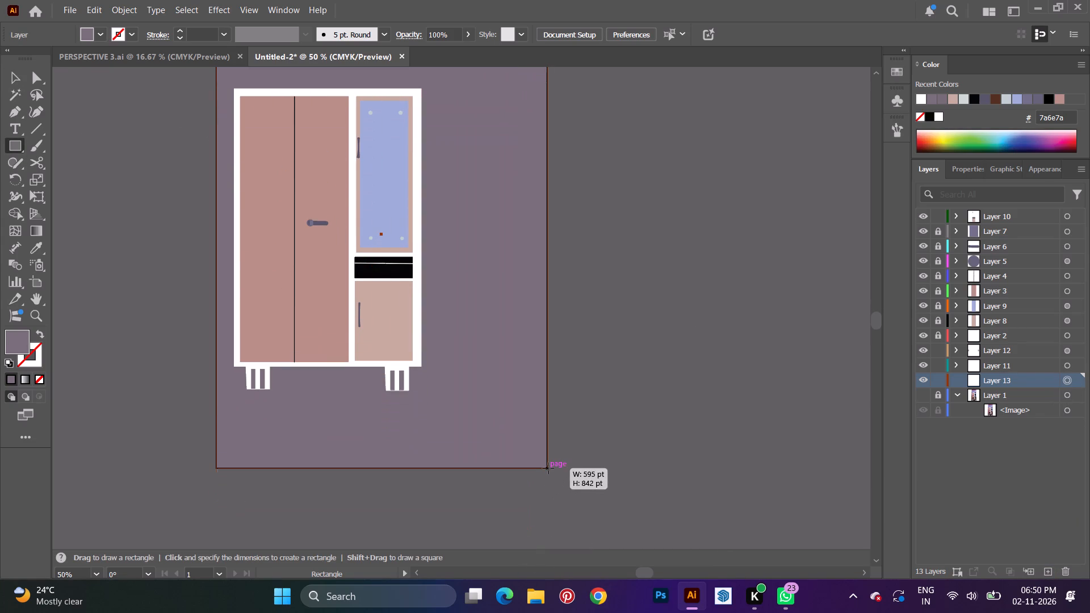
drag(548, 468, 550, 467)
Lower the magenta in the background rectangle's fill for a grey-teal 758786.
click(107, 33)
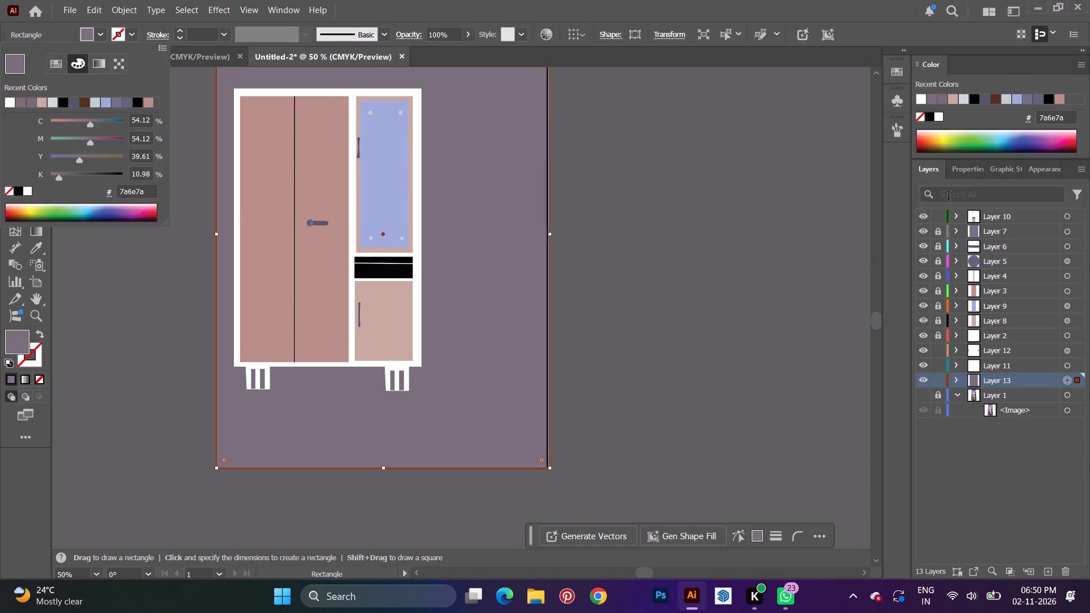
click(965, 182)
click(966, 172)
click(928, 320)
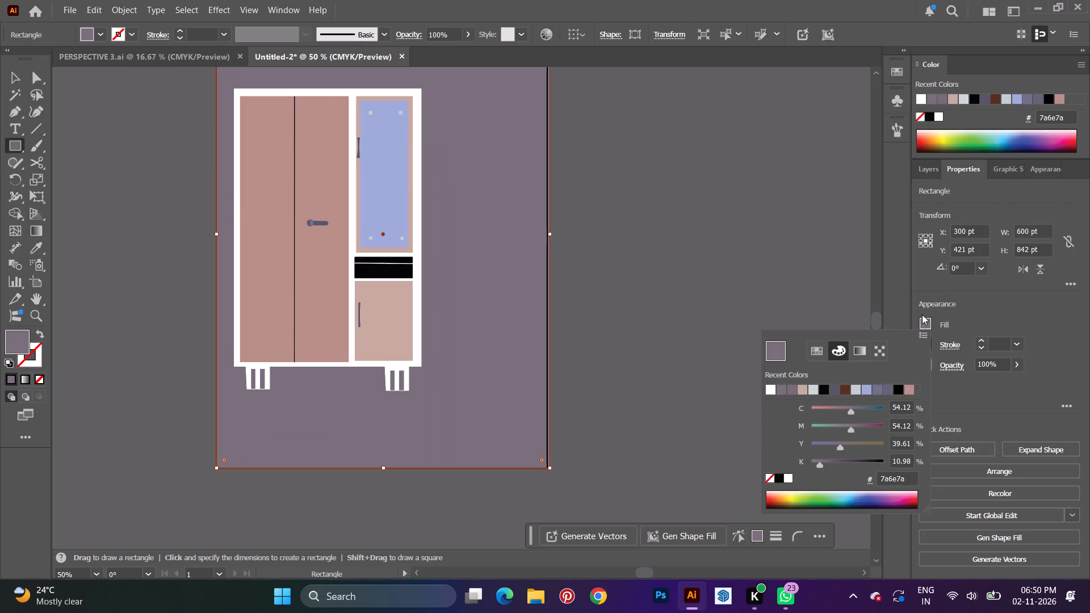
drag(849, 430, 839, 429)
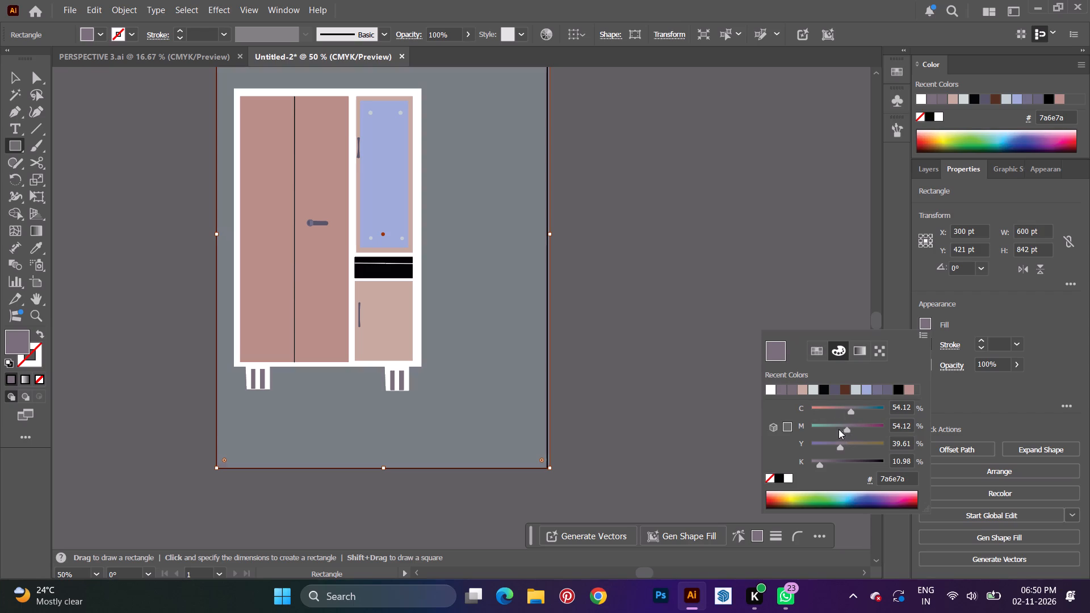
drag(839, 429, 835, 429)
key(v)
click(657, 241)
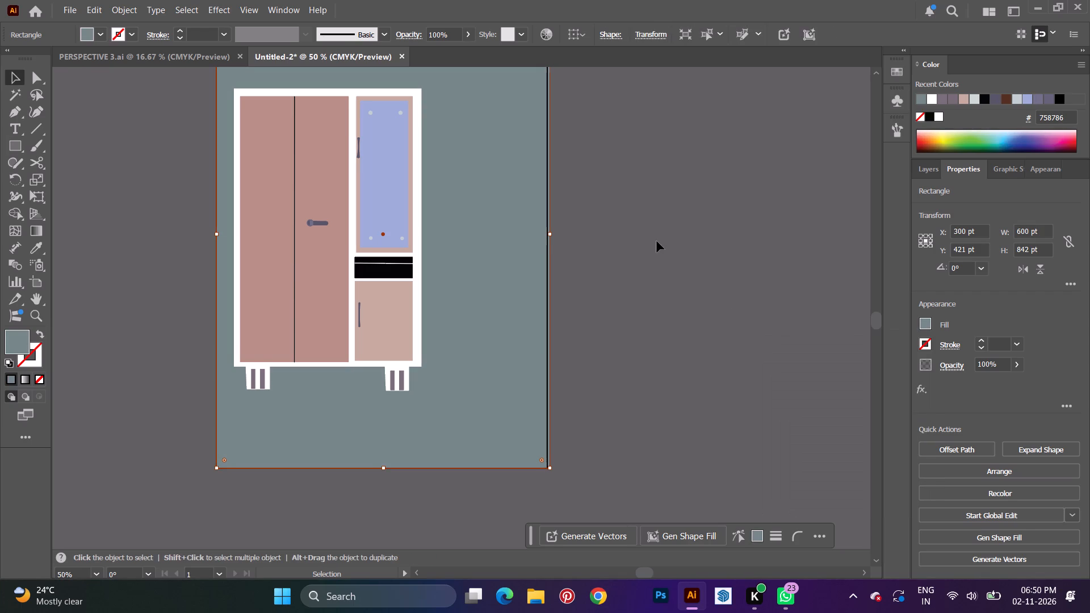
Narrow the background rectangle to 595 pt wide so its right side meets the artboard edge.
scroll(548, 310, up, 5)
click(525, 321)
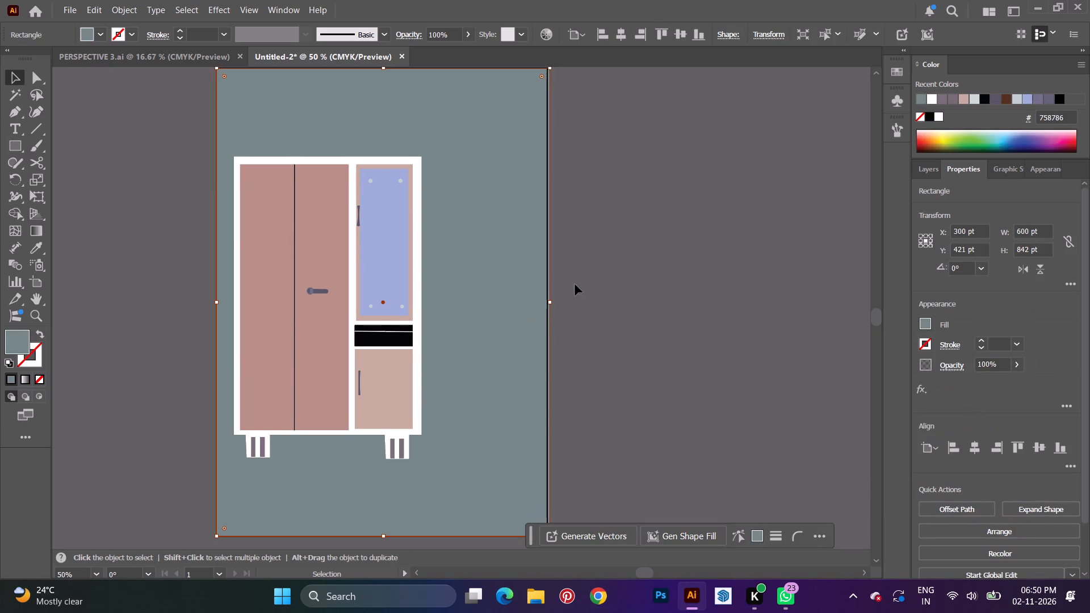
click(551, 300)
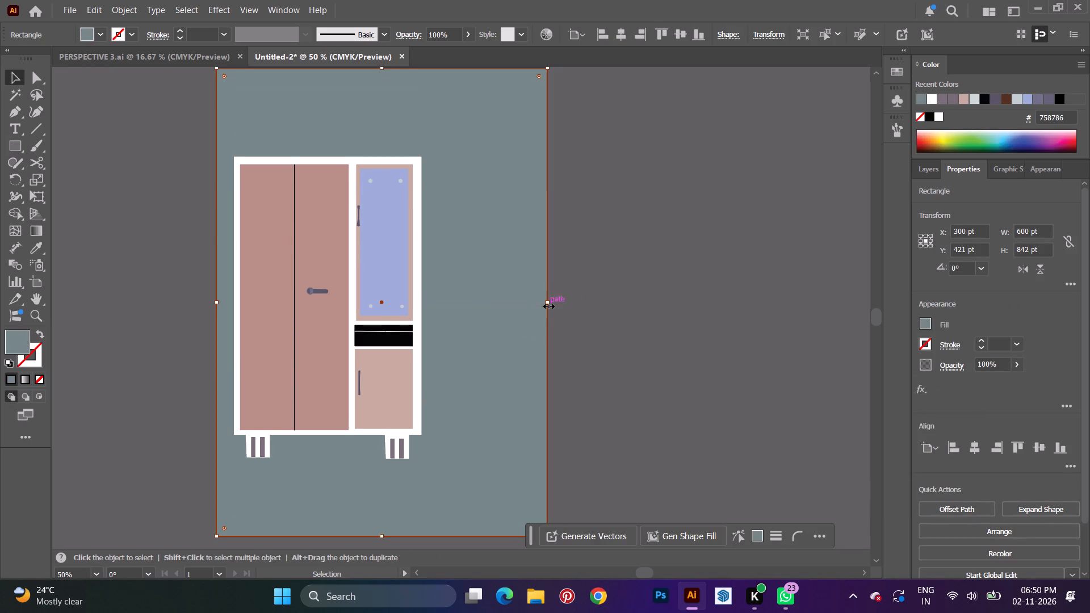
key(v)
click(684, 296)
Move the right leg's lower-left anchor point outward with the Curvature tool to make its slanted side nearly vertical.
scroll(545, 350, down, 4)
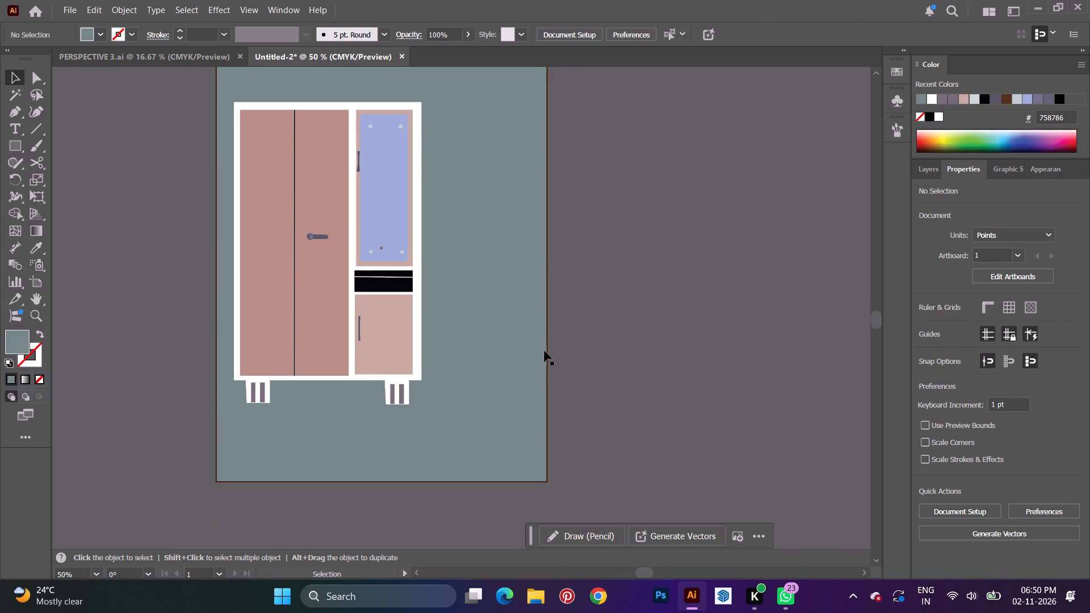
alt+scroll(282, 369, up, 4)
scroll(442, 403, down, 4)
click(710, 415)
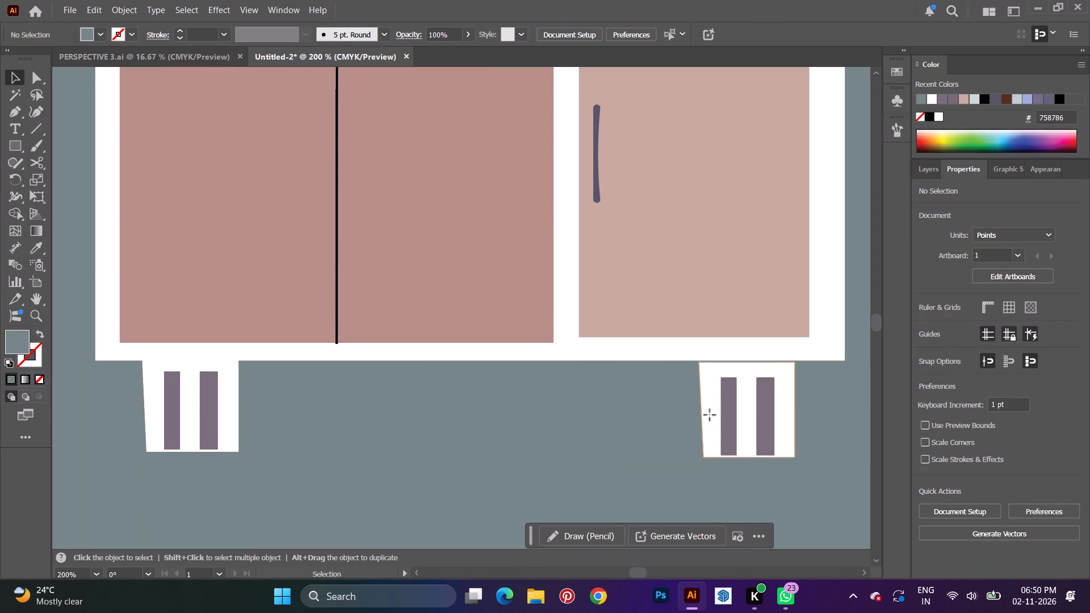
click(46, 112)
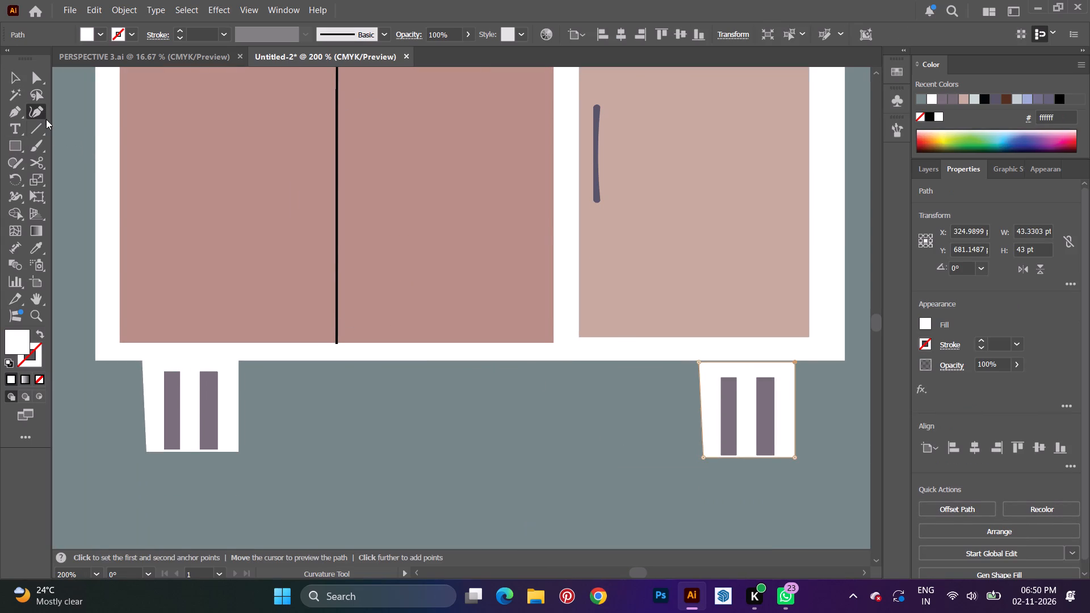
click(703, 457)
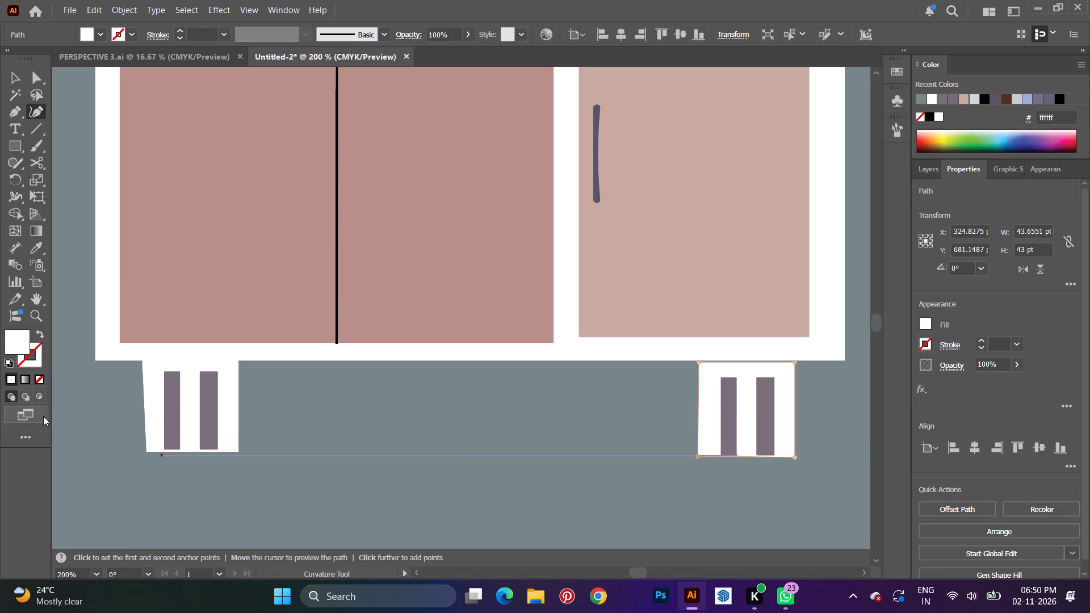
Move the left leg's lower-left anchor point outward with the Curvature tool to make its slanted side vertical.
click(14, 75)
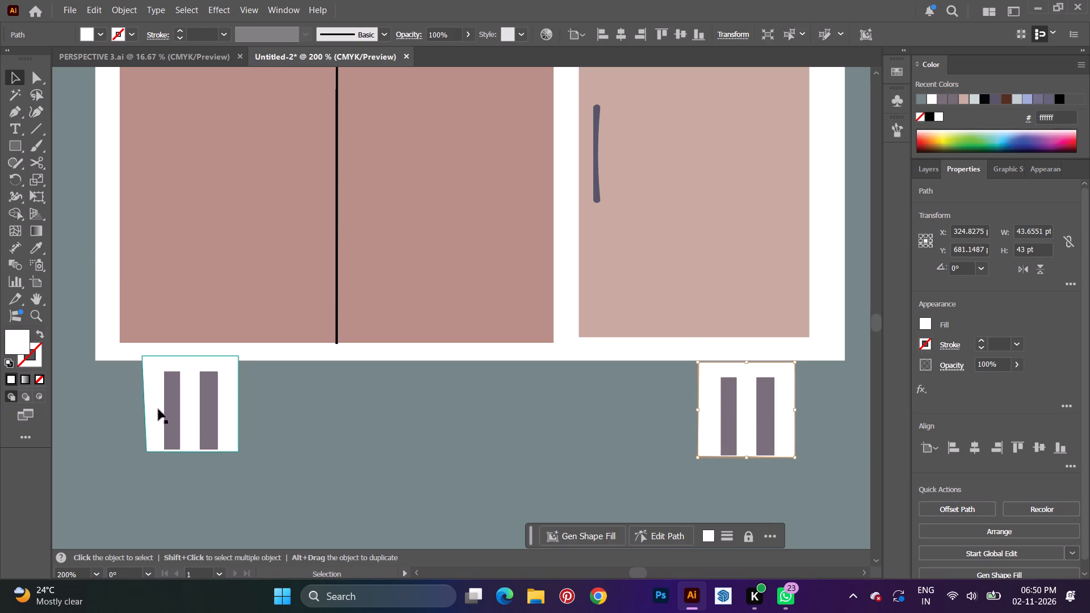
click(161, 409)
click(37, 114)
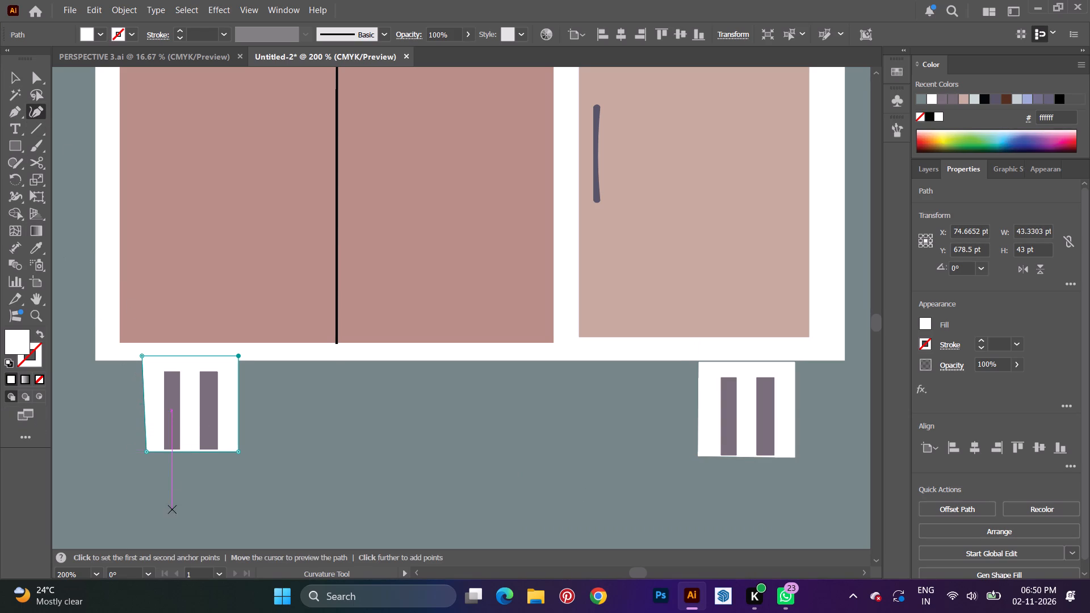
click(146, 452)
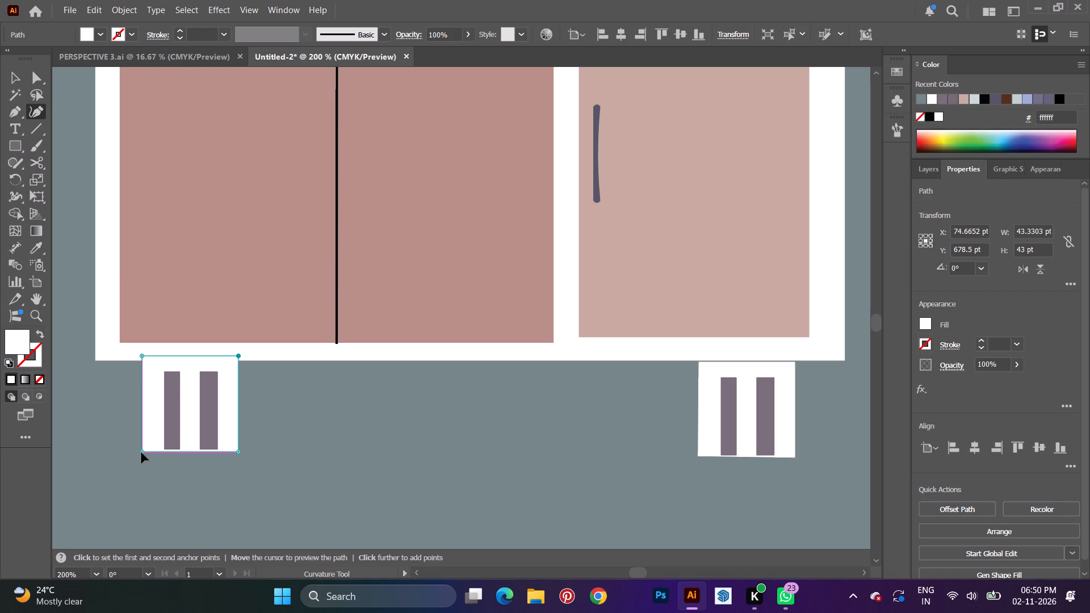
key(v)
click(367, 492)
Nudge the right leg's white shape up flush with the cabinet's bottom edge, at about X 325.2 pt, Y 680.5 pt.
alt+scroll(373, 486, down, 3)
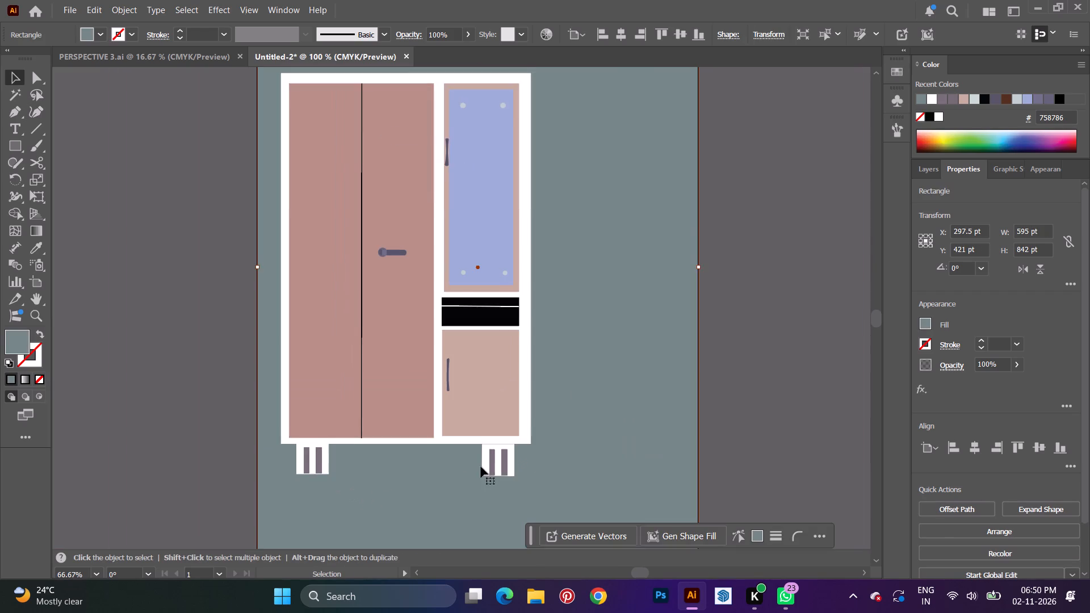
scroll(510, 467, down, 2)
scroll(732, 478, down, 1)
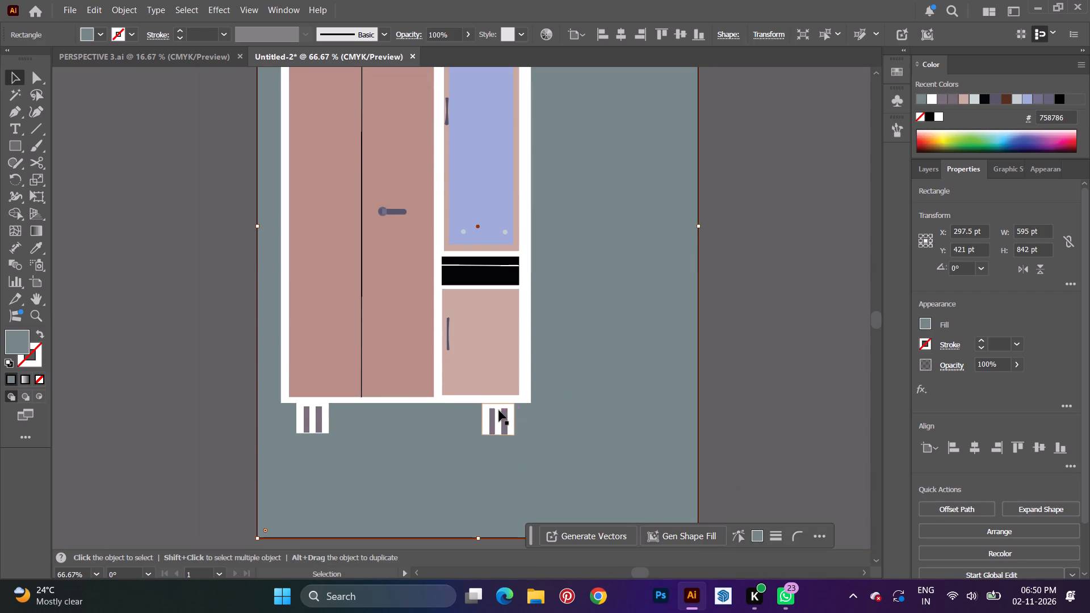
click(499, 408)
alt+scroll(611, 439, up, 4)
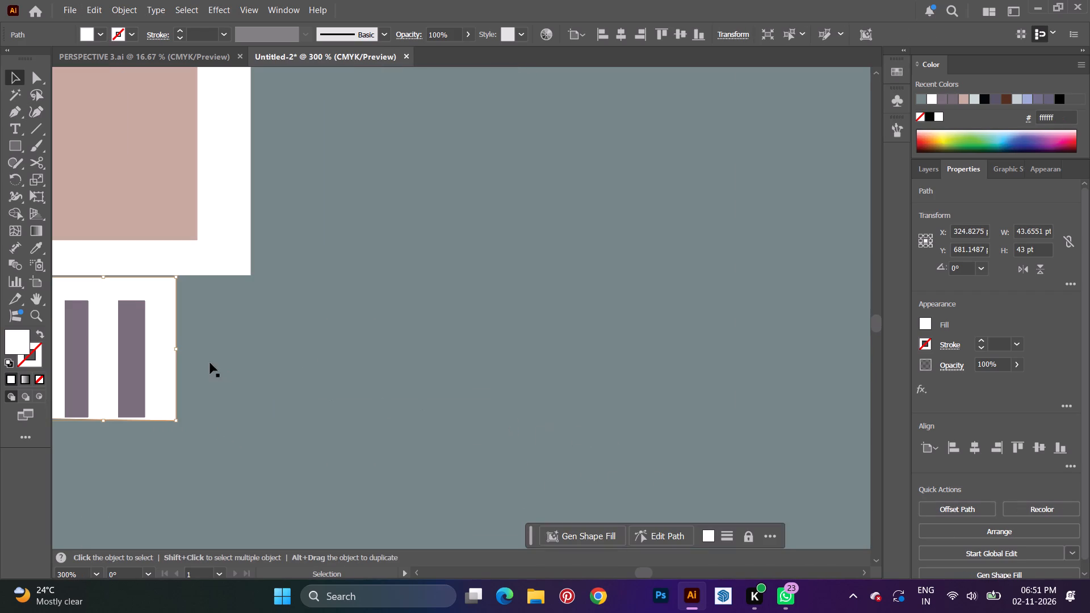
click(107, 287)
key(v)
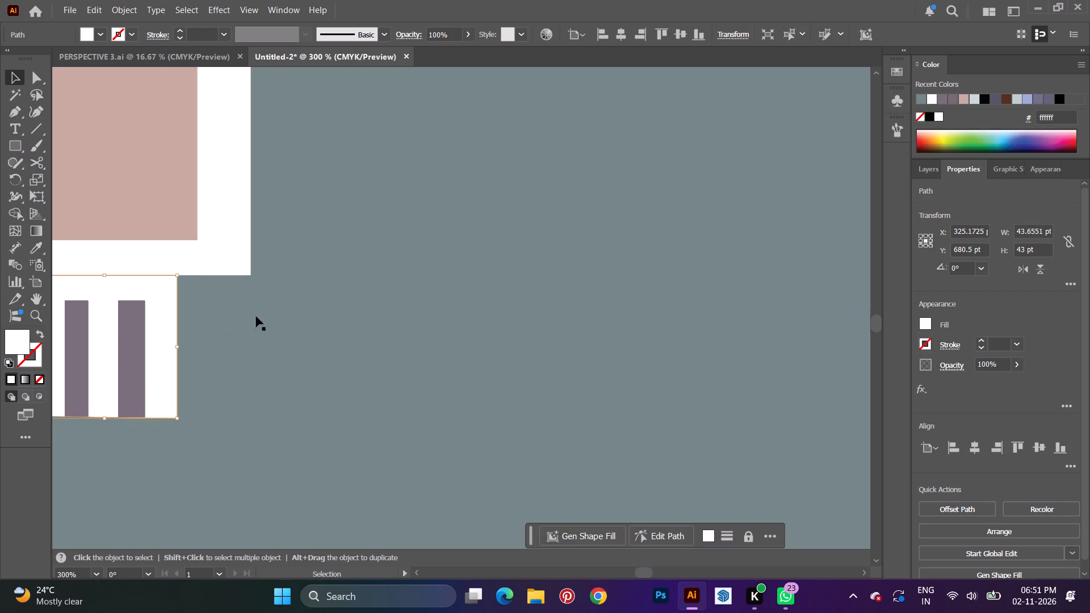
click(418, 345)
Stretch the right leg's white shape downward to a height of about 45 pt, below its two grooves.
alt+scroll(420, 345, down, 3)
scroll(422, 350, down, 3)
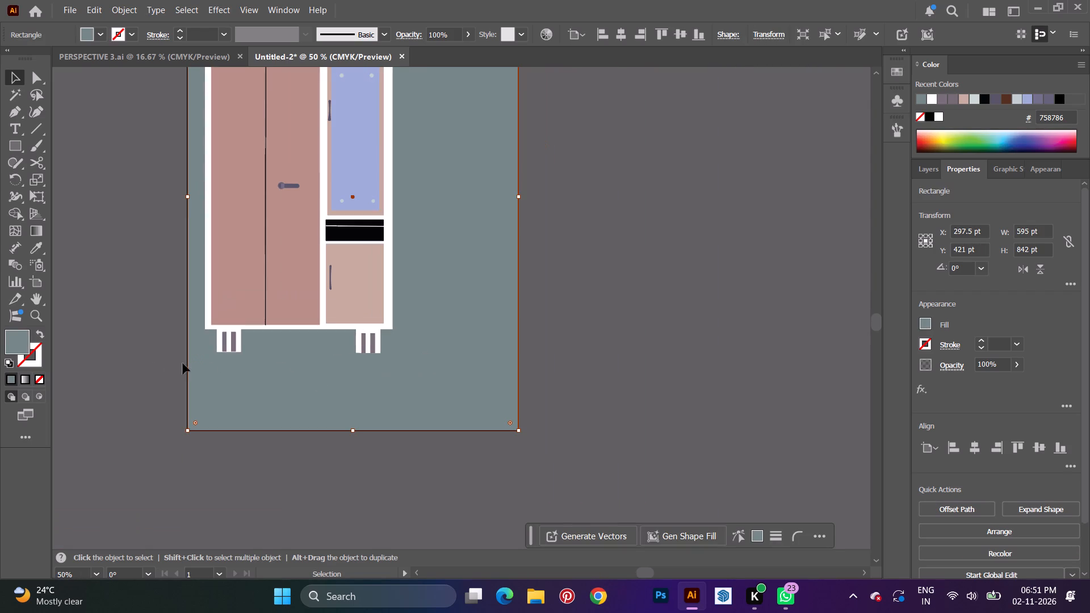
alt+scroll(226, 341, up, 3)
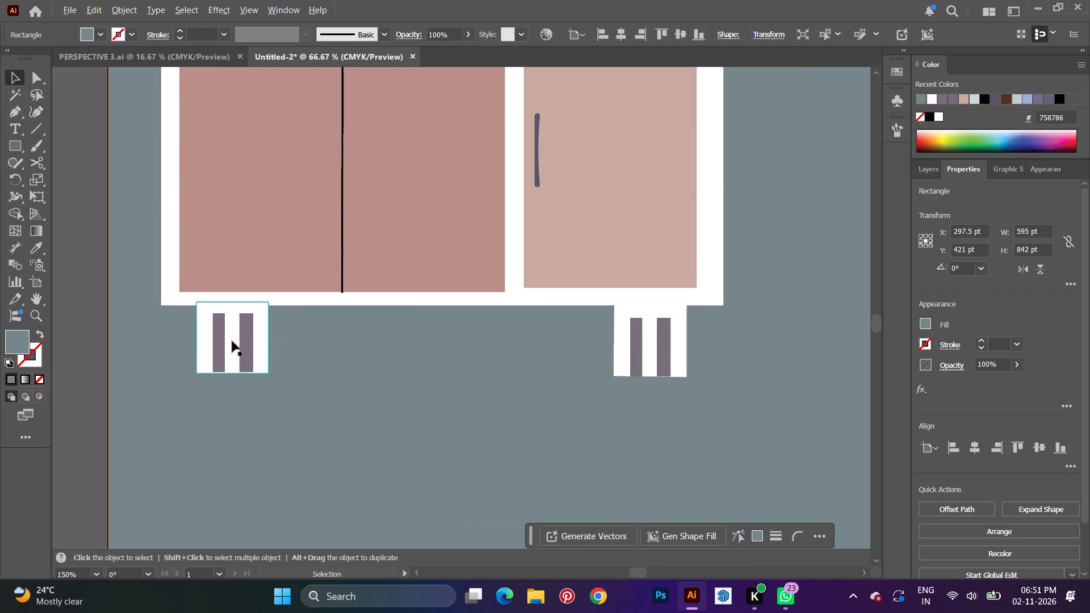
alt+scroll(232, 341, up, 1)
key(space)
key(space)
key(space)
key(space)
key(space)
key(space)
key(space)
key(space)
key(space)
drag(516, 379, 388, 388)
click(530, 339)
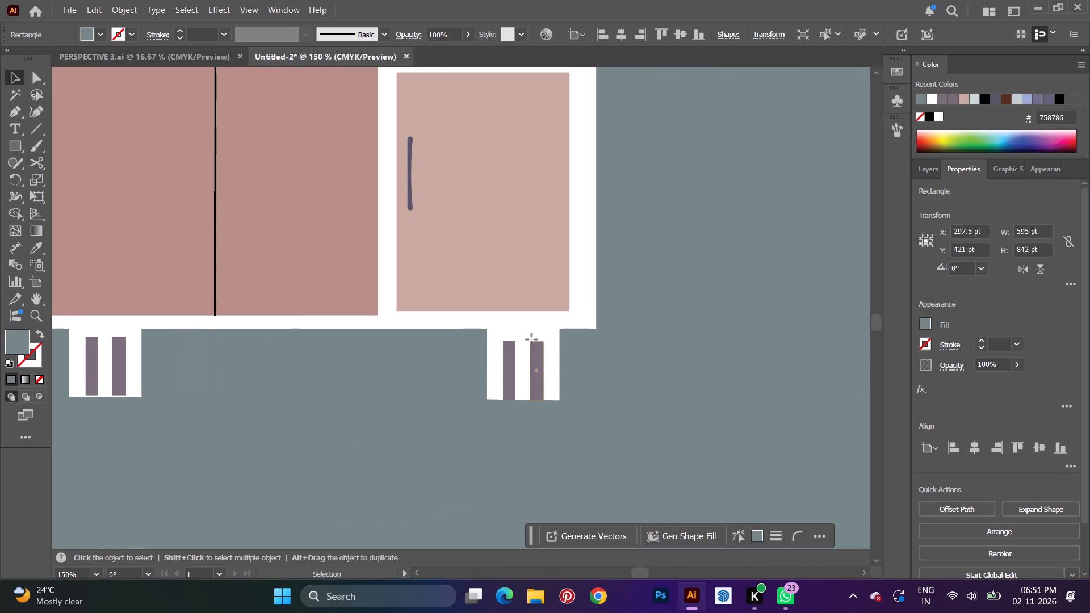
click(520, 381)
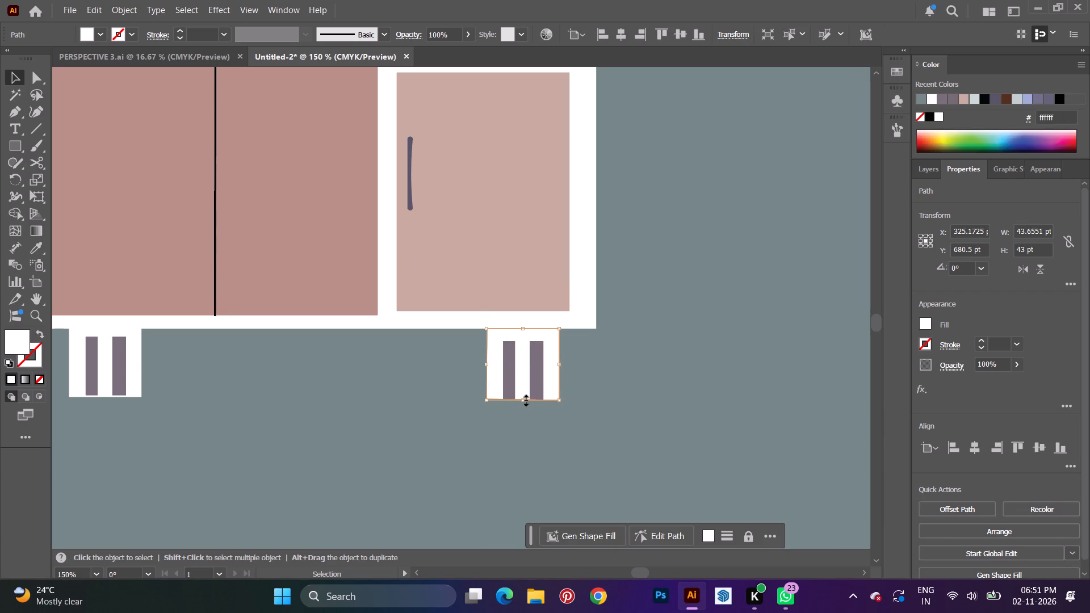
click(525, 399)
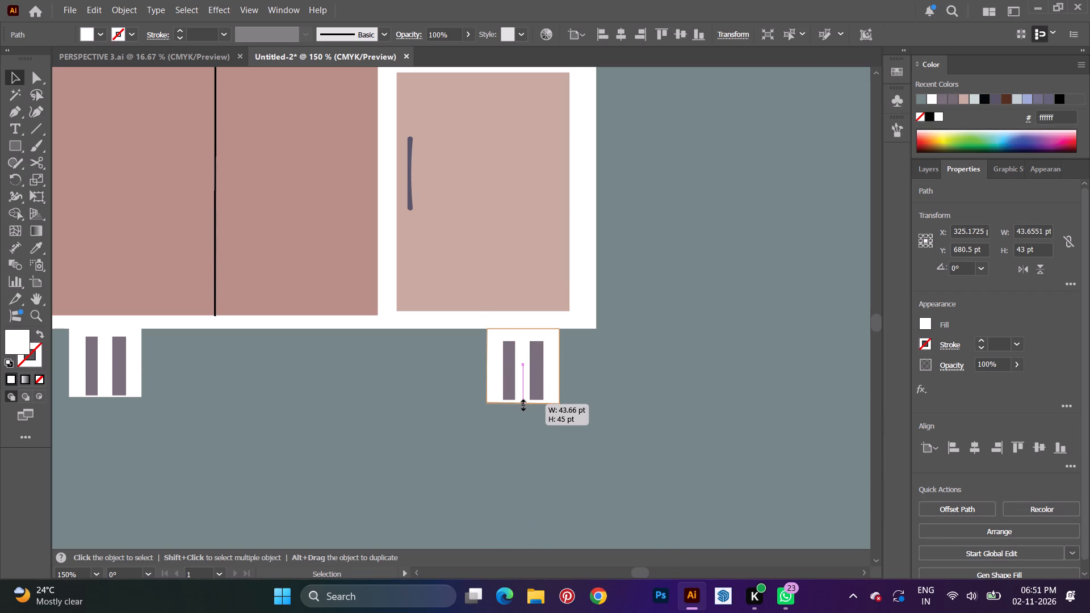
key(v)
click(609, 451)
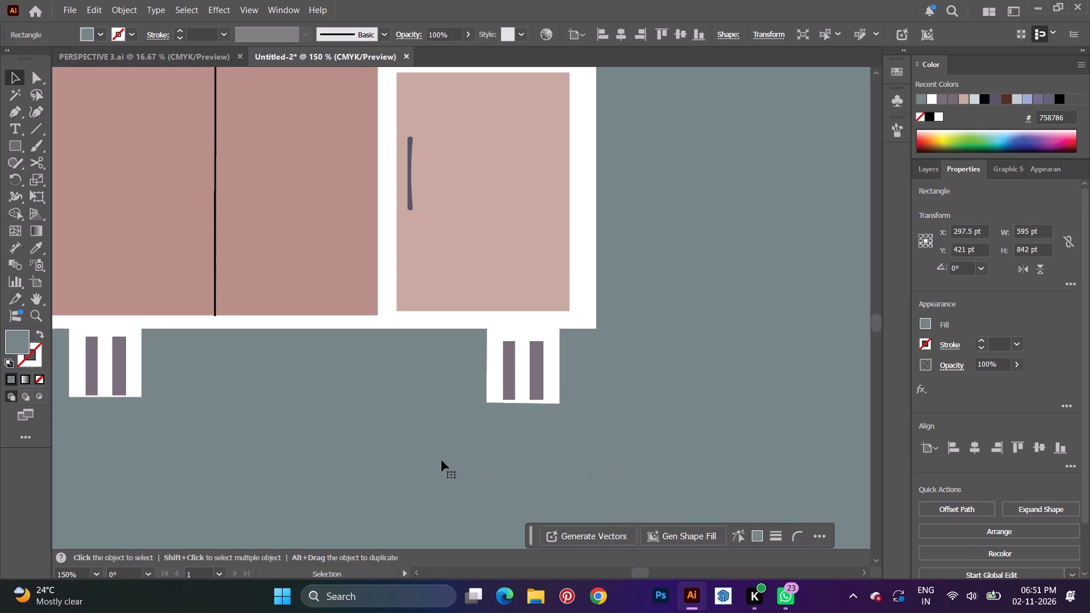
Draw a nearly horizontal line about 257 pt long from the left leg's lower inner corner across the right leg as an alignment guide.
alt+scroll(426, 431, down, 4)
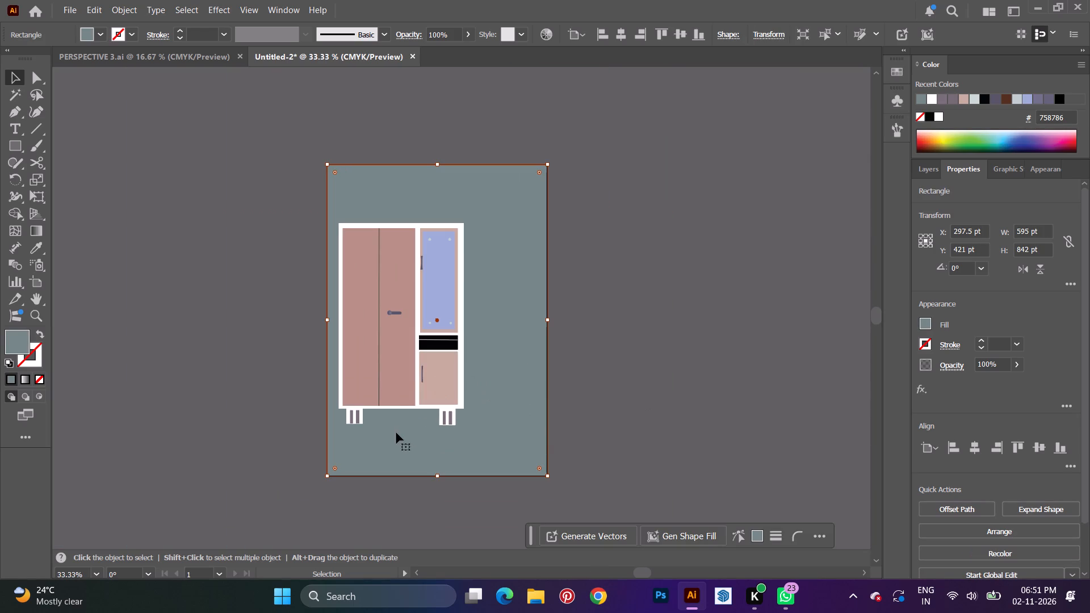
alt+scroll(433, 417, up, 2)
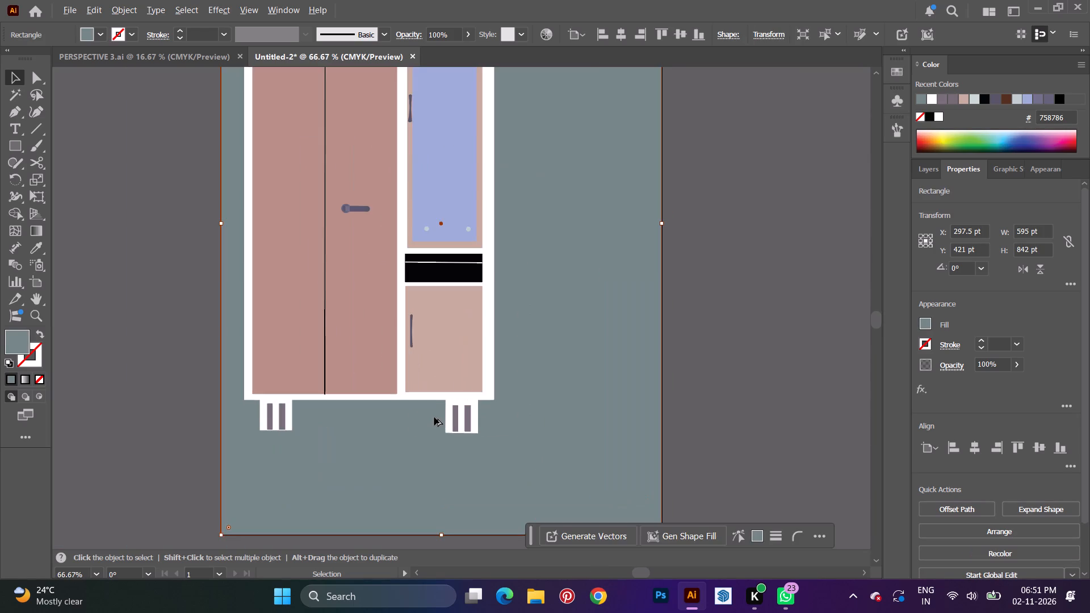
alt+scroll(434, 417, up, 2)
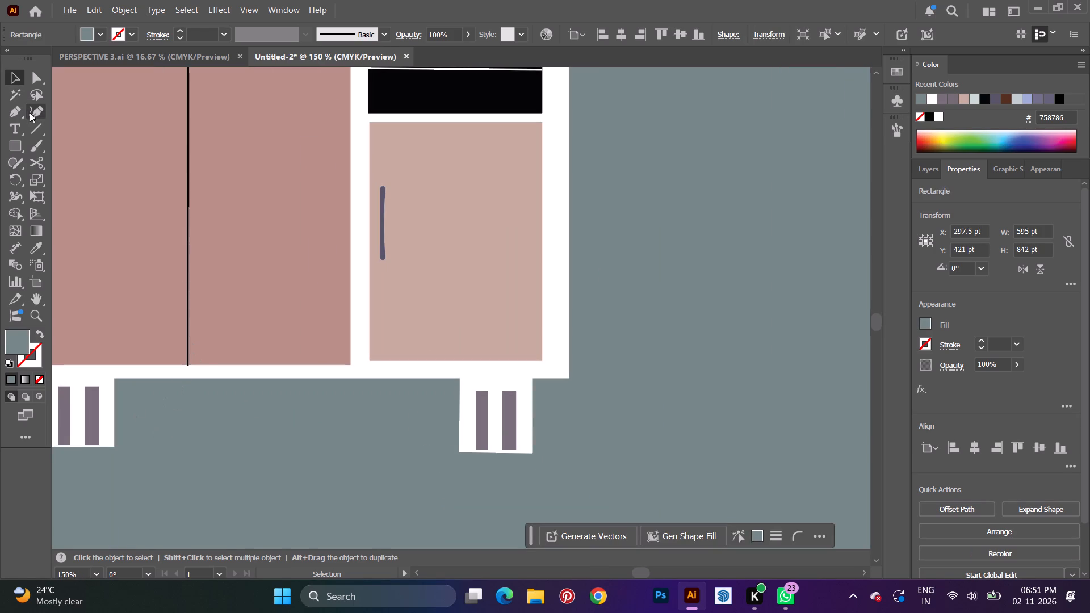
click(33, 125)
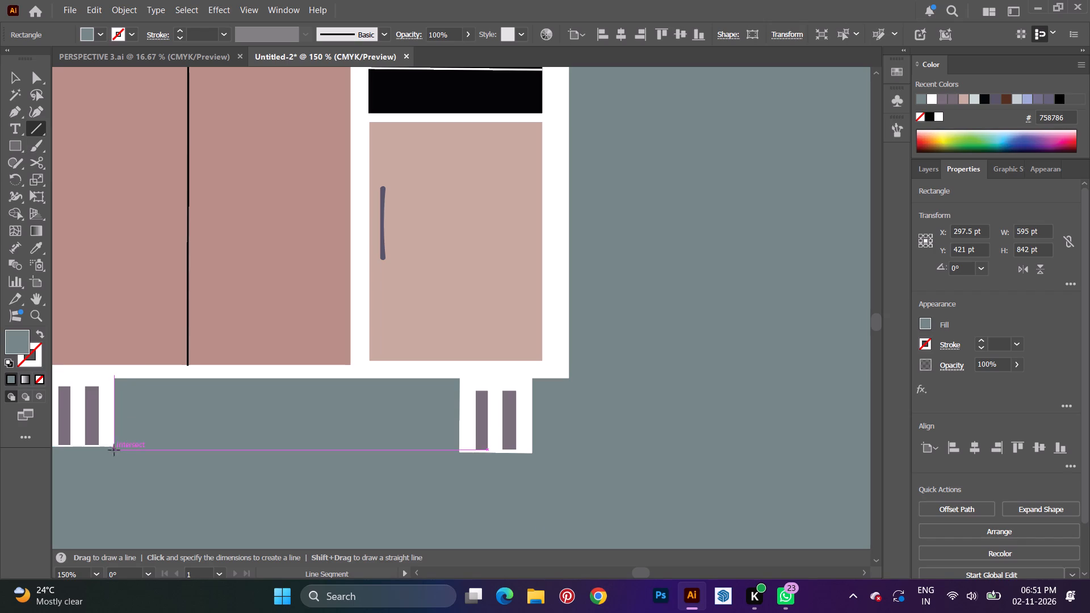
click(115, 447)
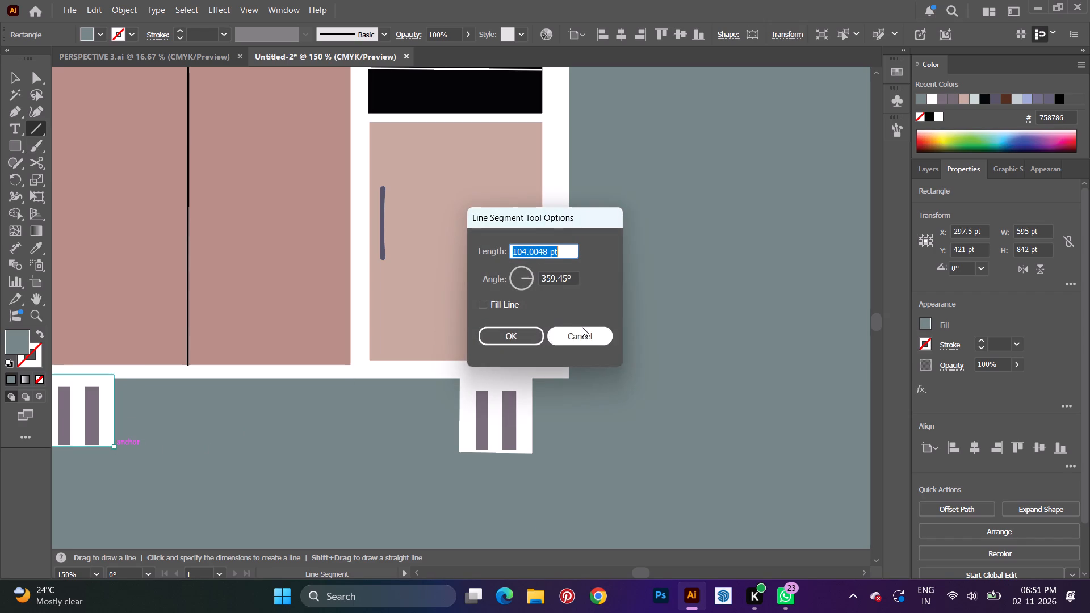
click(582, 327)
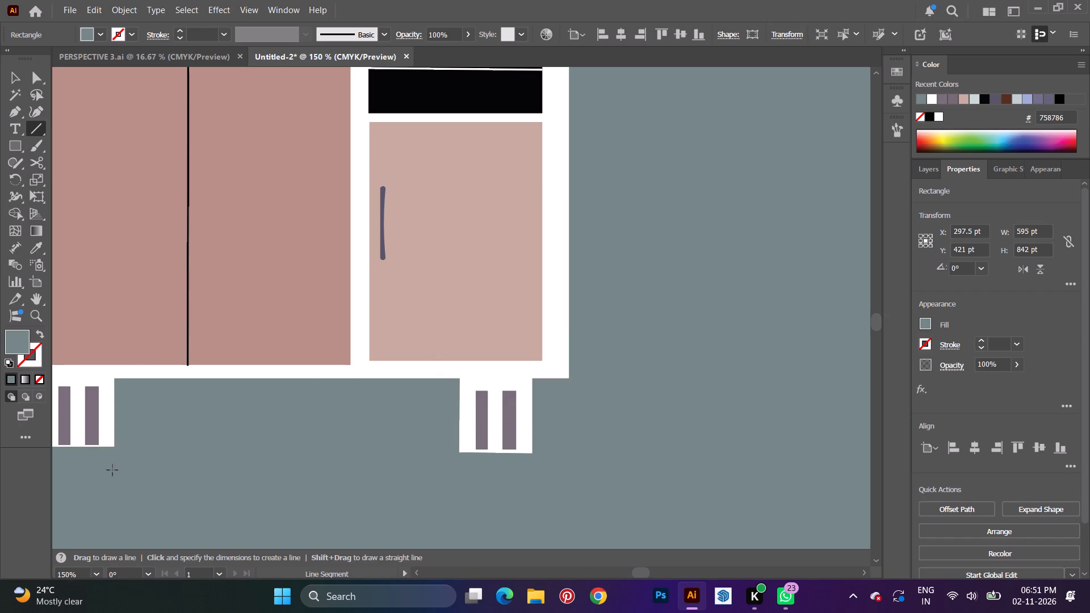
drag(115, 448, 220, 453)
drag(220, 453, 540, 445)
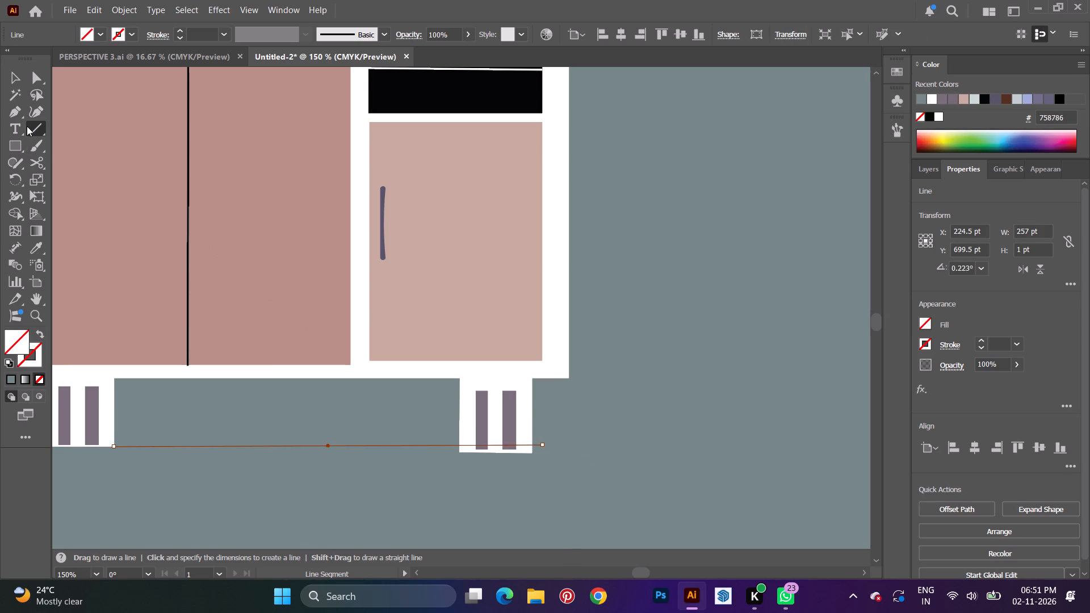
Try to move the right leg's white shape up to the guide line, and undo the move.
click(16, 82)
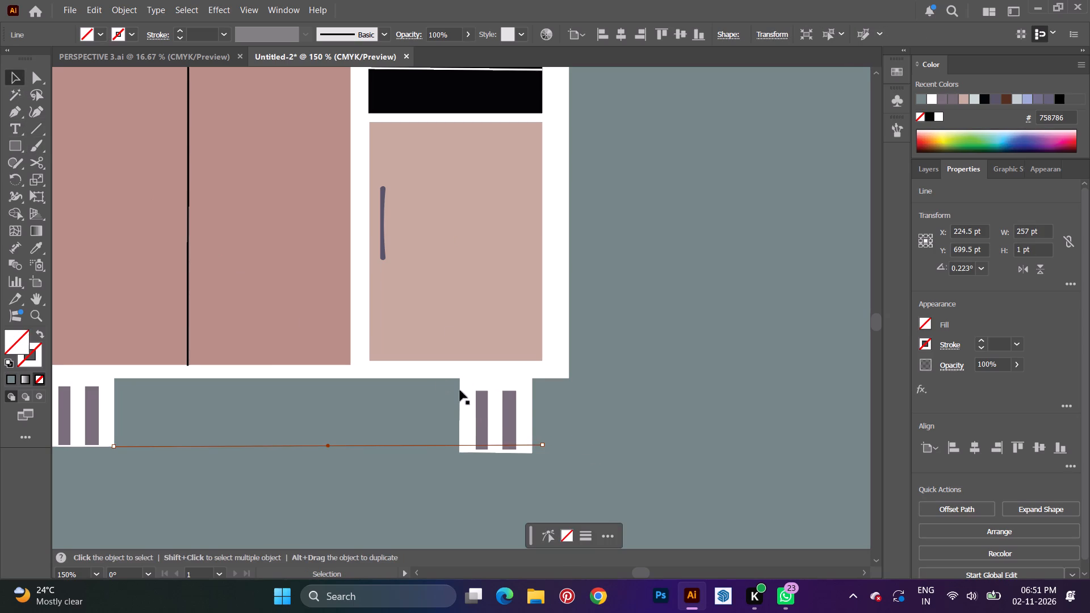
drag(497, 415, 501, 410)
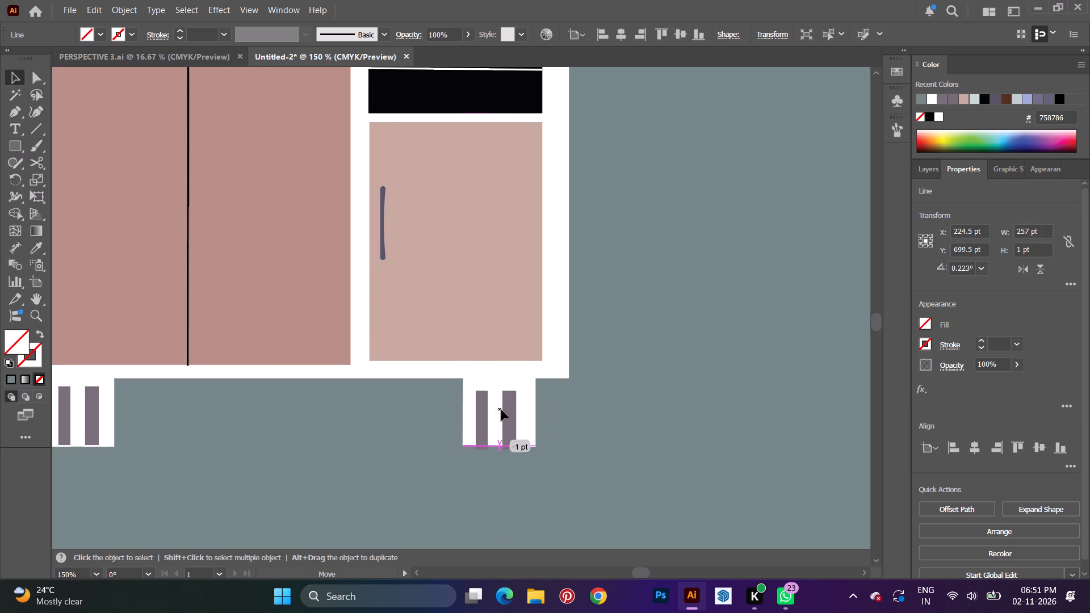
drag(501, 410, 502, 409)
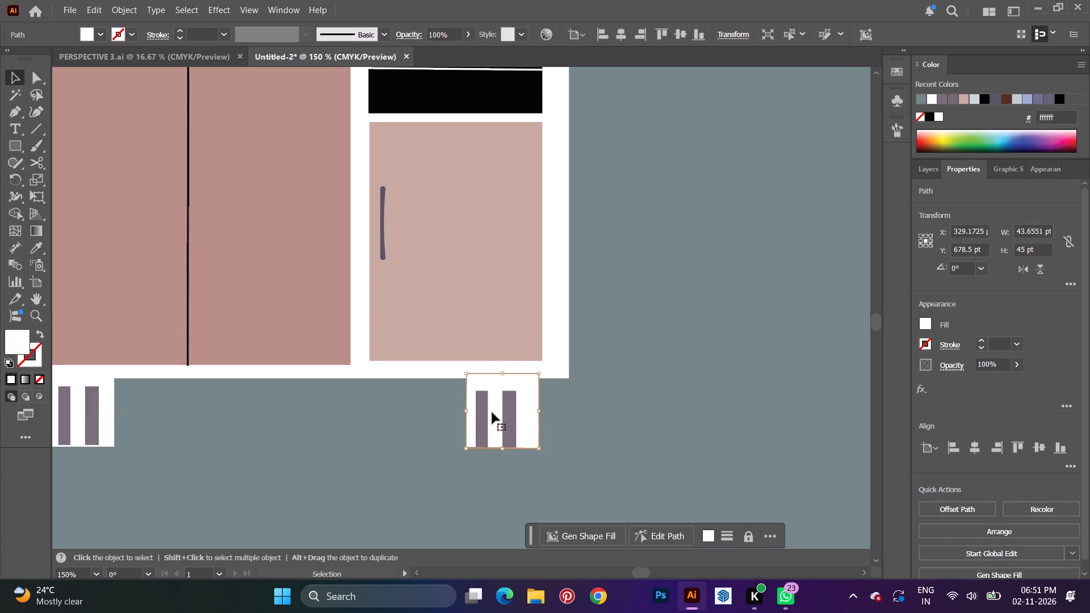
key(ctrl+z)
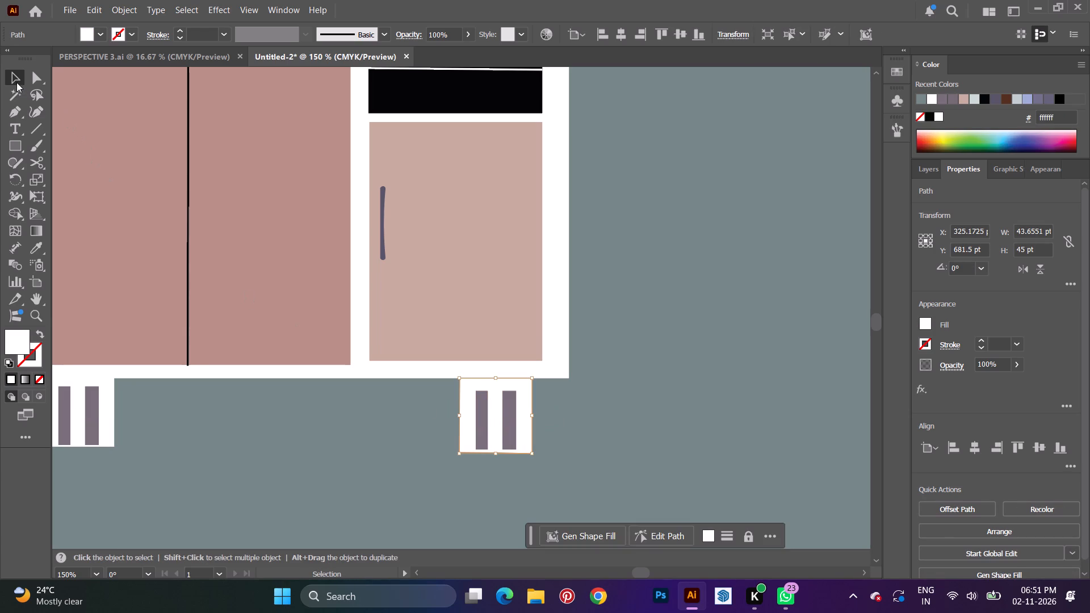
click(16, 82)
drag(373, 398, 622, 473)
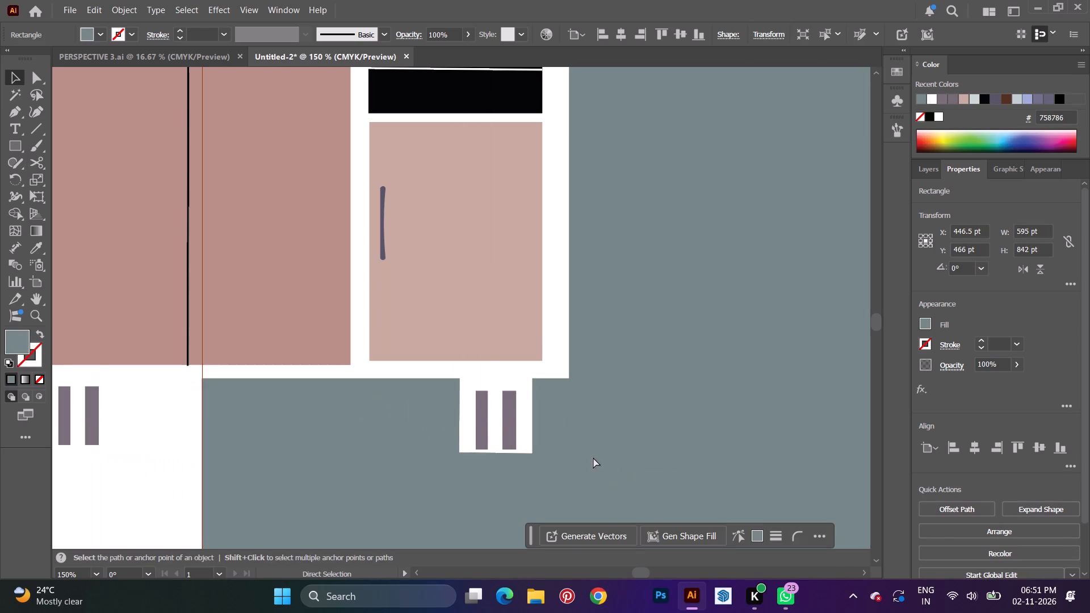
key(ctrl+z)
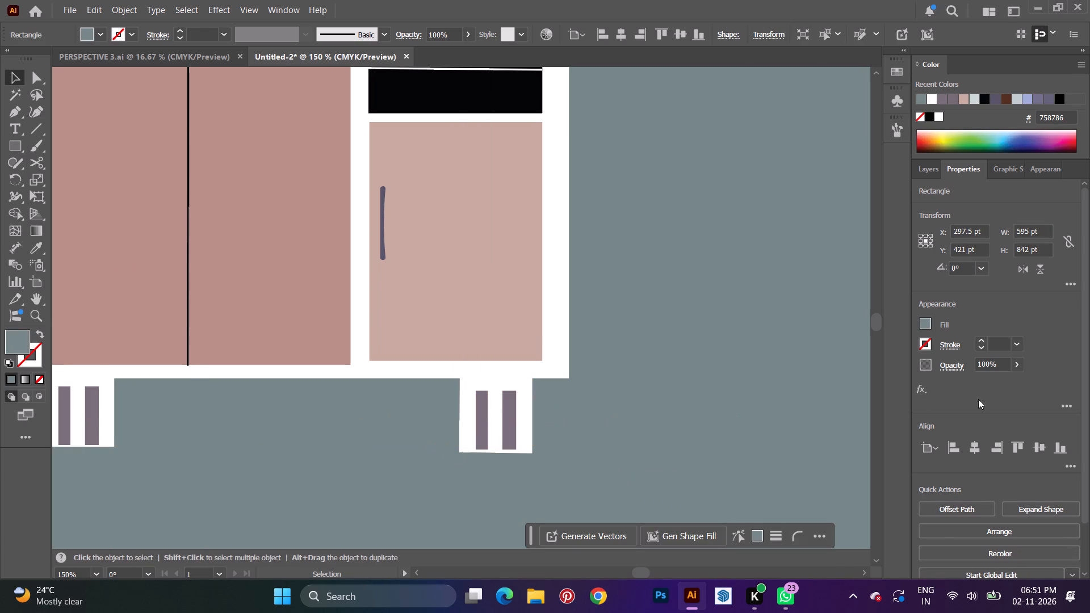
Lock Layer 11 and Layer 13, leaving Layer 12 with the right leg unlocked.
click(916, 170)
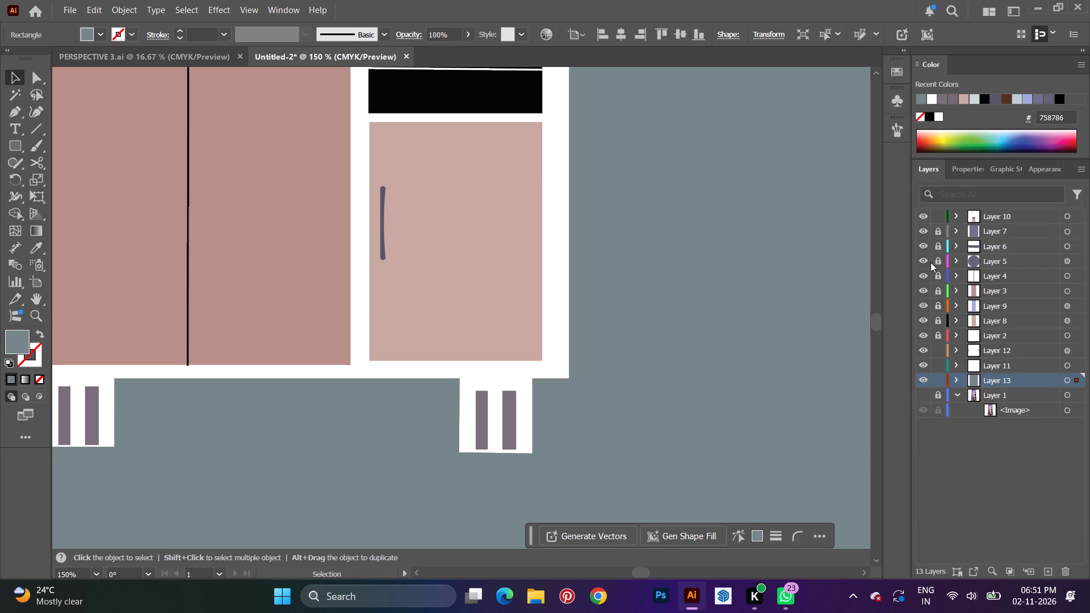
click(938, 349)
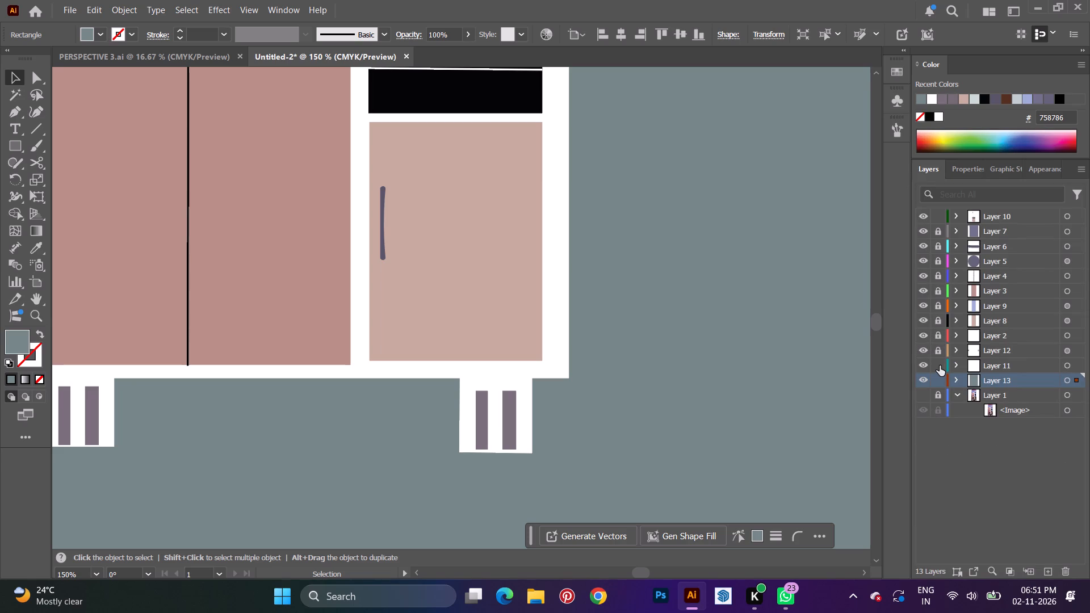
click(941, 368)
click(945, 384)
drag(392, 408, 602, 450)
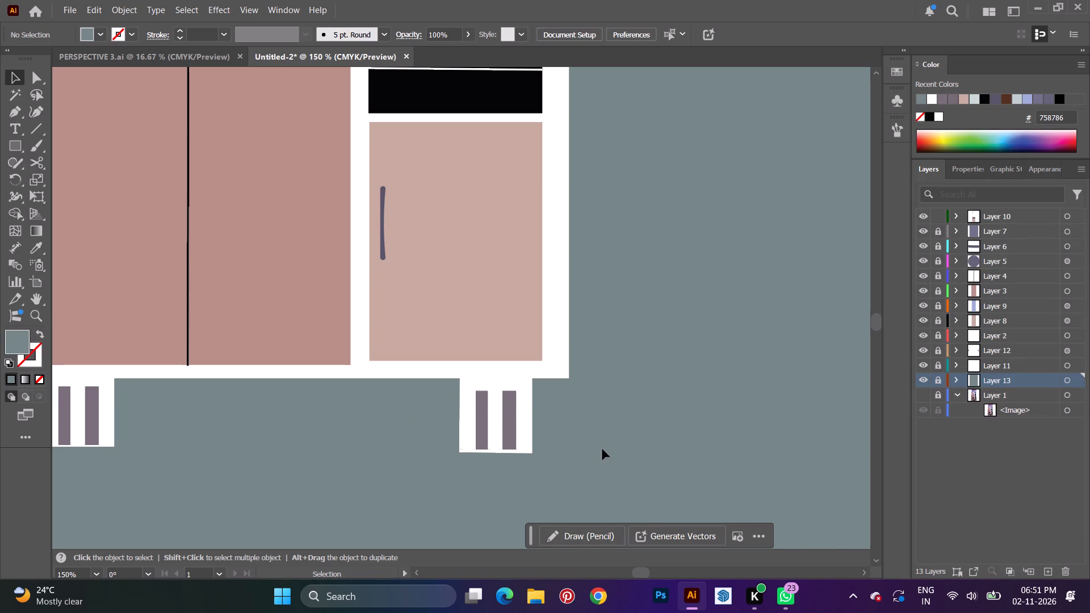
click(936, 351)
Move the right leg's white shape together with its two grooves up so its bottom is level with the left leg.
drag(385, 421, 552, 443)
drag(494, 426, 494, 426)
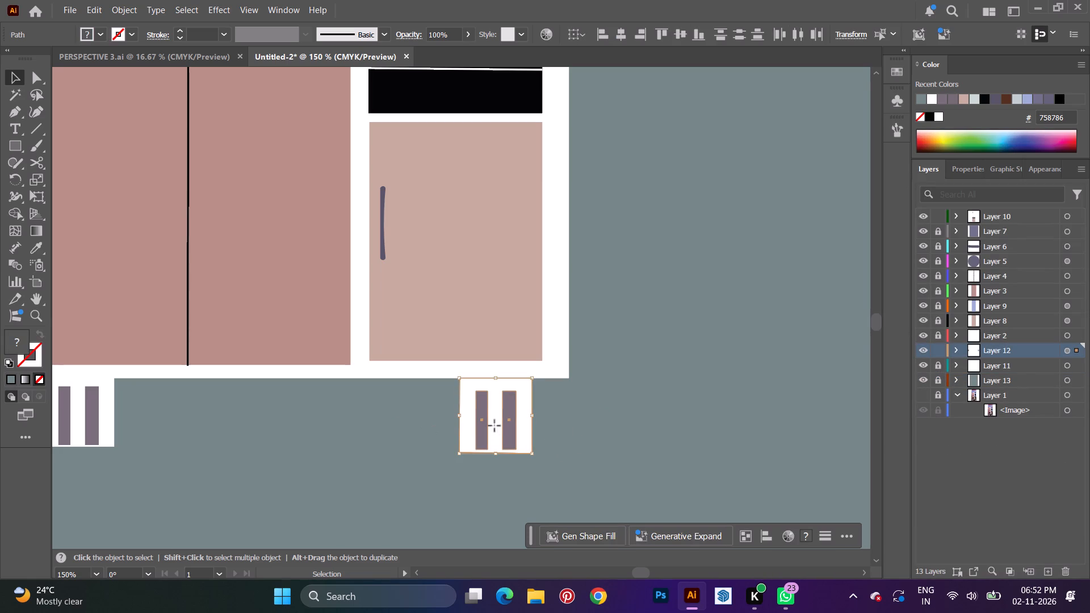
drag(494, 426, 498, 418)
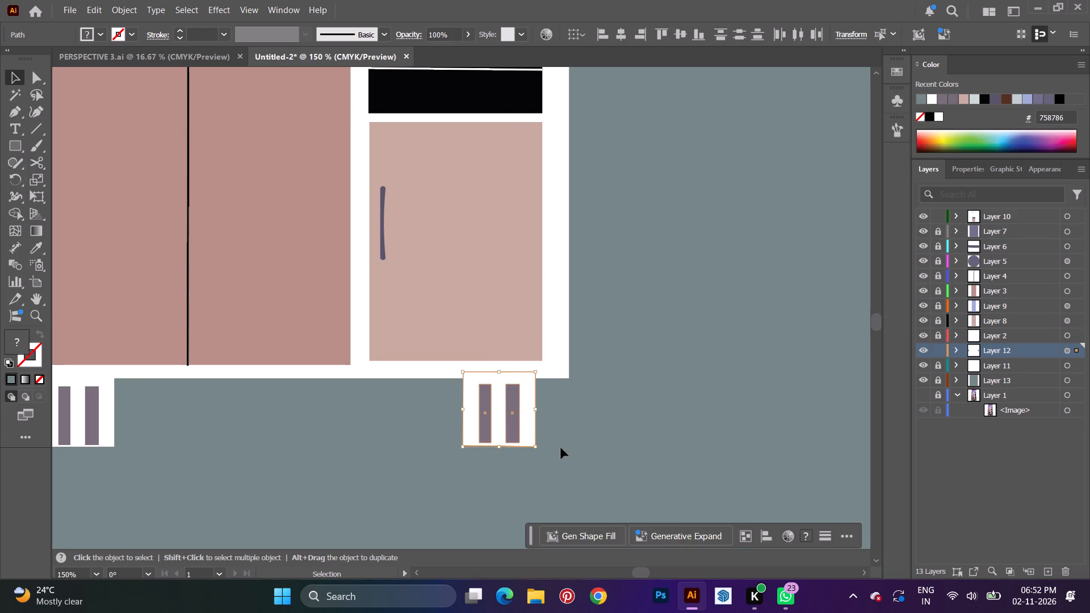
click(561, 448)
Examine the whole wardrobe and how the two legs line up beneath the cabinet.
alt+scroll(604, 461, down, 4)
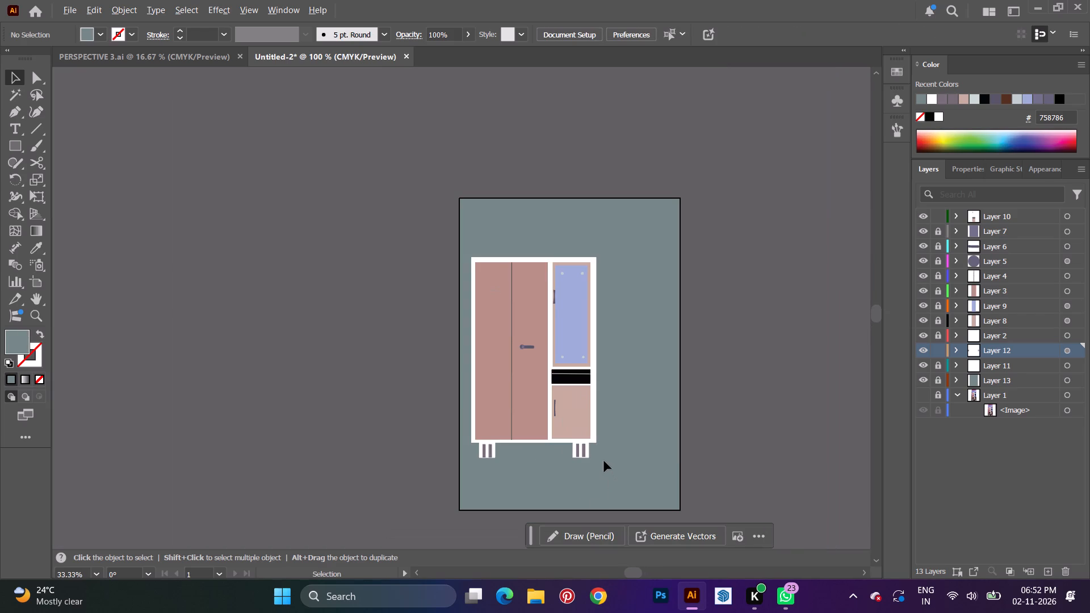
drag(539, 452, 539, 453)
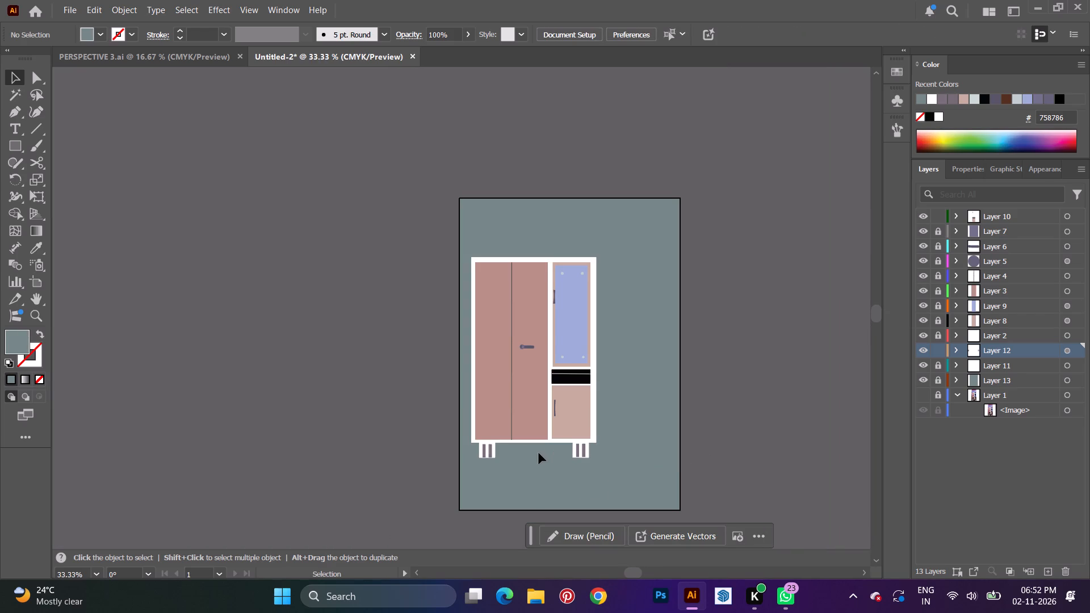
drag(539, 453, 550, 475)
drag(545, 455, 565, 497)
alt+scroll(656, 431, down, 2)
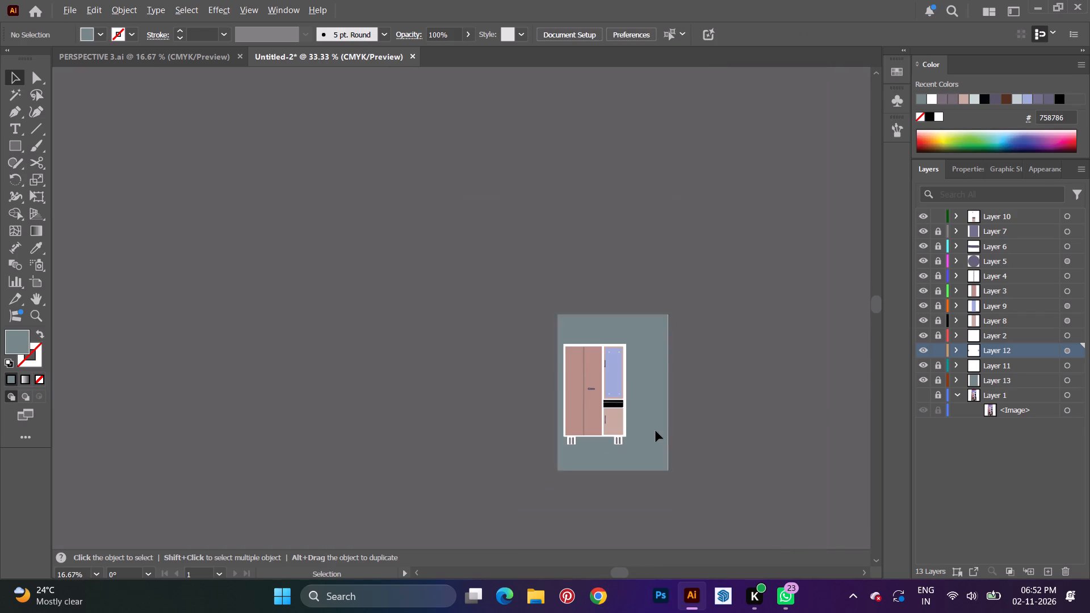
scroll(655, 427, up, 3)
alt+scroll(603, 460, up, 1)
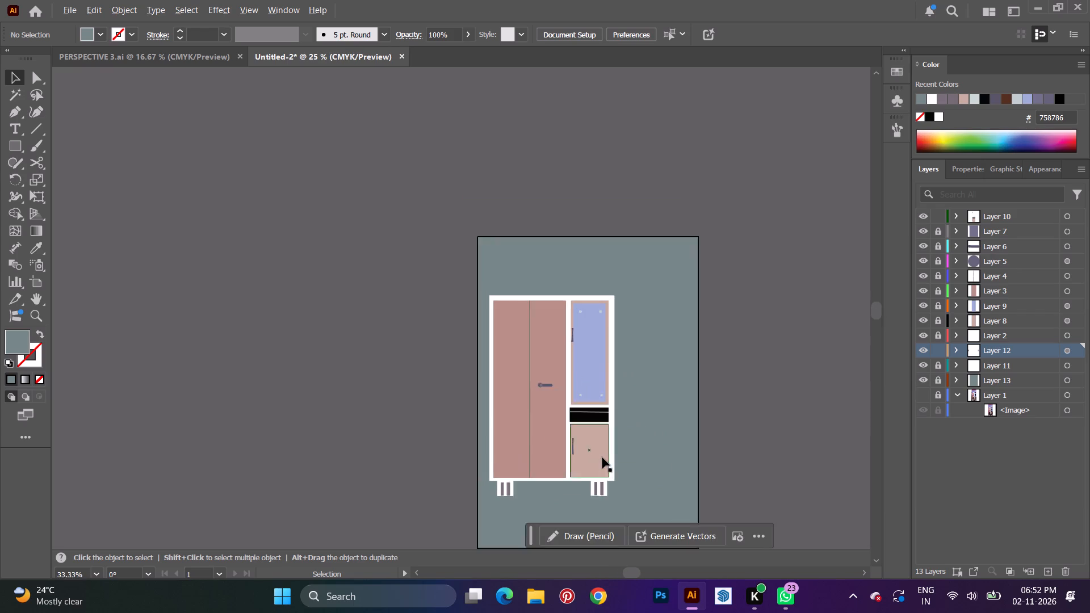
alt+scroll(602, 457, up, 1)
scroll(601, 450, down, 8)
alt+scroll(594, 449, up, 3)
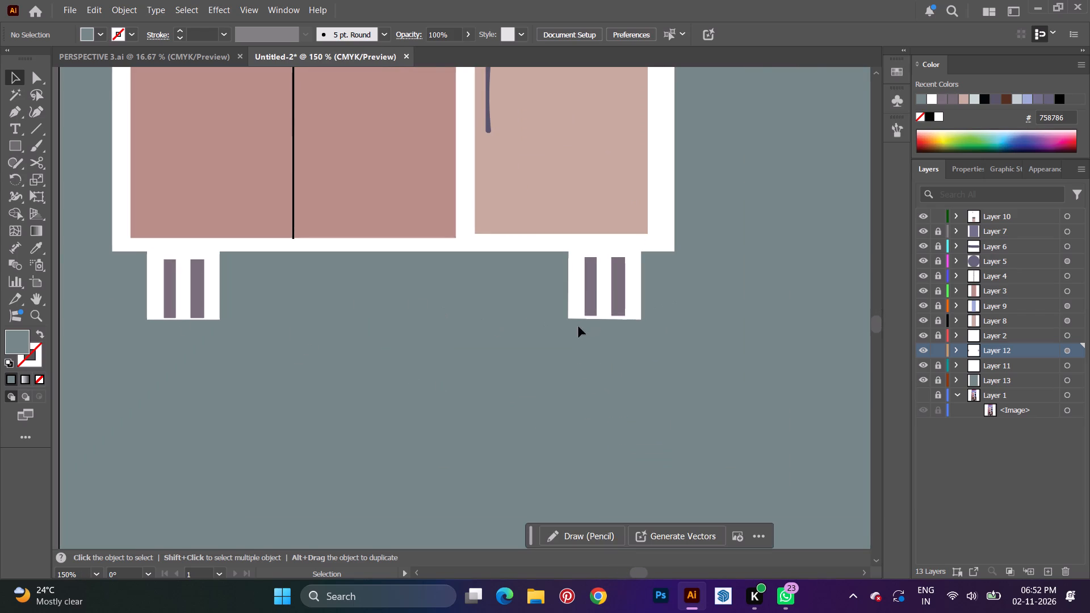
Lower the right leg's lower-left anchor point with the Curvature tool to make its slanted bottom edge horizontal.
alt+scroll(586, 325, up, 3)
scroll(610, 315, up, 3)
alt+scroll(610, 315, down, 2)
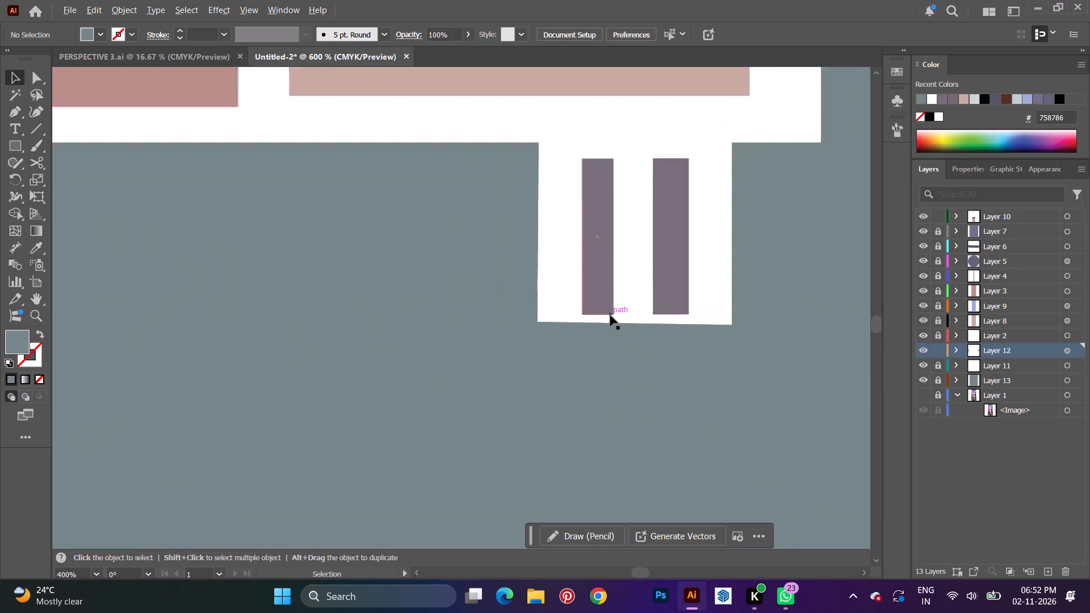
alt+scroll(610, 315, down, 1)
click(570, 307)
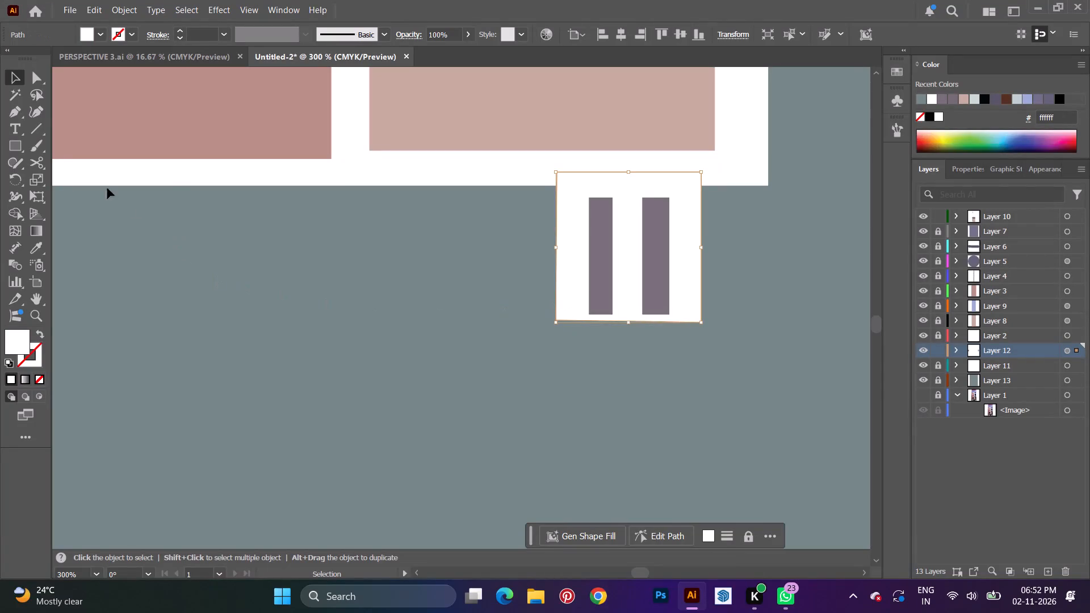
click(31, 114)
alt+scroll(436, 221, up, 4)
key(space)
key(space)
key(space)
key(space)
key(space)
key(space)
key(space)
key(space)
key(space)
key(space)
key(space)
key(space)
key(space)
key(space)
key(space)
drag(606, 282, 173, 225)
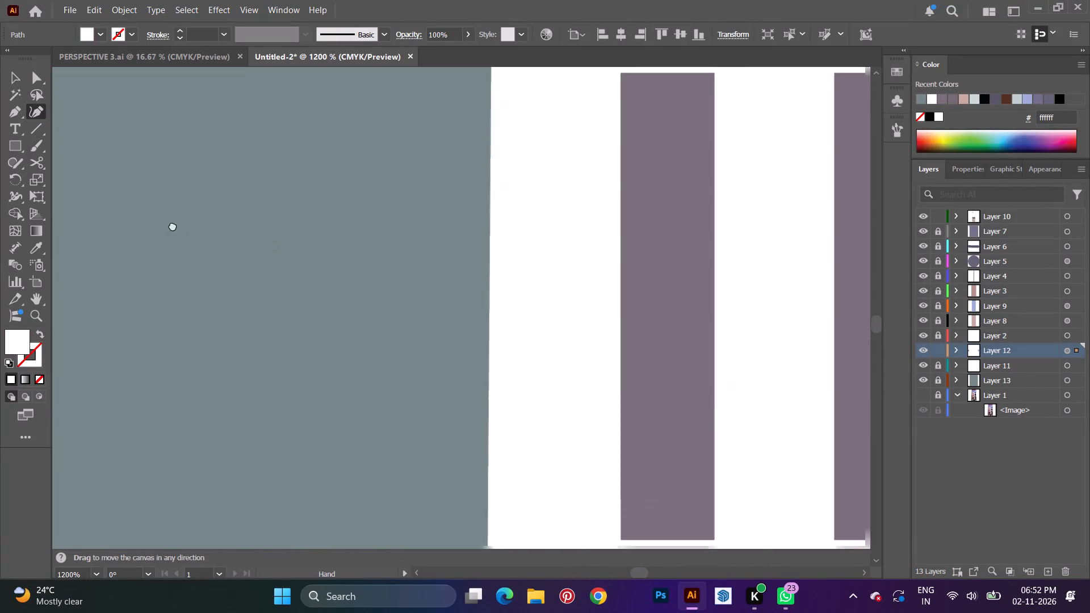
drag(173, 225, 0, 31)
drag(310, 361, 310, 363)
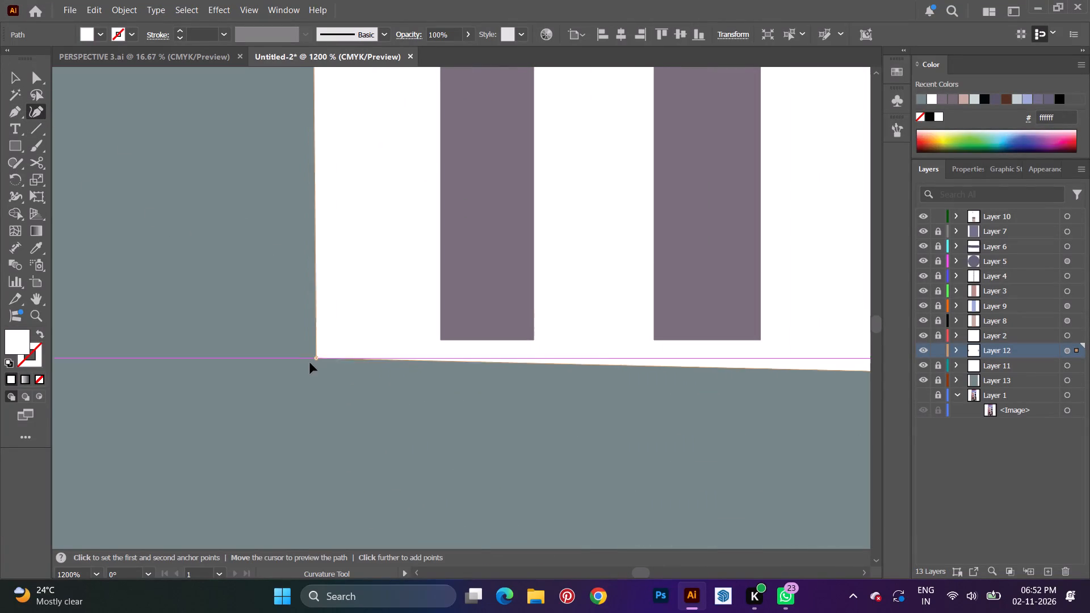
drag(310, 363, 313, 376)
Unlock Layer 2, Layer 8, Layer 11 and Layer 13 so the left leg's white shape can be selected.
alt+scroll(241, 332, down, 3)
key(space)
key(space)
key(space)
key(space)
key(space)
key(space)
key(space)
drag(232, 338, 236, 337)
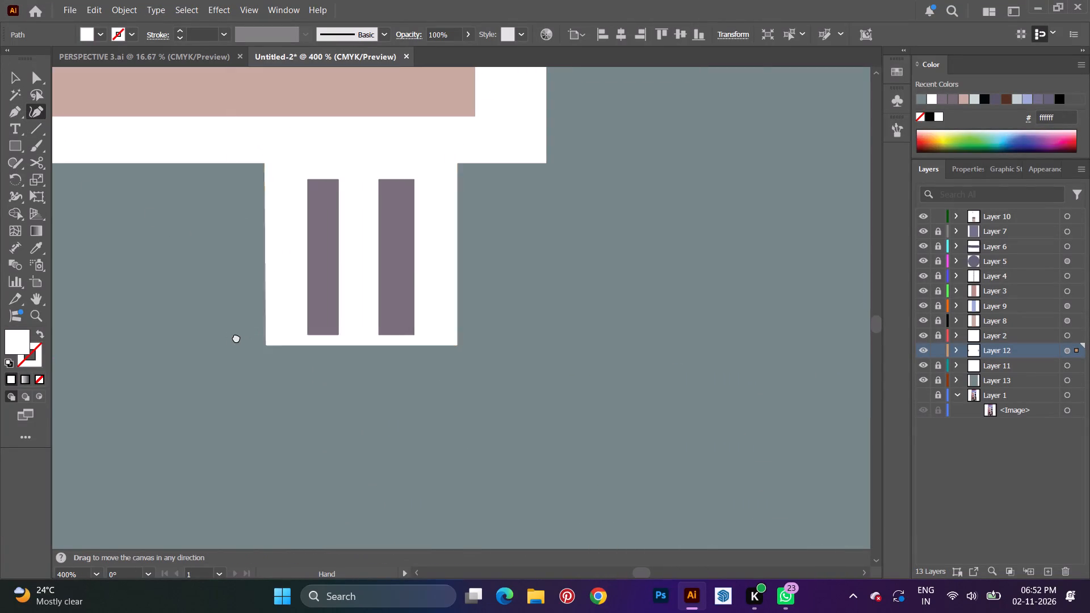
drag(236, 337, 826, 331)
key(space)
key(space)
key(space)
drag(321, 324, 854, 328)
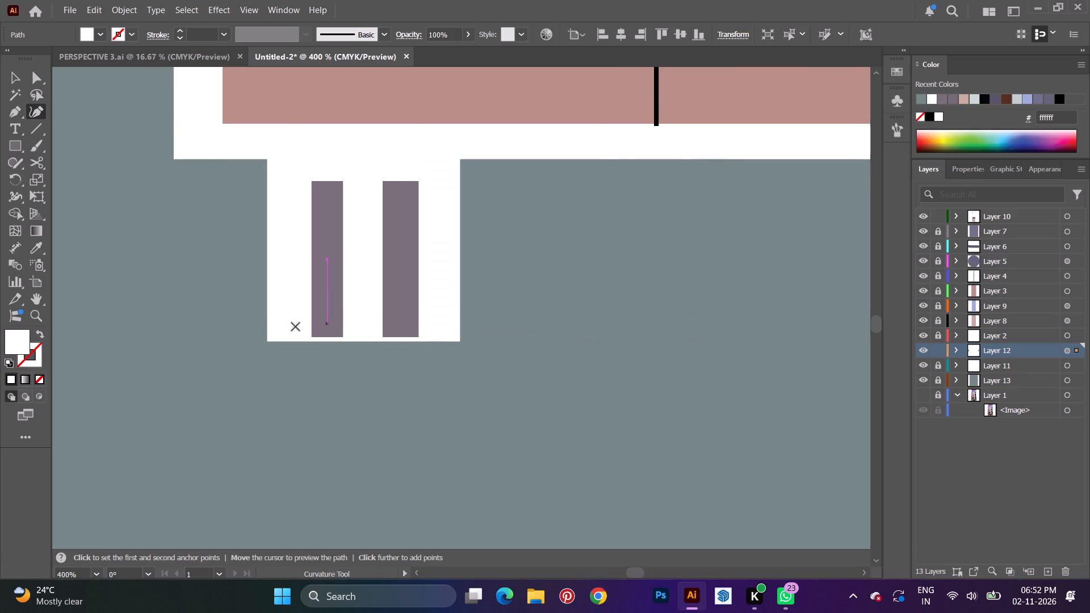
click(14, 72)
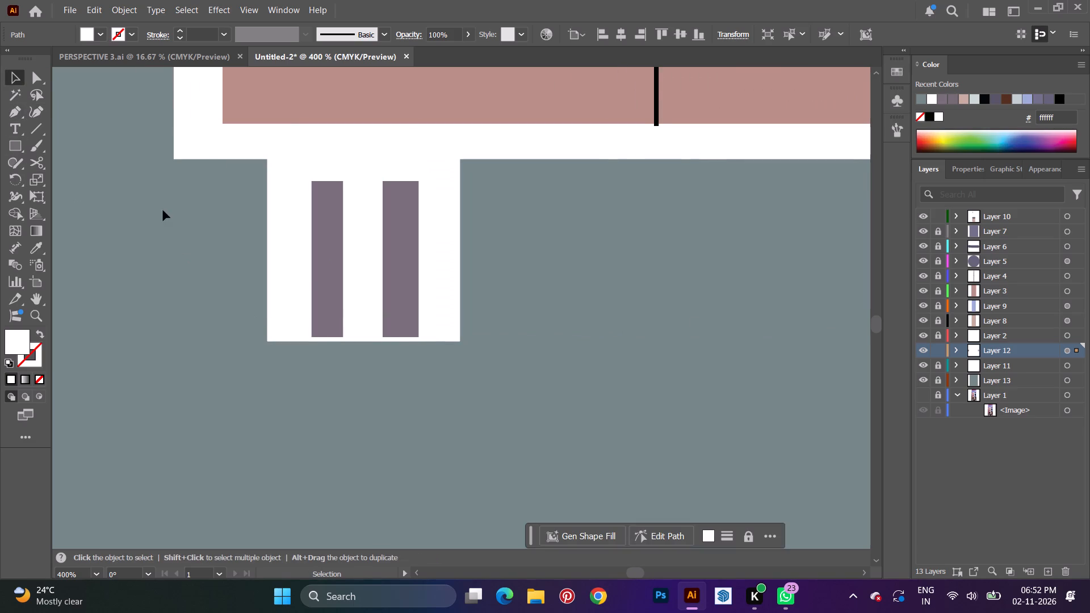
click(299, 270)
double_click(275, 224)
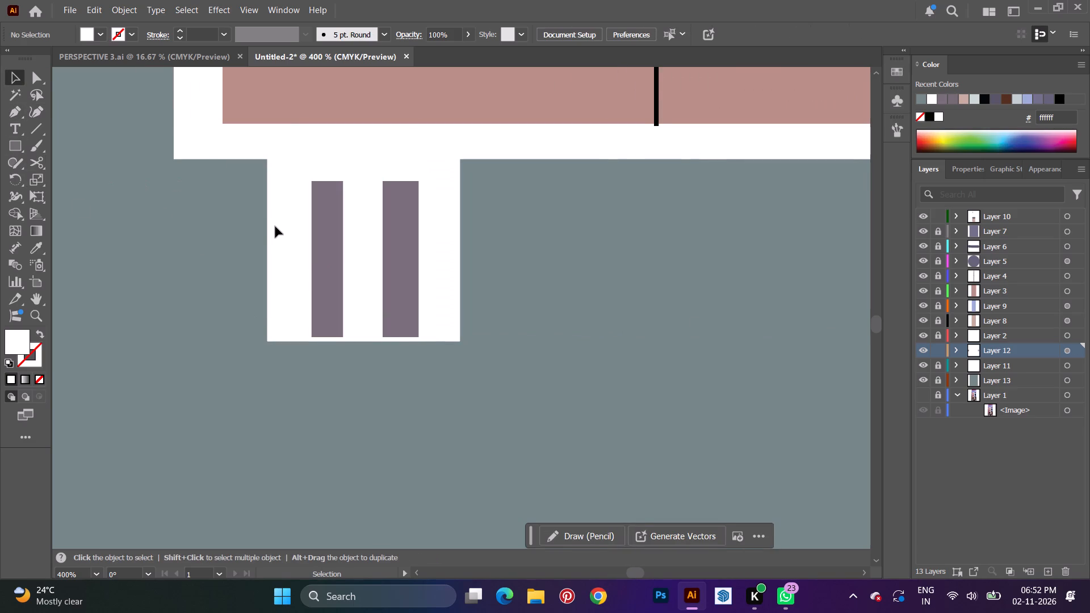
click(933, 333)
click(933, 320)
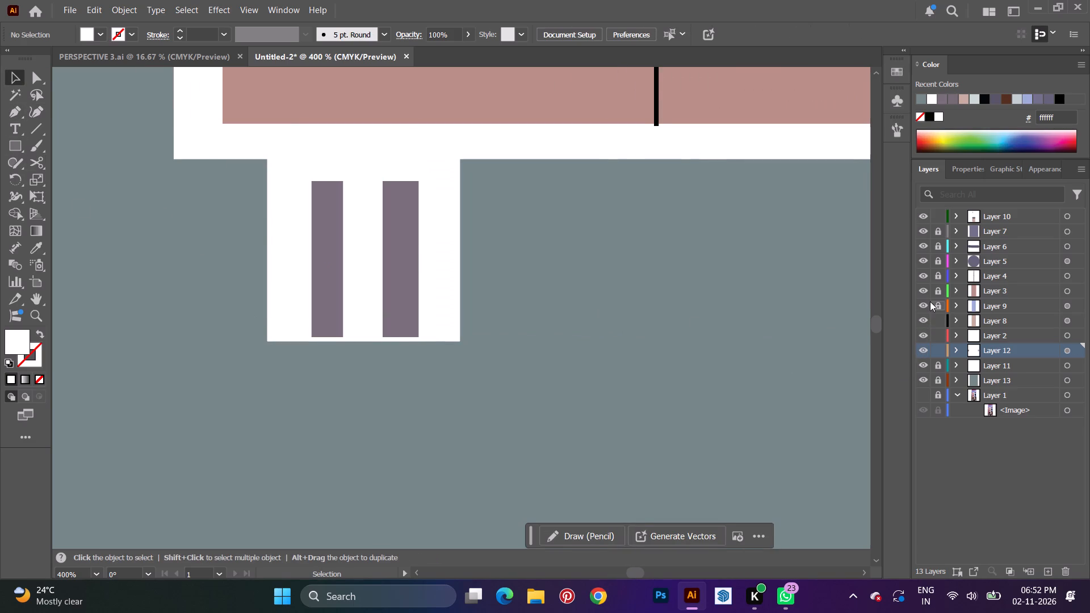
click(930, 301)
double_click(283, 291)
click(940, 366)
click(941, 379)
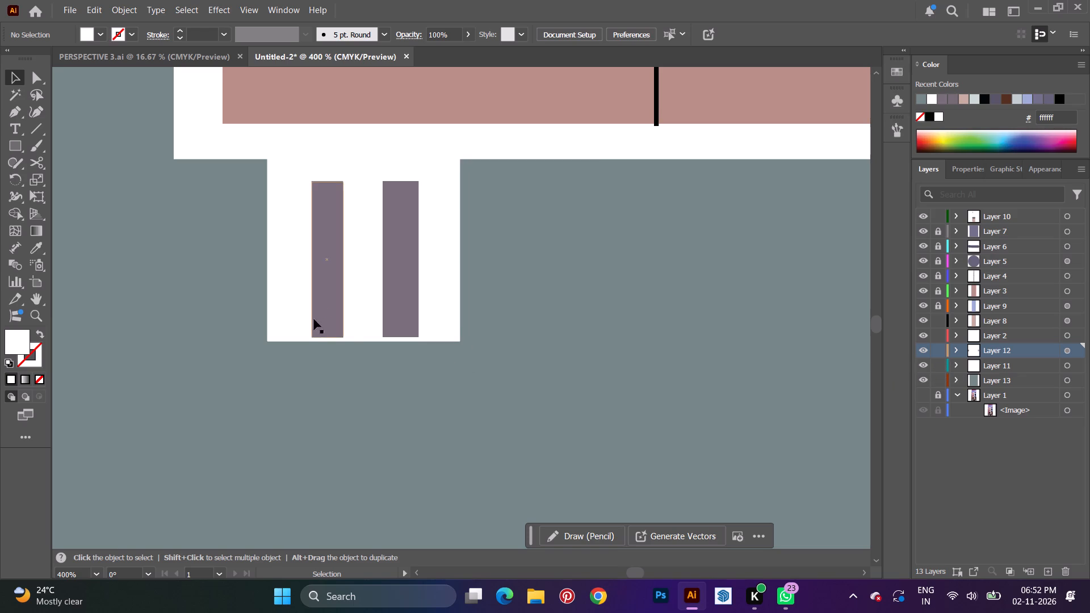
Examine the left leg's outline and anchor points, and the whole wardrobe on its background.
click(296, 306)
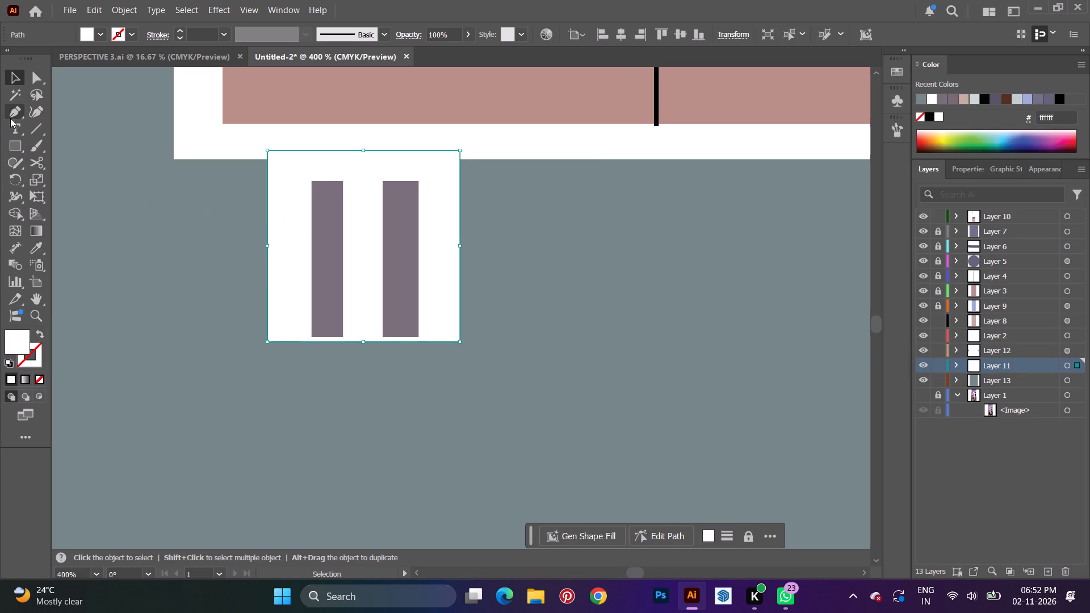
click(29, 112)
click(33, 115)
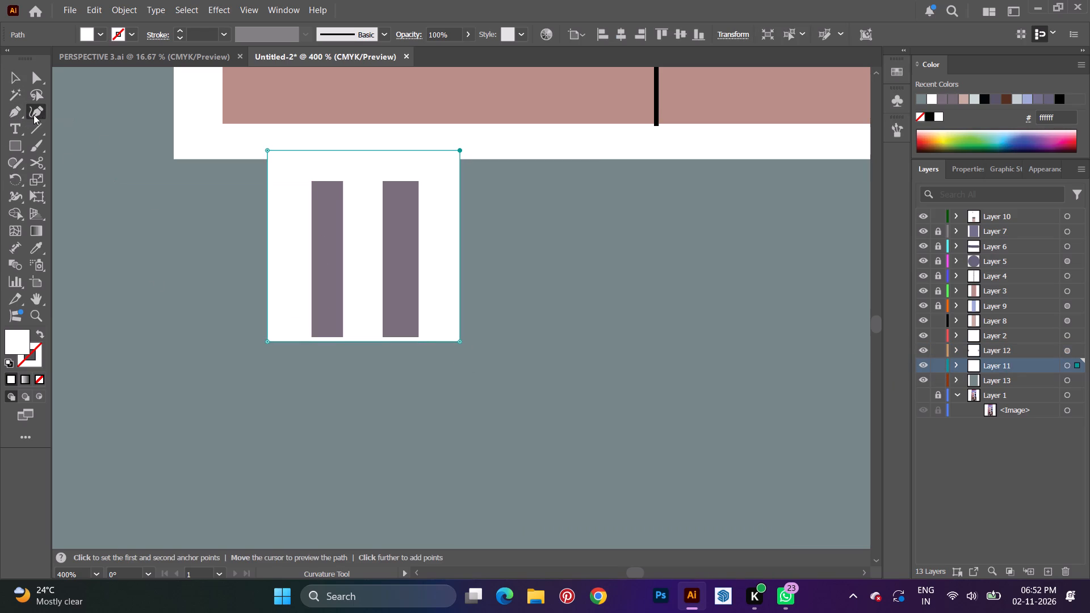
key(v)
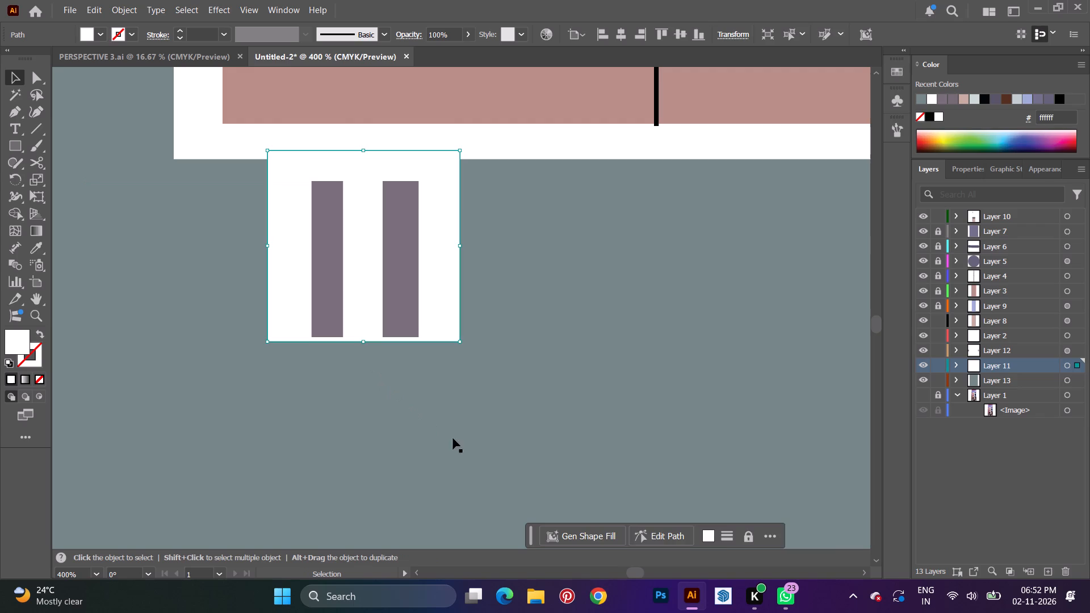
click(462, 445)
alt+scroll(460, 425, down, 5)
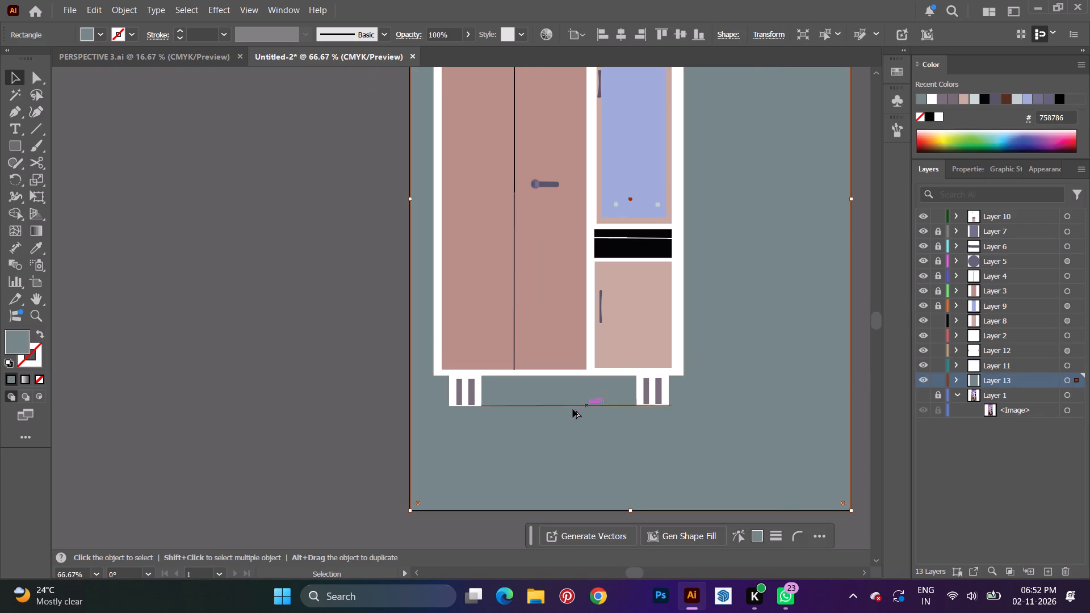
alt+scroll(567, 412, down, 2)
key(space)
key(space)
key(space)
key(space)
key(space)
key(space)
key(space)
key(space)
key(space)
key(space)
key(space)
key(space)
key(space)
key(space)
key(space)
key(space)
key(space)
key(space)
drag(692, 367, 424, 362)
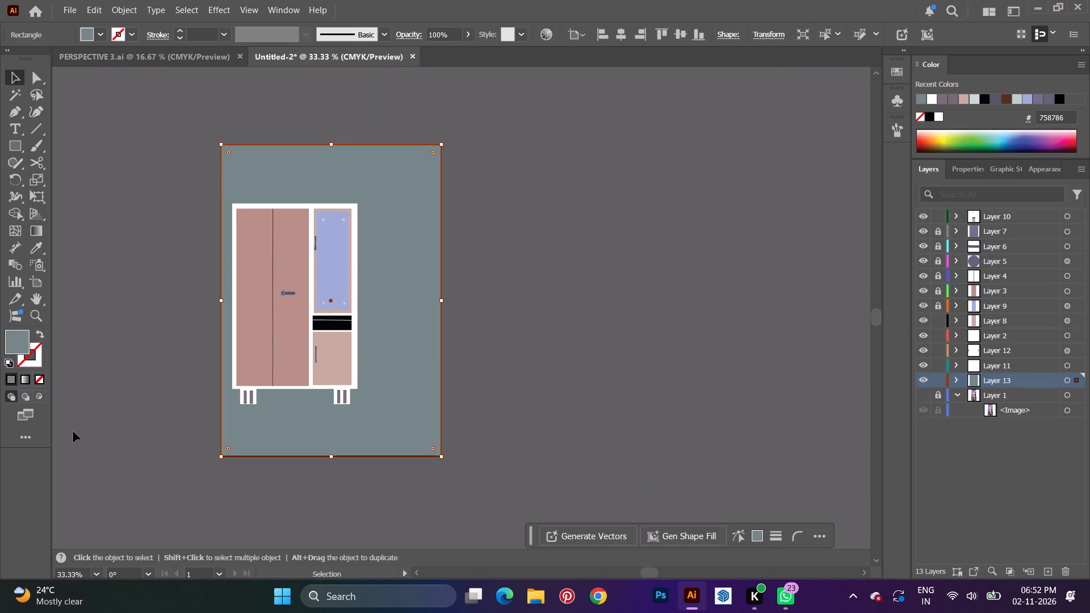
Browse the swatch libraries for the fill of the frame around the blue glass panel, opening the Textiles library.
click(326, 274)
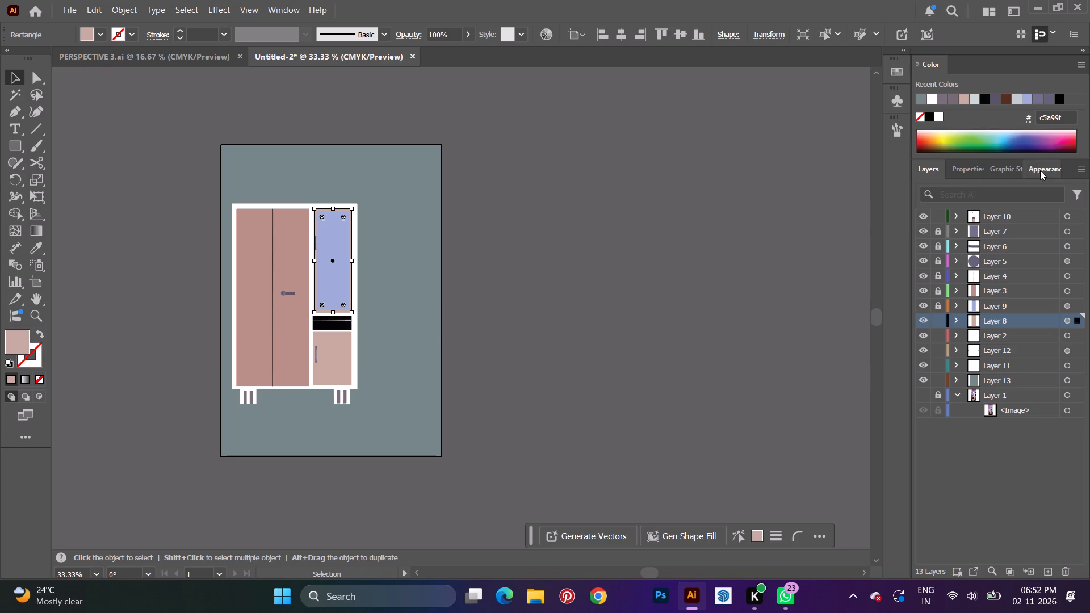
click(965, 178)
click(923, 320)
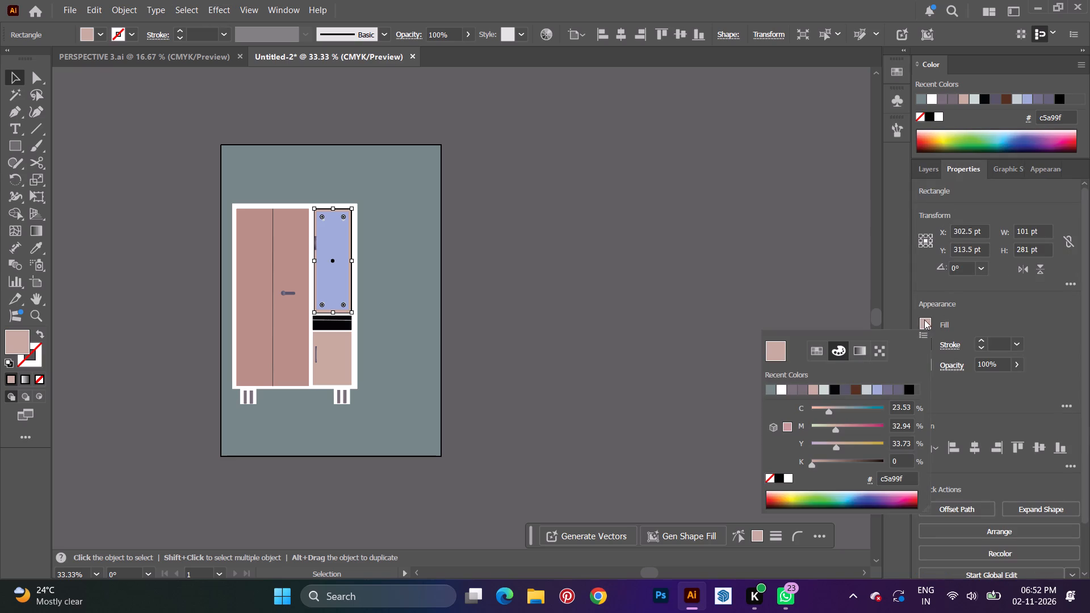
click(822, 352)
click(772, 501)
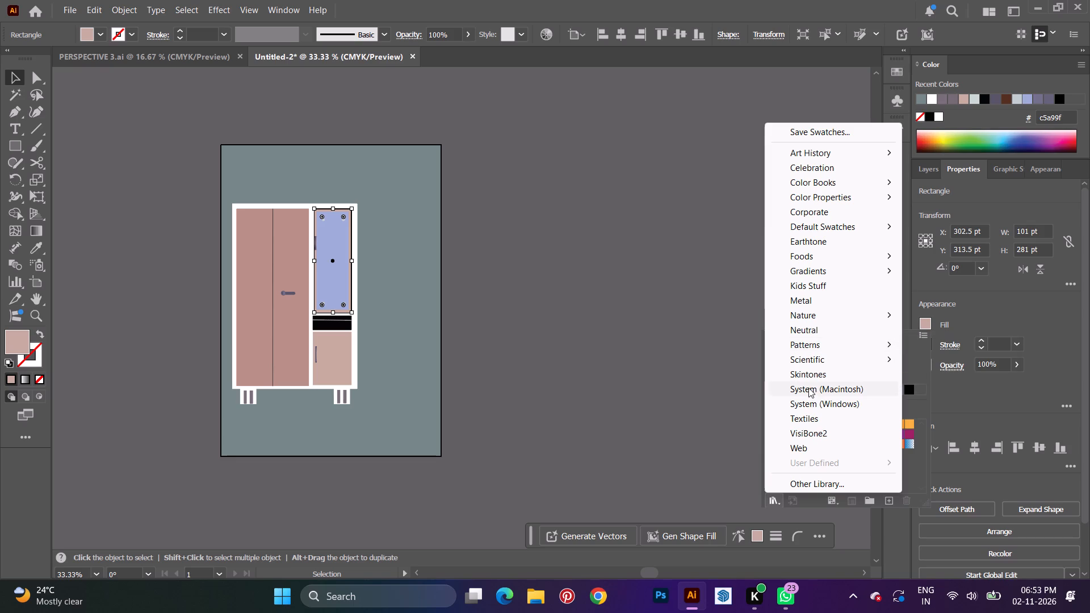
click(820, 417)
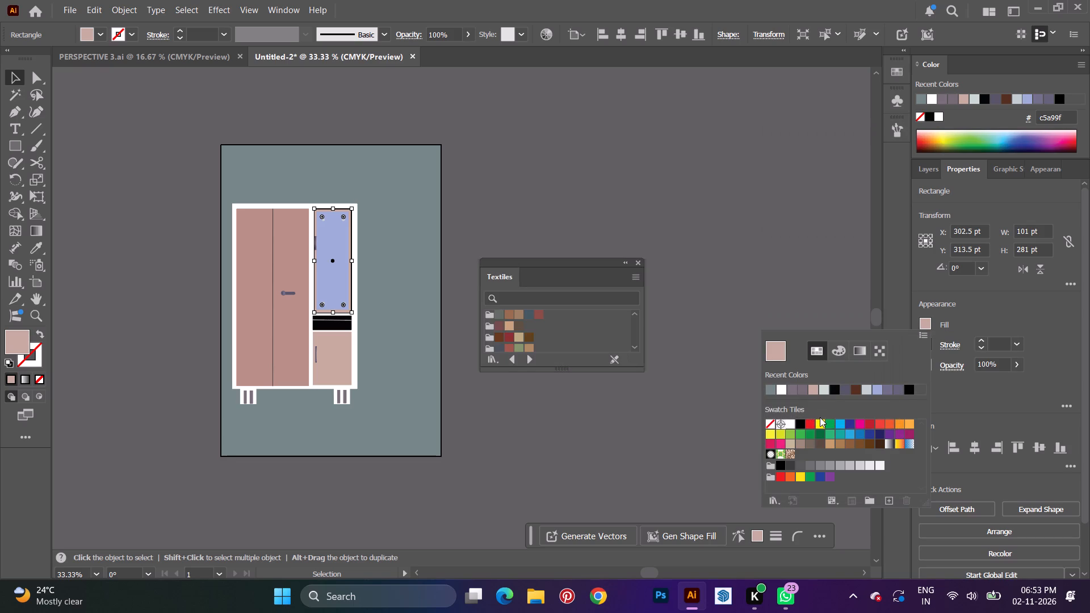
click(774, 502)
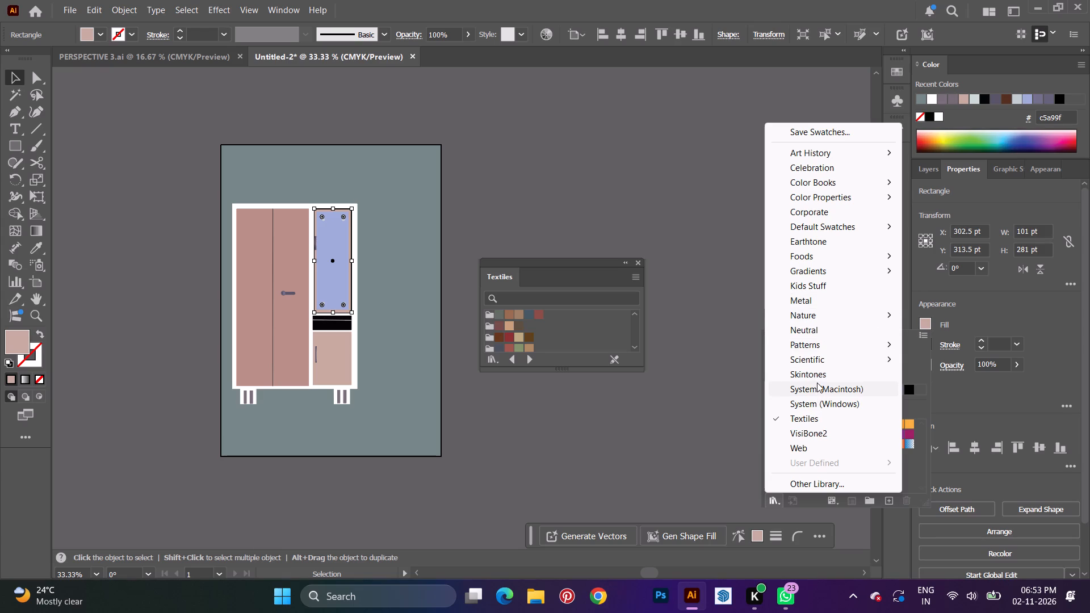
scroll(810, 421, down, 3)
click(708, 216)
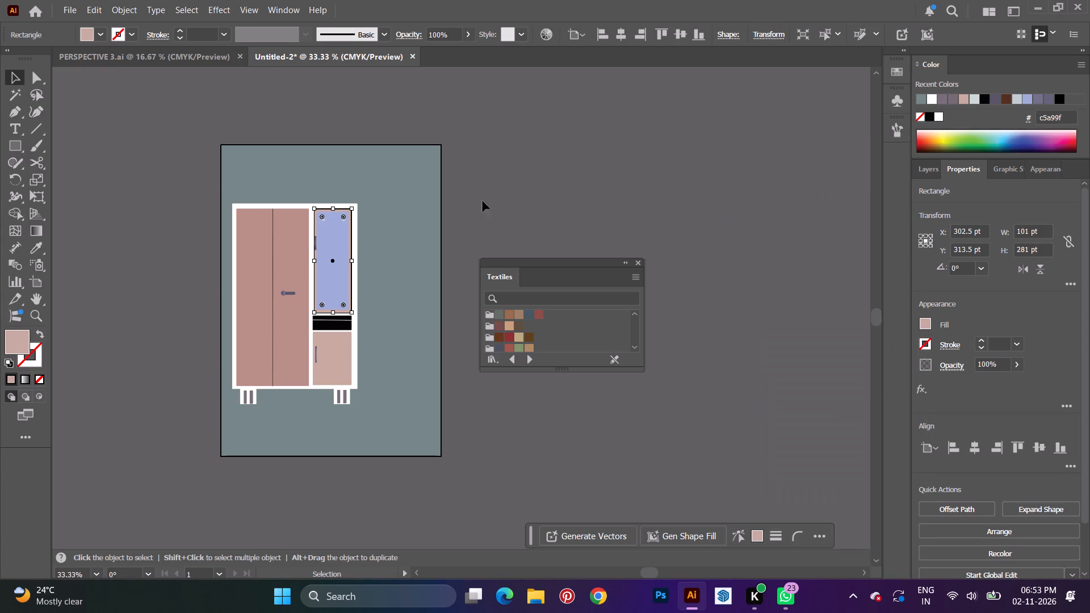
Unlock Layers 9, 3, 4, 5, 6 and 7 so the blue glass panel and the other parts can be selected.
click(325, 248)
click(930, 166)
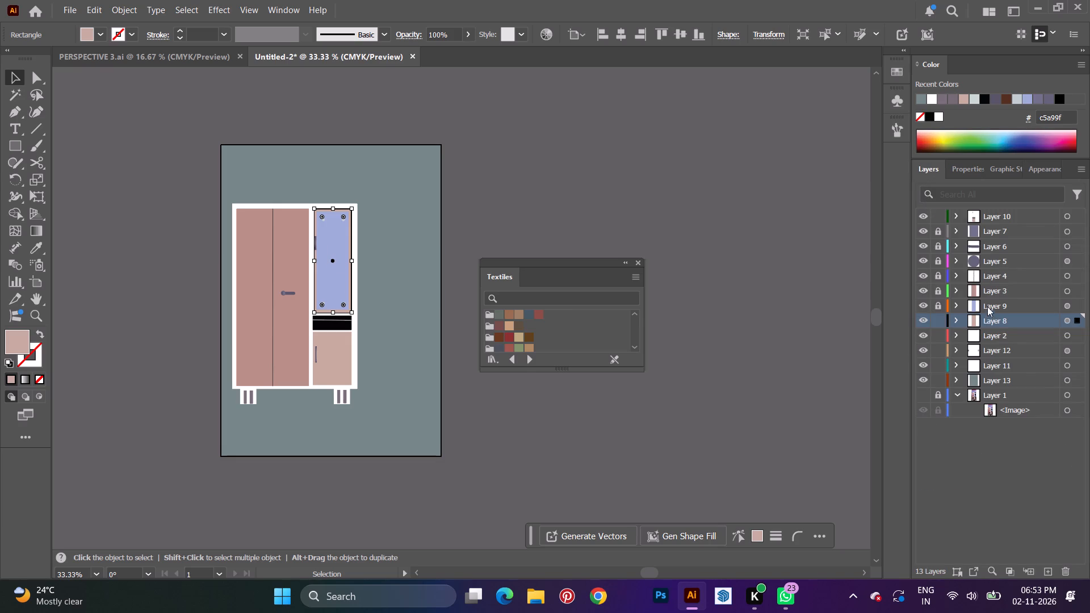
drag(942, 306, 924, 226)
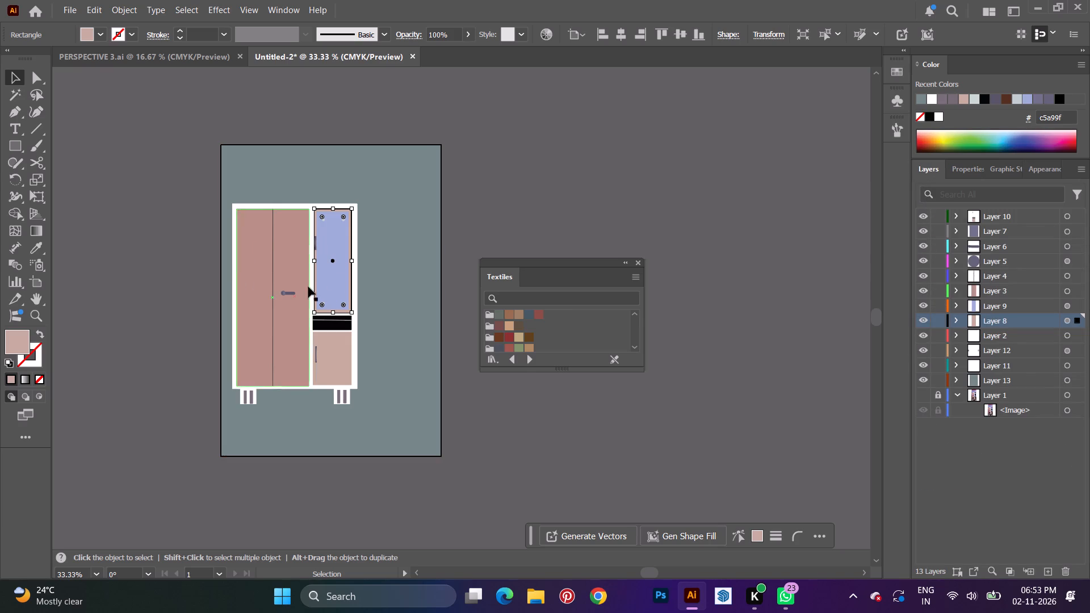
Change the blue glass panel's fill to pale blue d9f1fd with cyan at 13%, and close the Textiles swatch library.
click(334, 283)
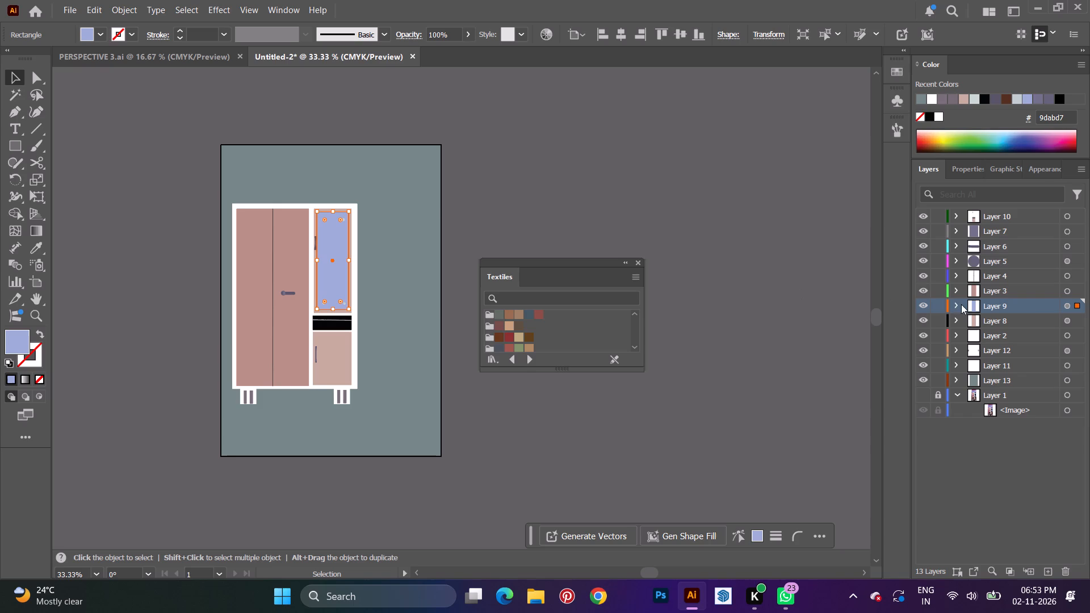
click(953, 164)
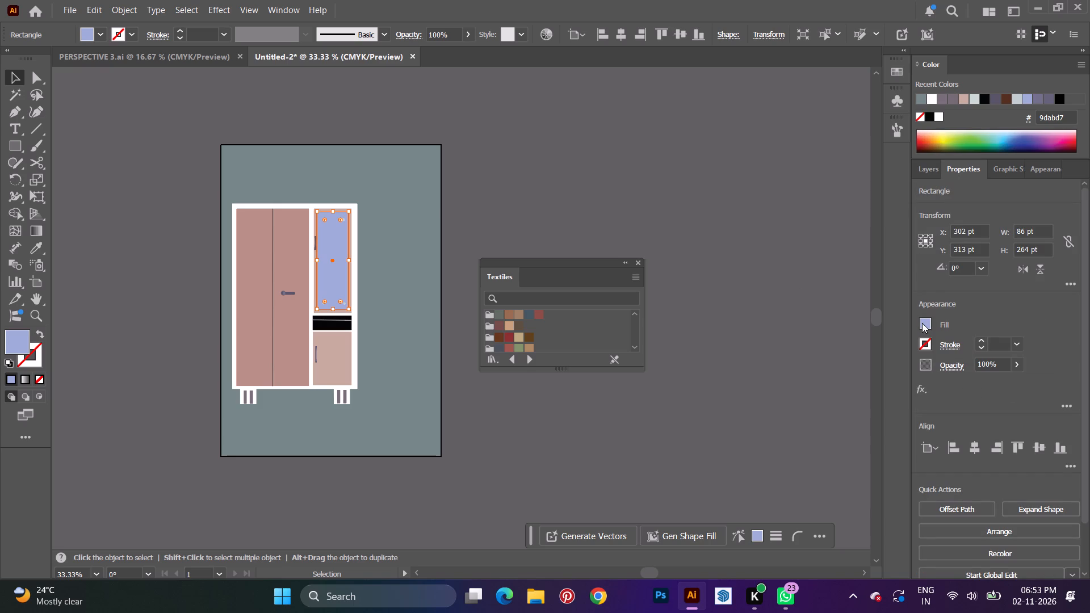
click(922, 323)
click(844, 350)
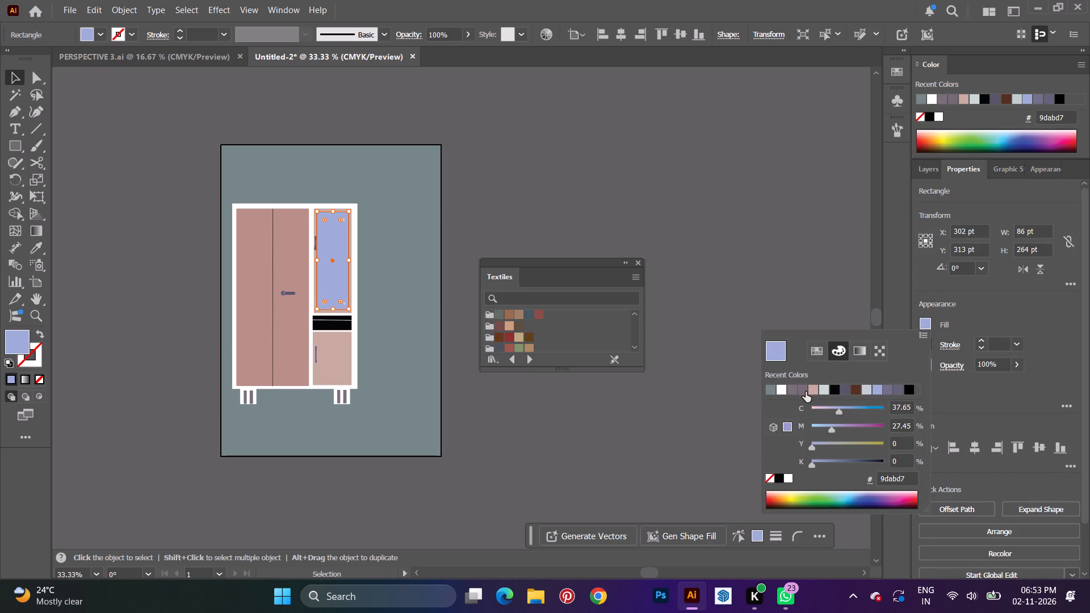
click(879, 393)
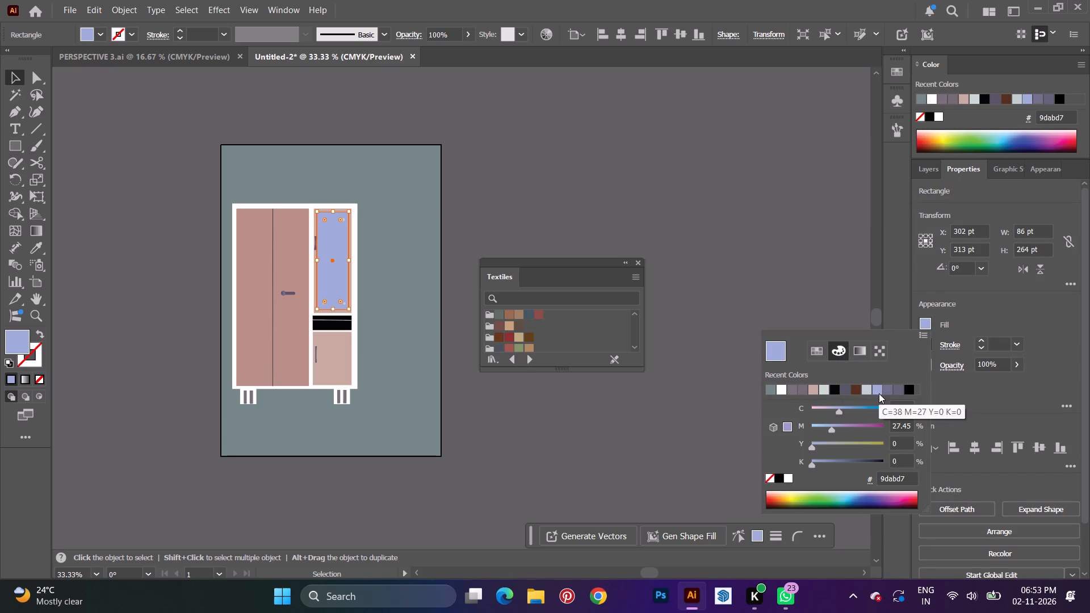
click(791, 387)
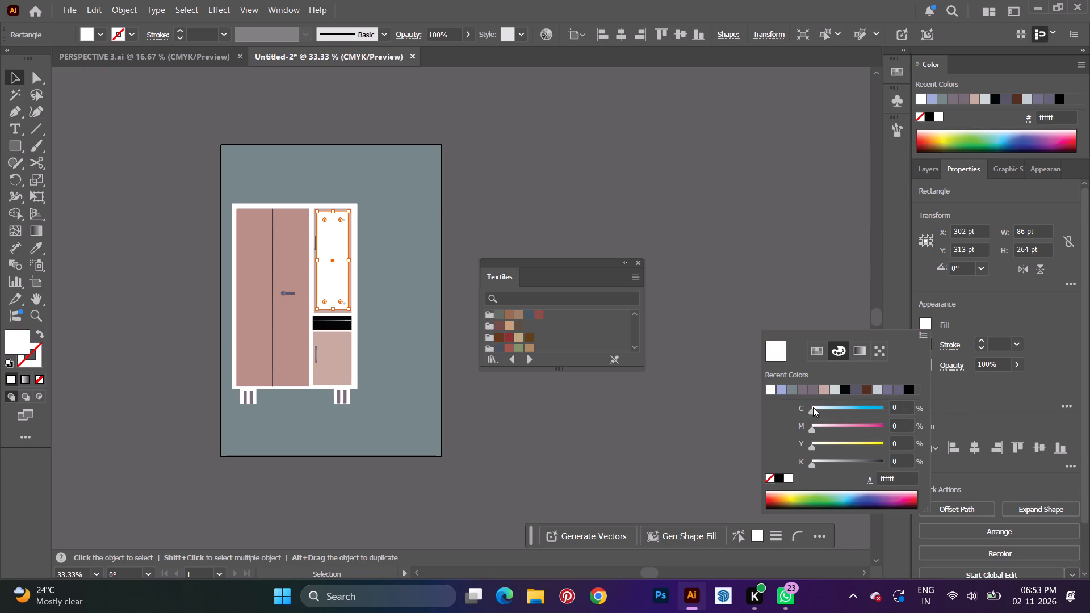
drag(812, 411, 819, 411)
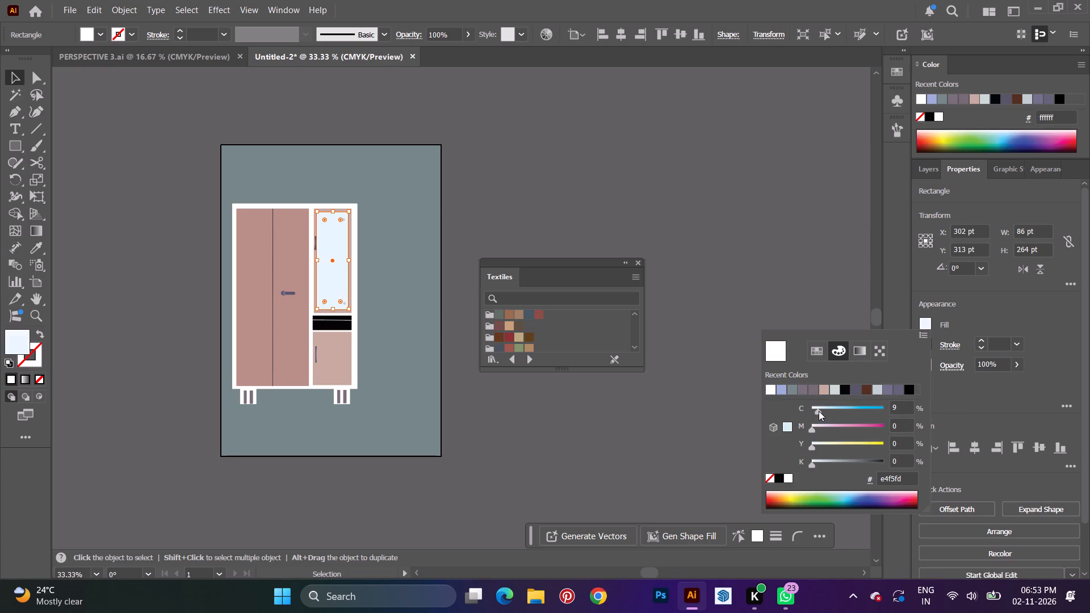
drag(819, 411, 827, 414)
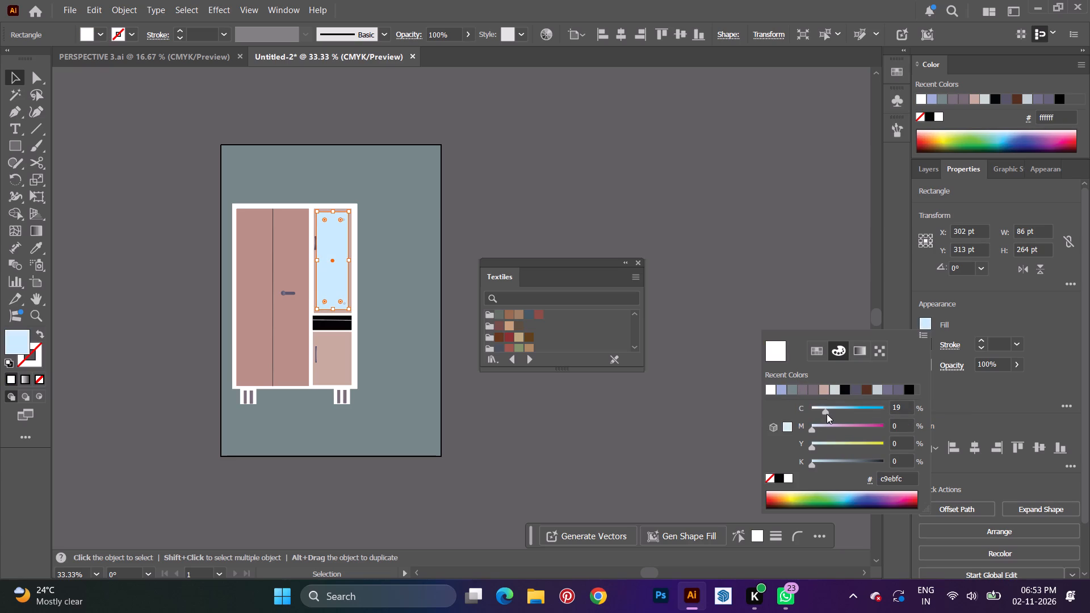
drag(827, 414, 821, 417)
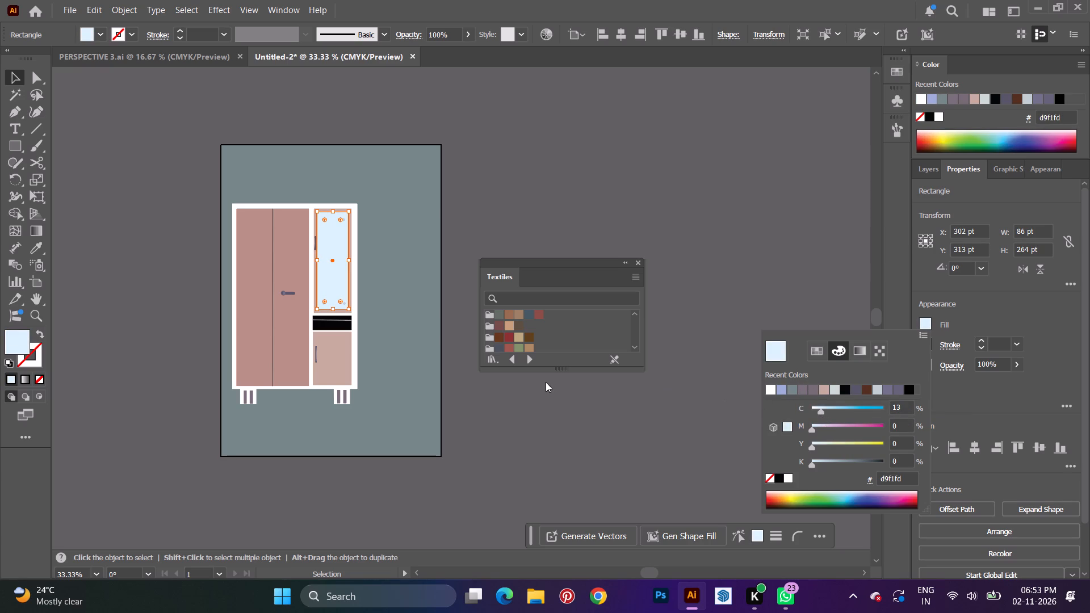
key(v)
click(682, 409)
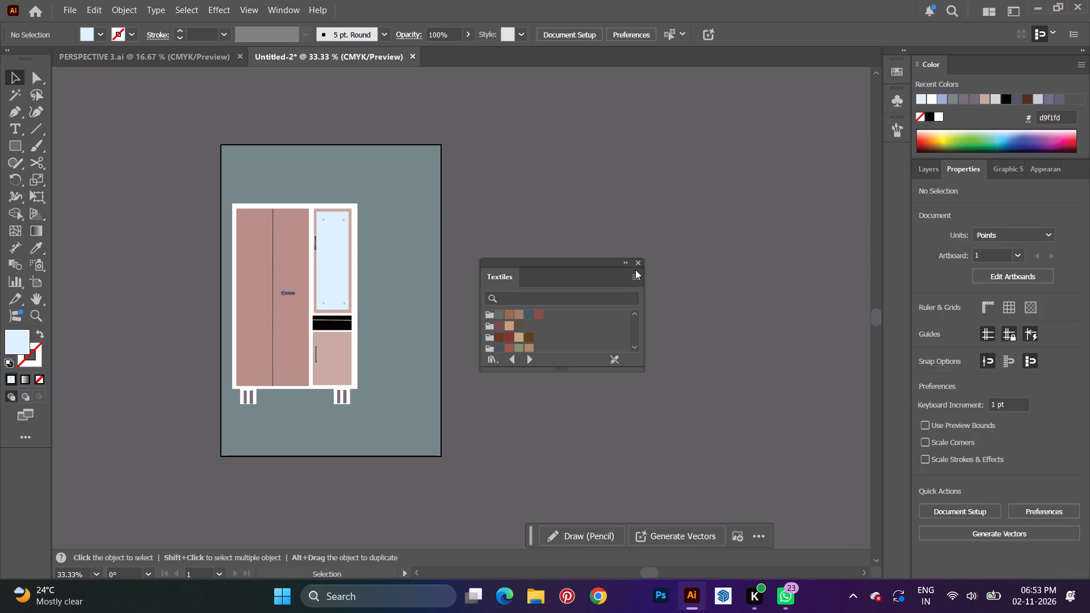
click(636, 261)
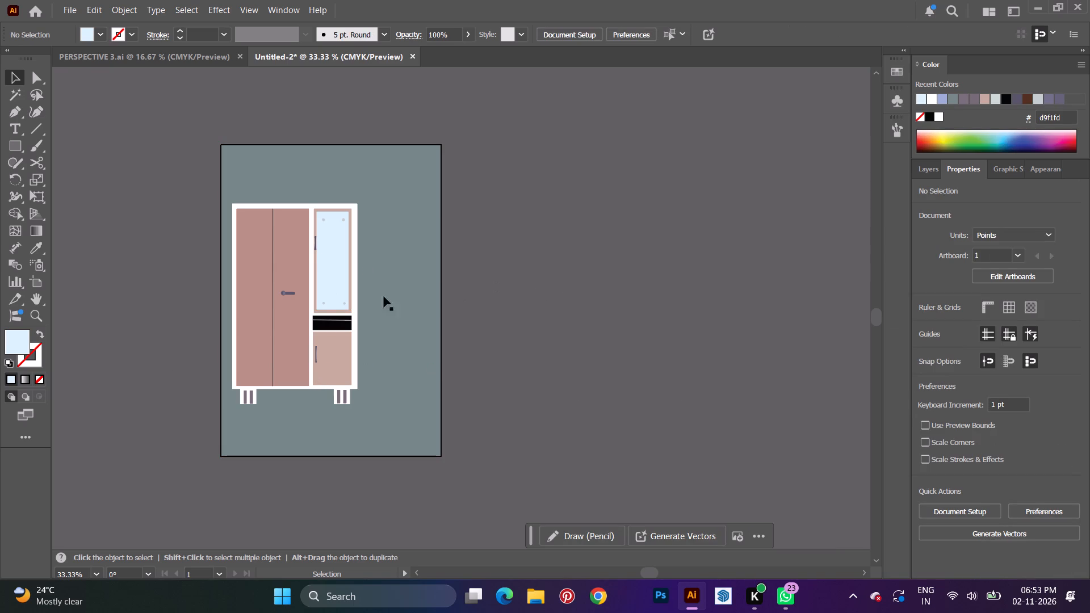
click(937, 169)
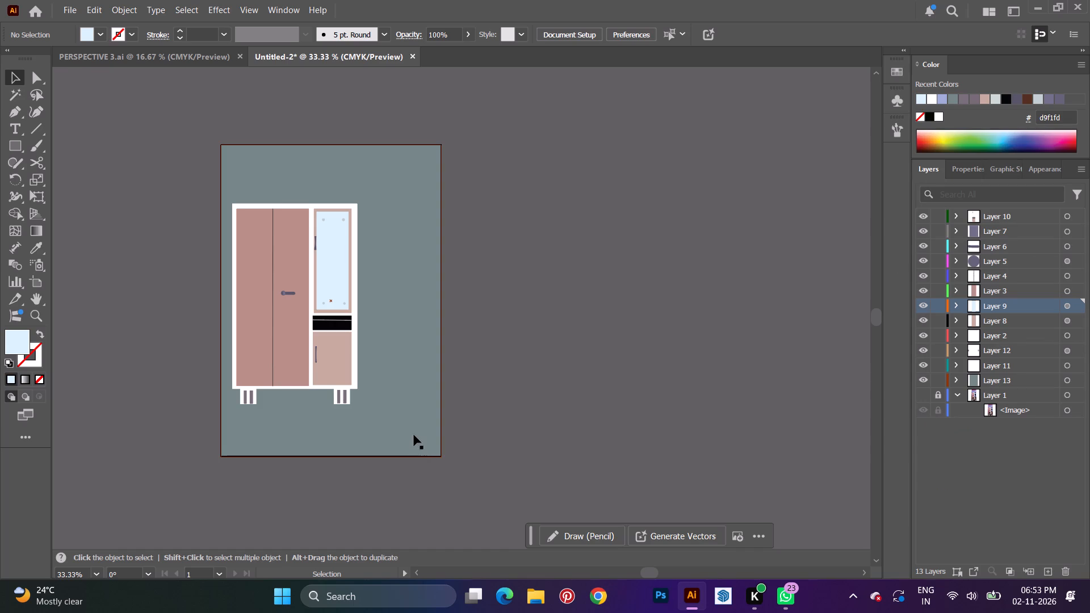
Add the text FRONT VIEW on the background below the wardrobe's legs.
key(t)
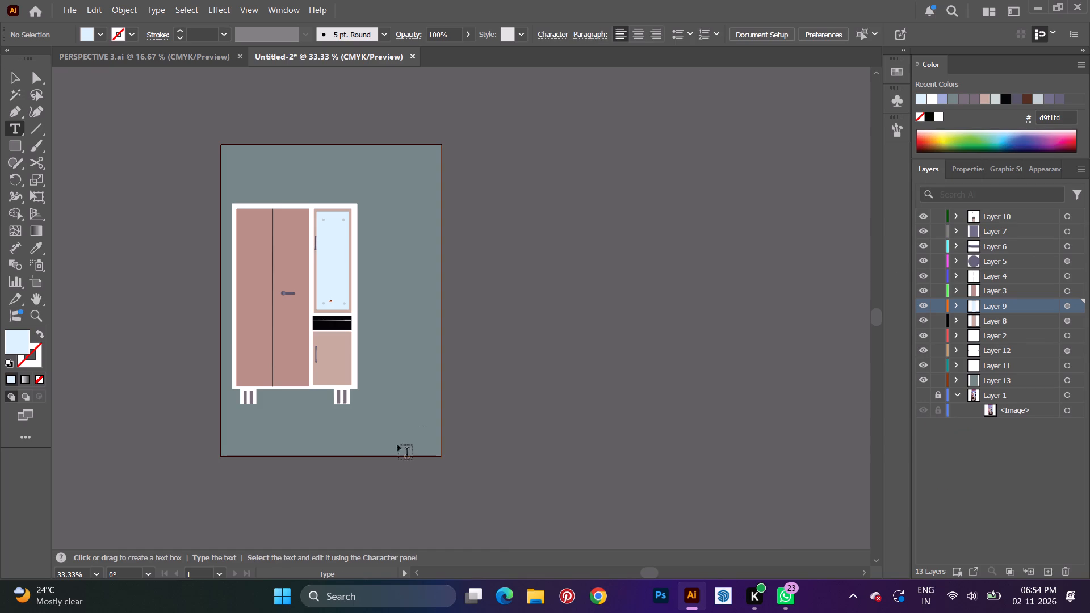
click(274, 431)
key(BackSpace)
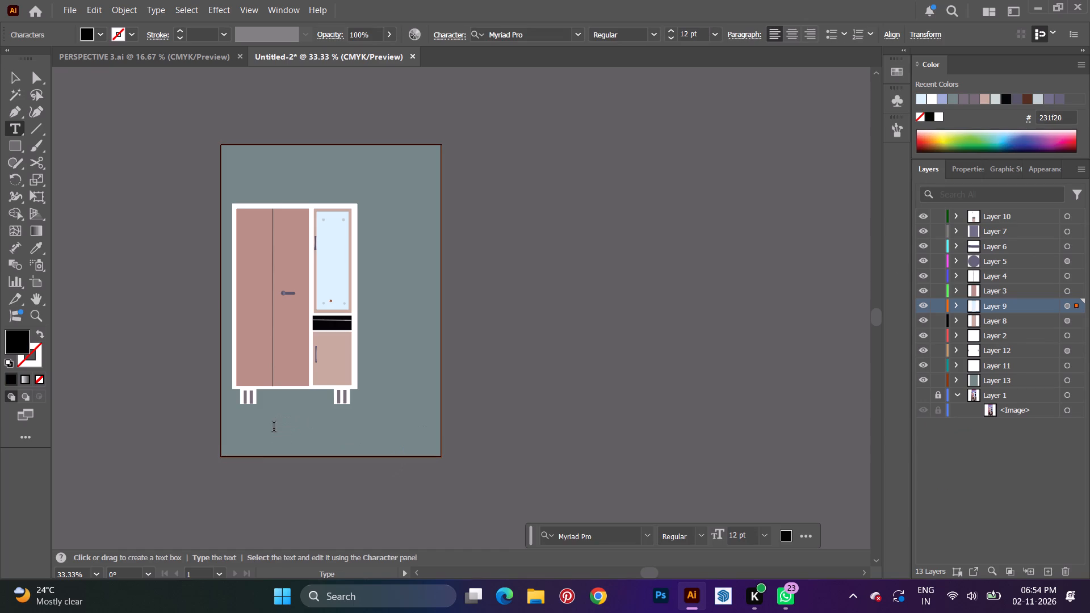
text(FRONT)
key(space)
text(VIEW)
key(space)
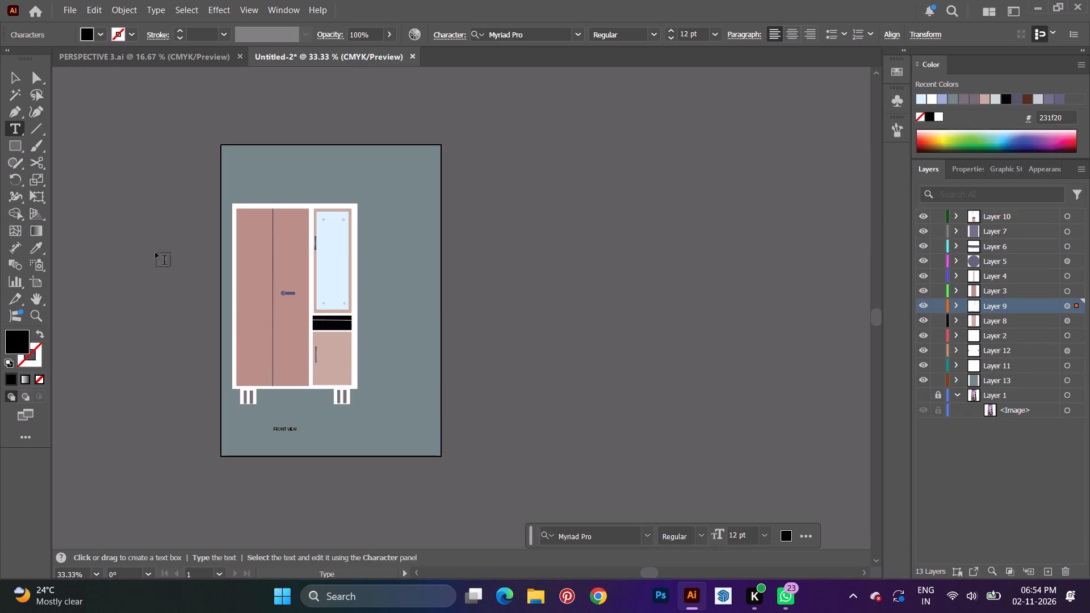
click(14, 70)
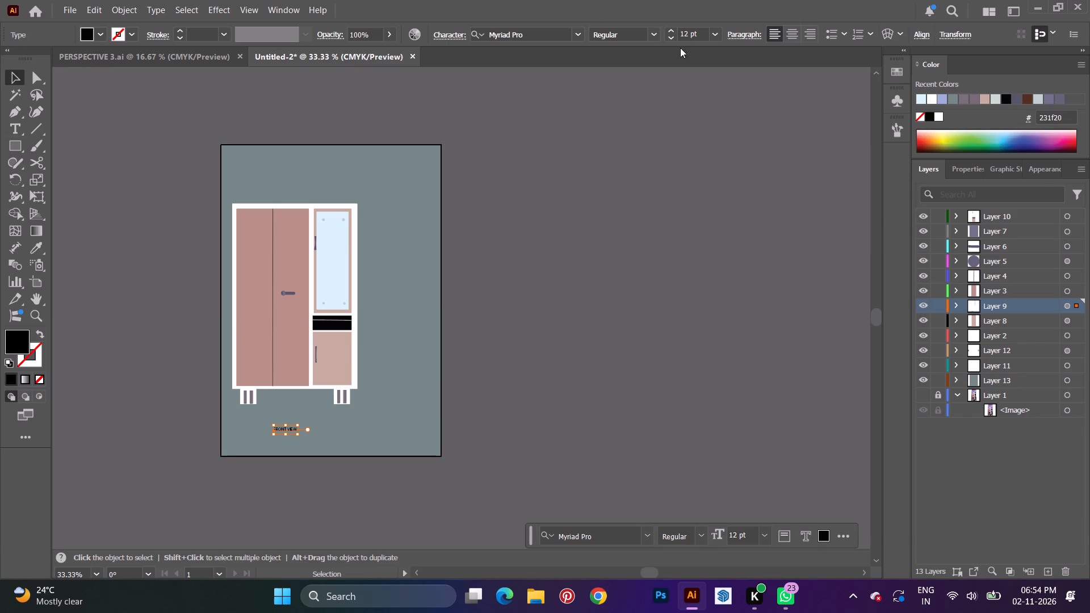
Format the FRONT VIEW label as 24 pt Times New Roman with a white ffffff fill.
click(714, 36)
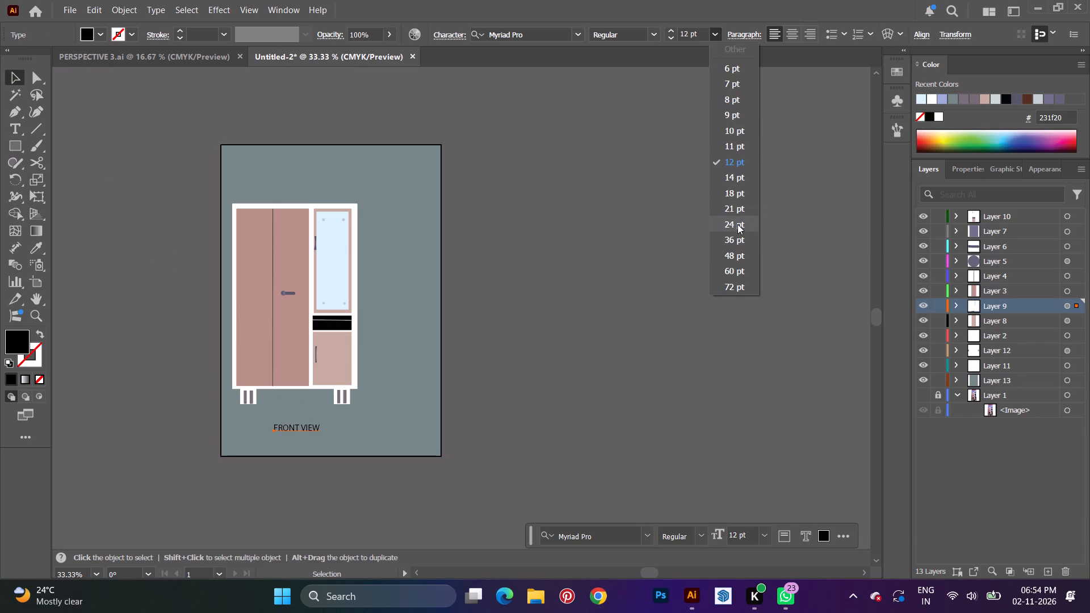
click(737, 224)
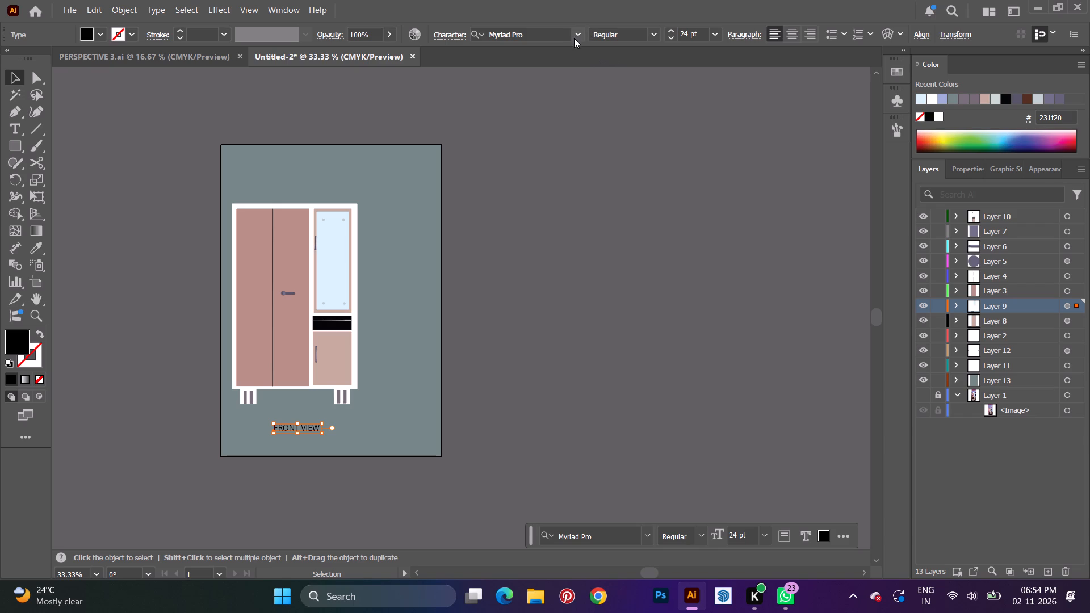
click(577, 35)
click(553, 124)
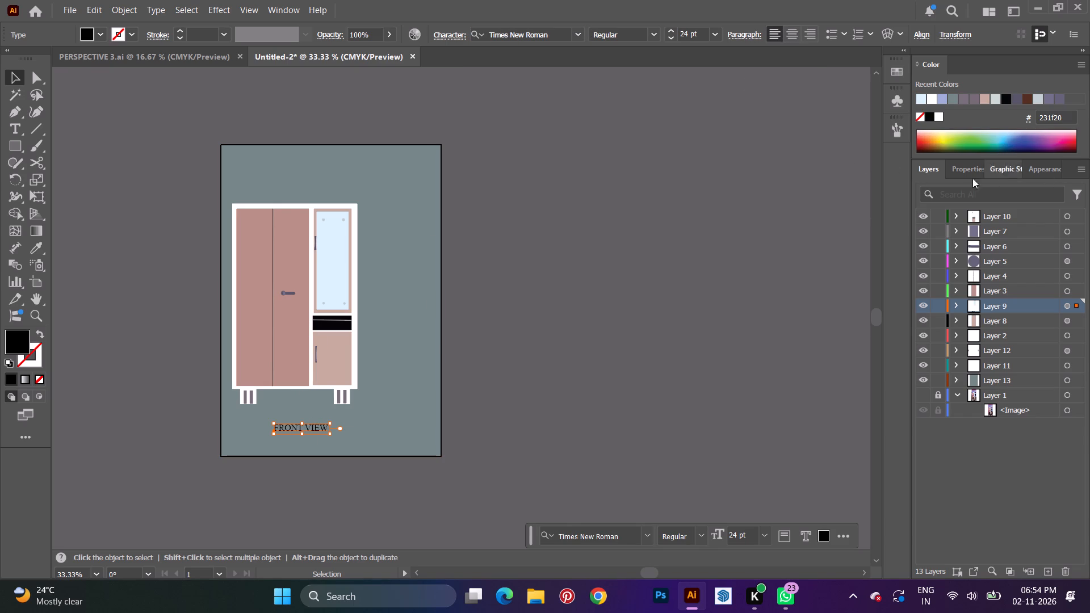
click(959, 163)
click(920, 324)
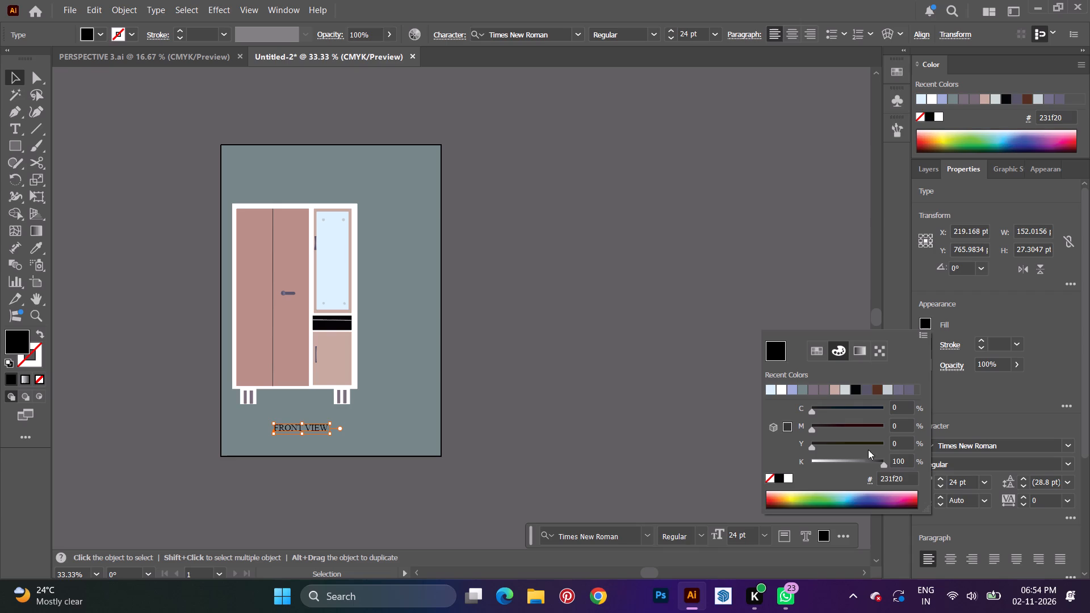
drag(881, 463, 791, 465)
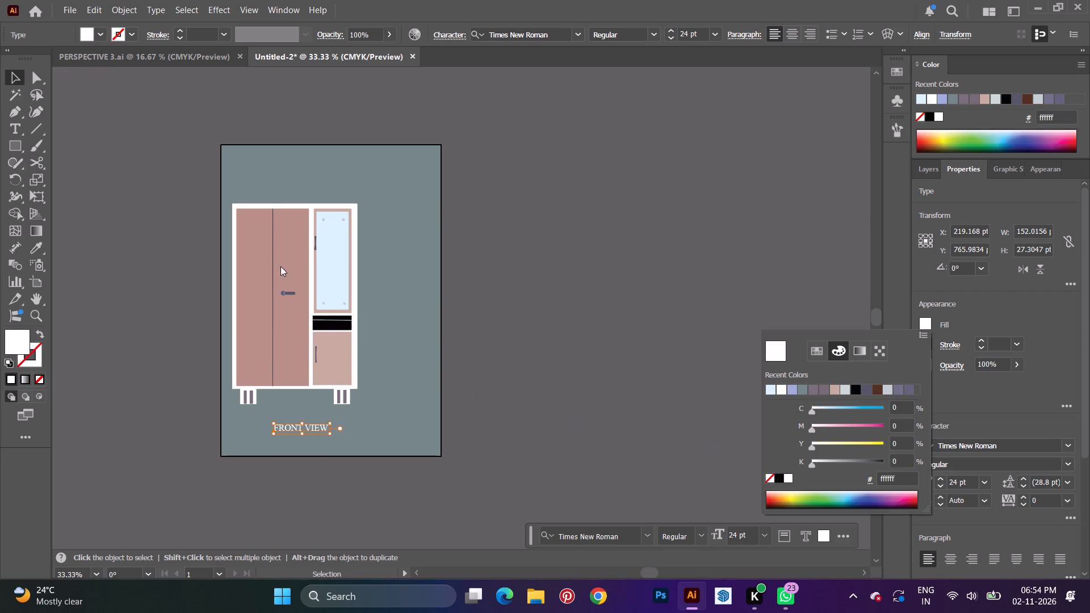
click(469, 358)
Move the FRONT VIEW label slightly left and up so it sits between the wardrobe's legs, and deselect it.
scroll(299, 434, up, 2)
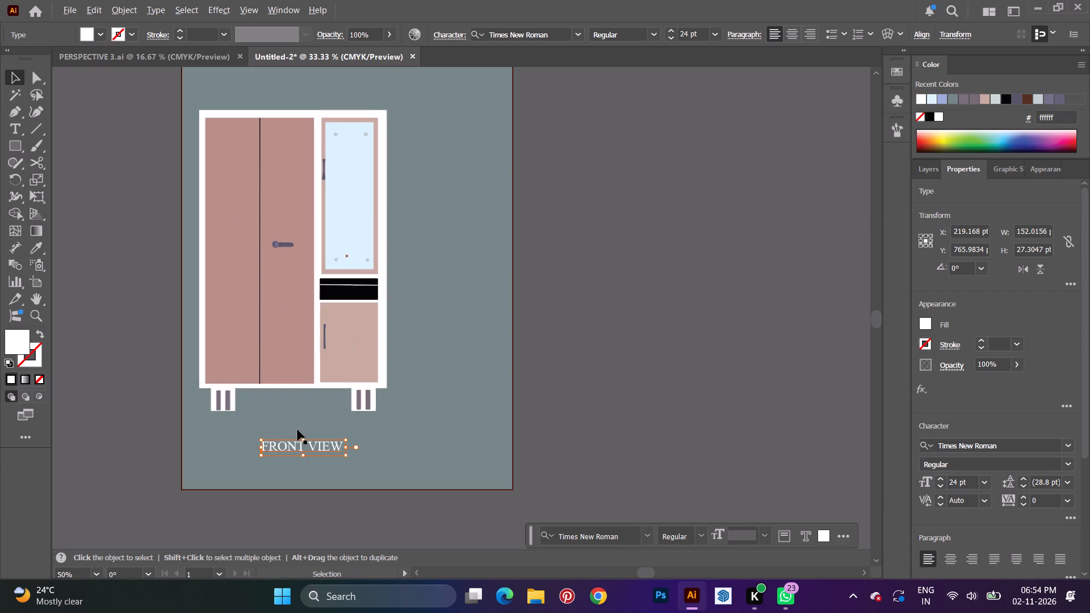
drag(304, 444, 289, 435)
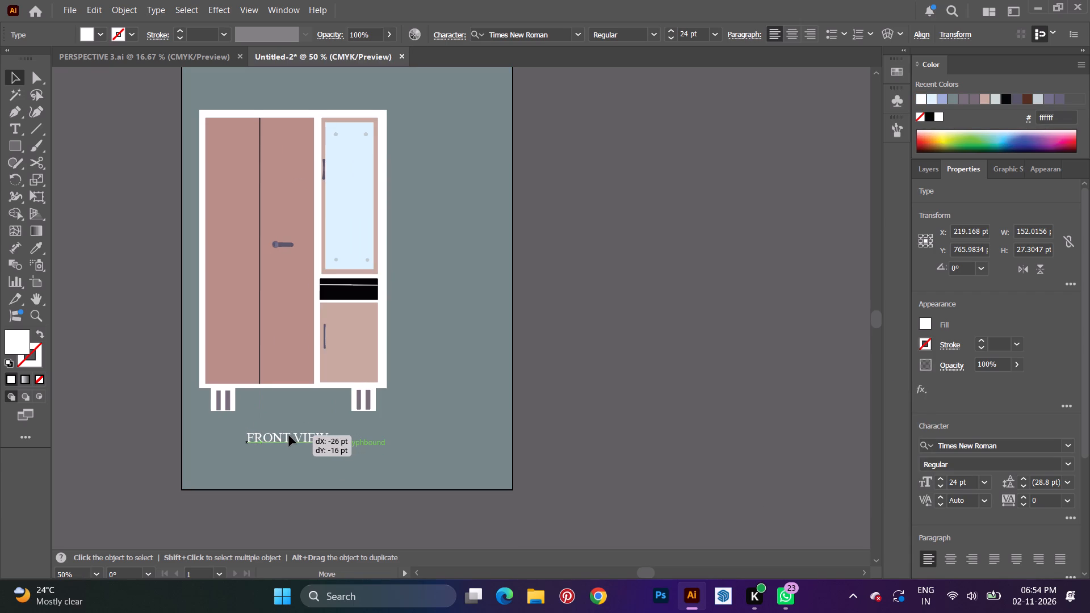
drag(289, 435, 287, 436)
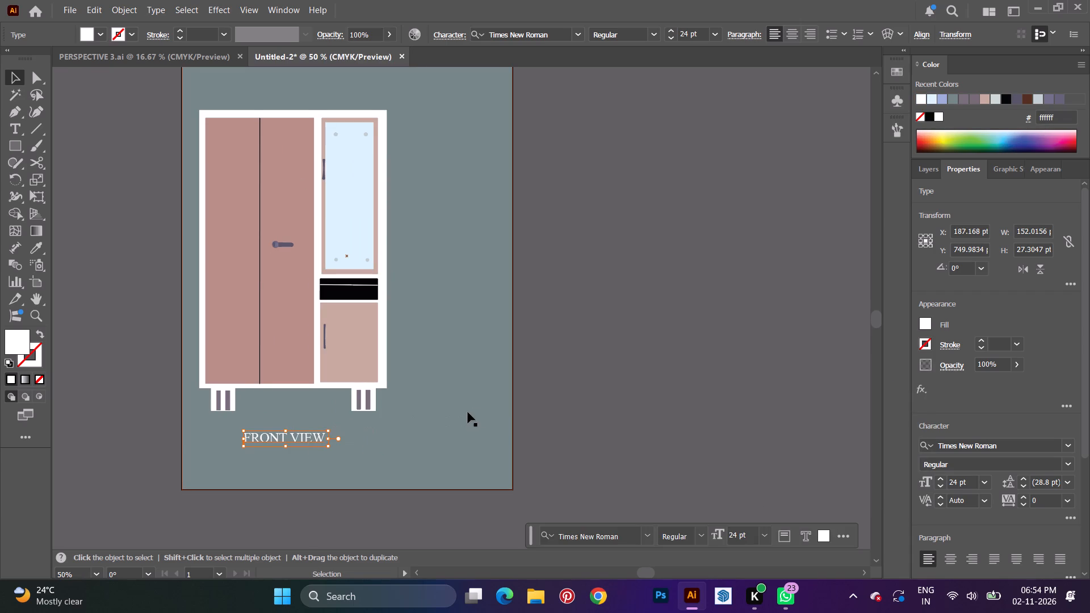
key(v)
click(636, 366)
Darken the grey-teal background rectangle's fill to 708181 by setting black to 16%.
alt+scroll(544, 416, down, 3)
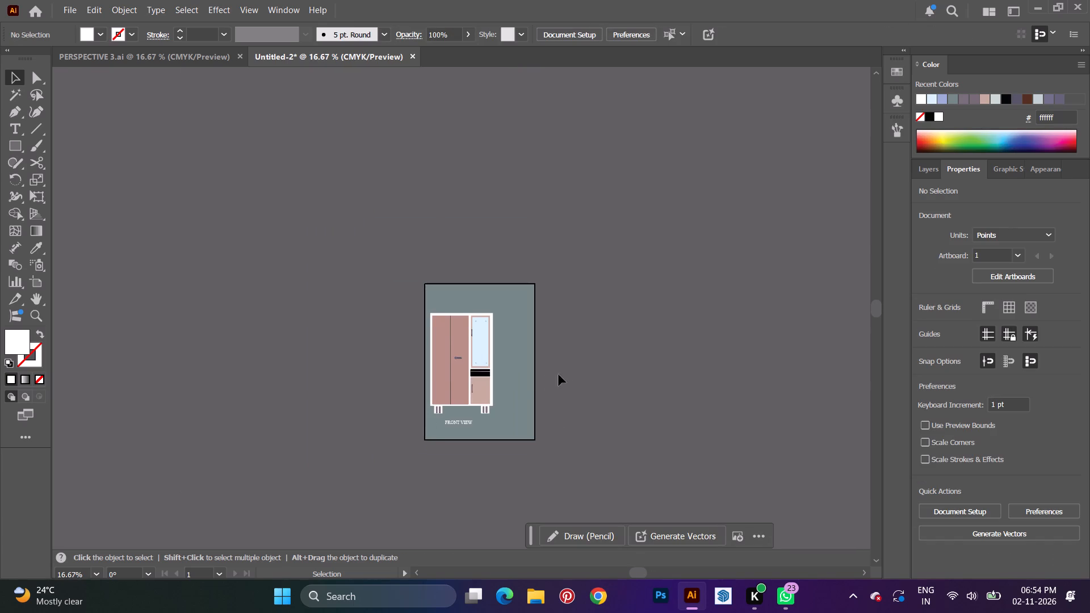
alt+scroll(527, 381, up, 2)
scroll(408, 436, down, 2)
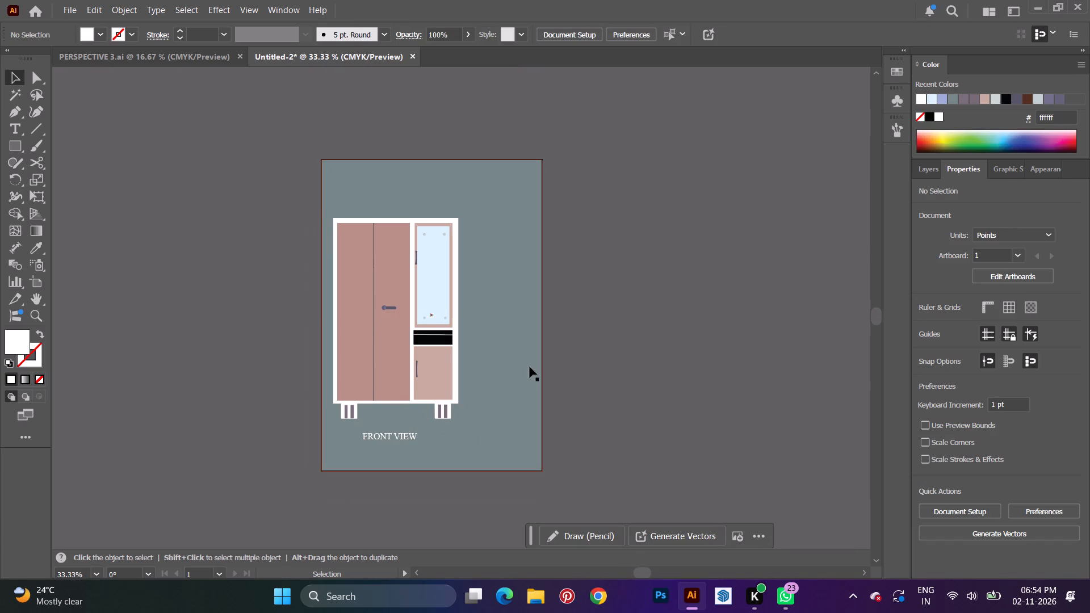
click(505, 362)
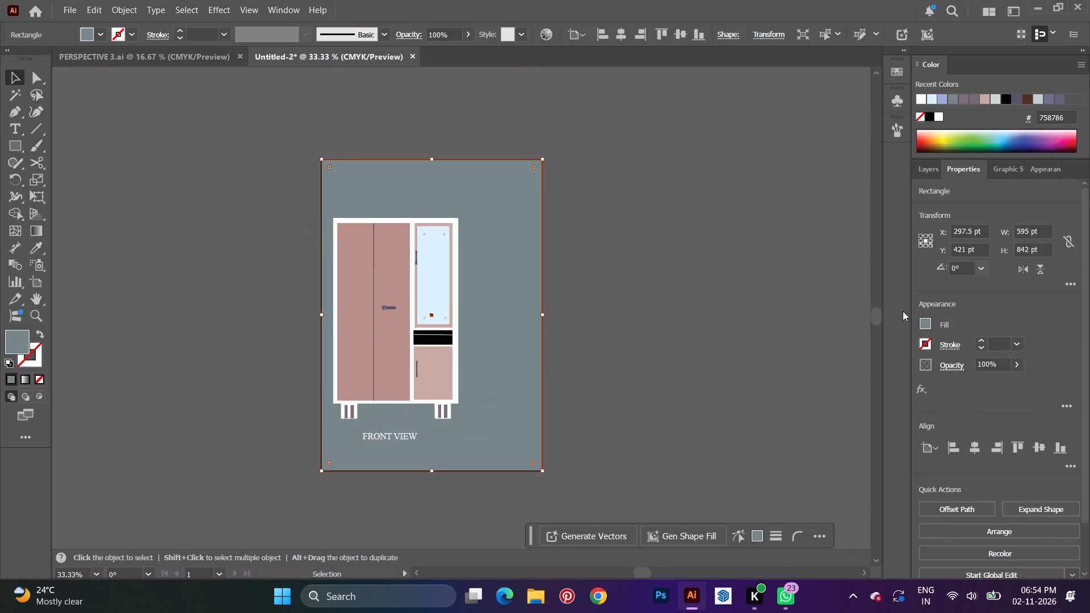
click(928, 324)
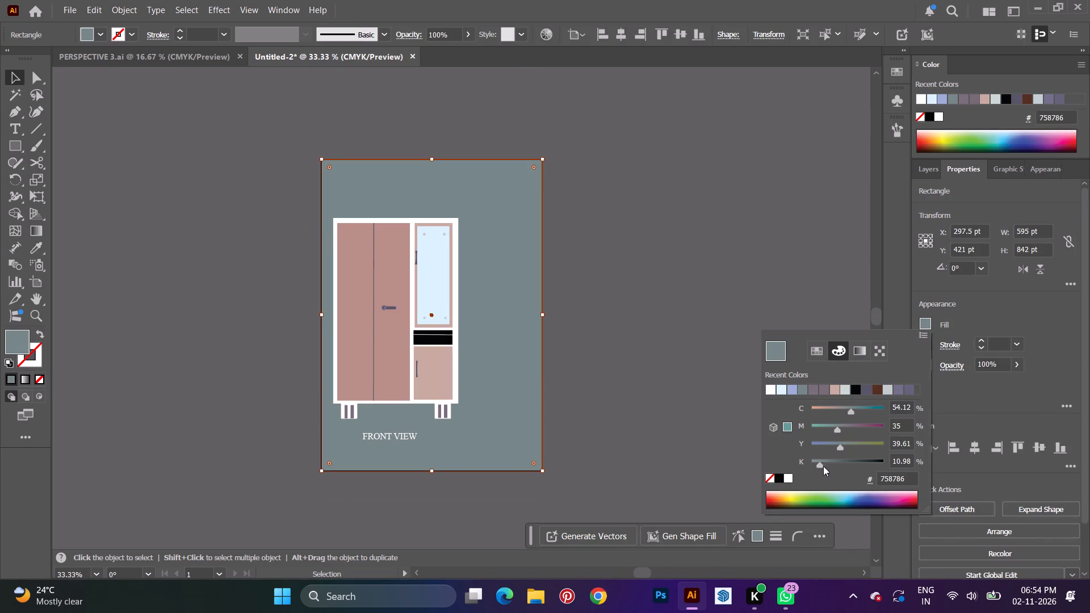
drag(819, 464, 807, 468)
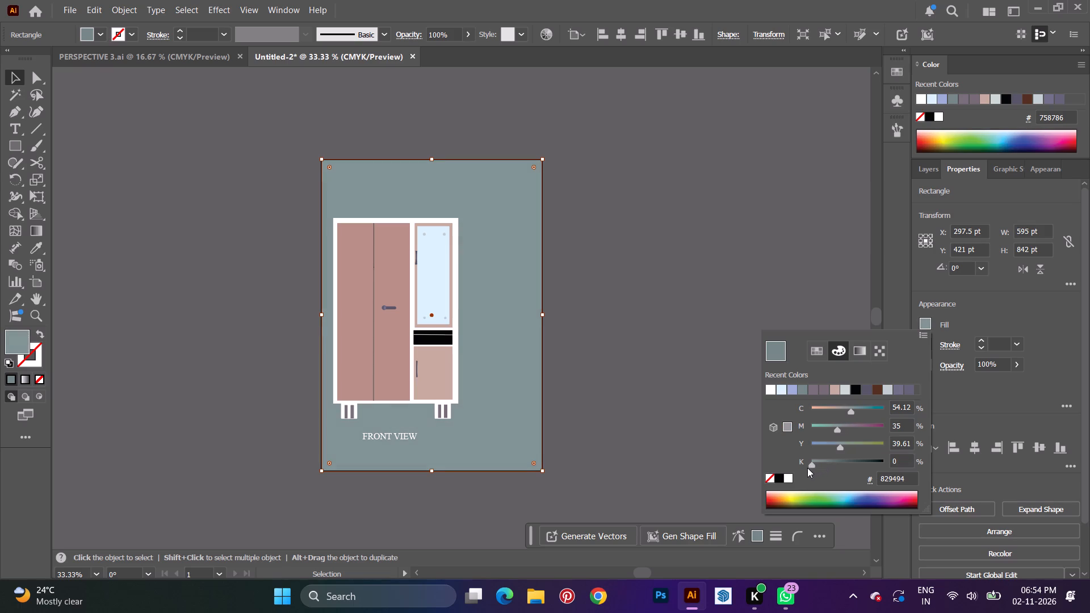
drag(807, 468, 806, 468)
drag(814, 463, 821, 464)
drag(821, 464, 827, 468)
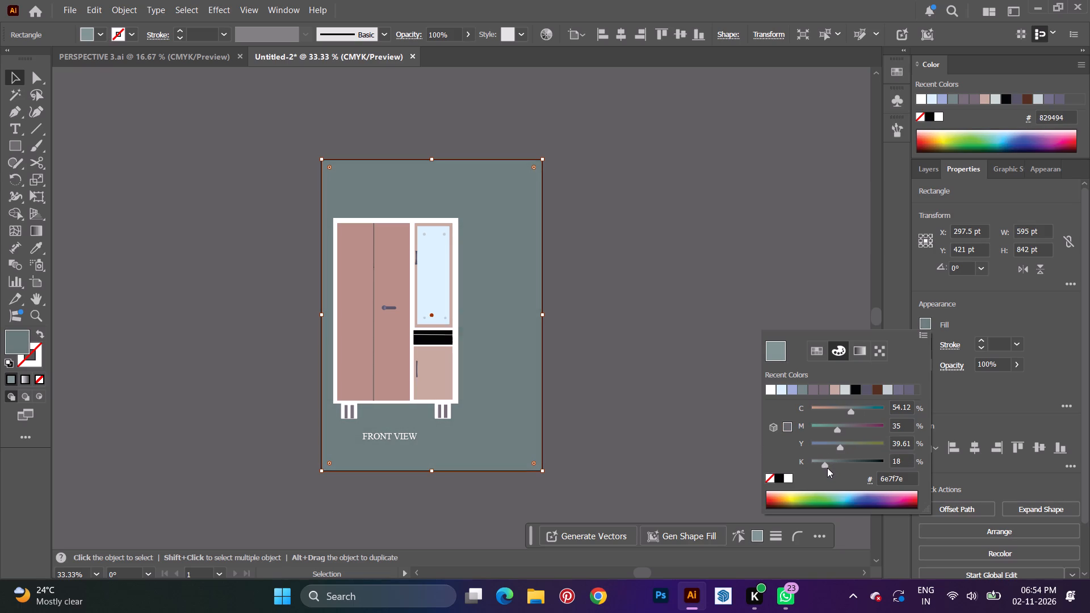
drag(827, 468, 826, 468)
key(ctrl+z)
click(682, 353)
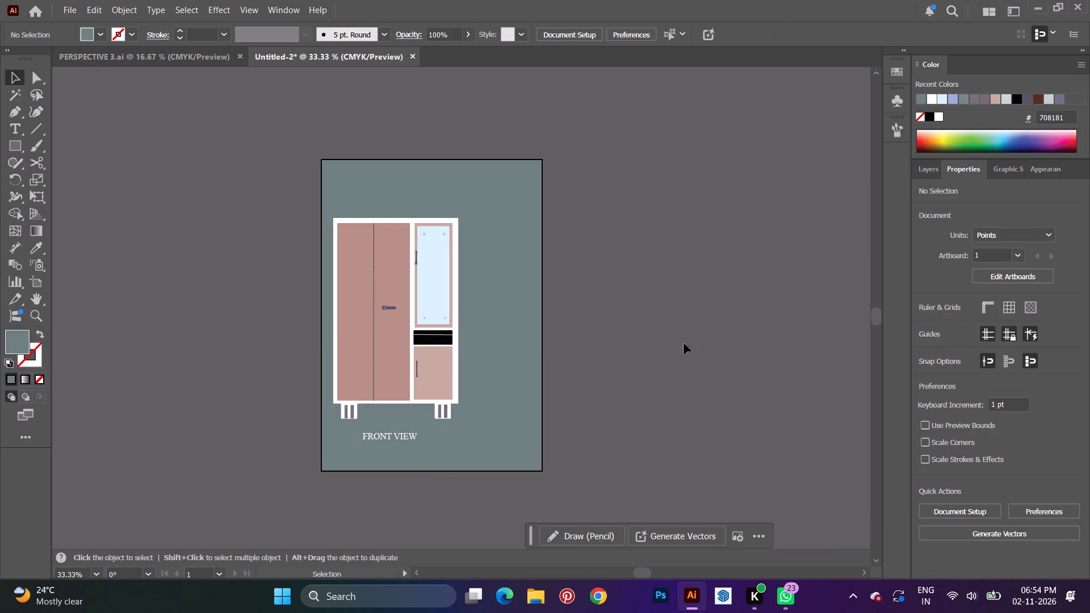
Lock all the artwork layers from Layer 13 up to Layer 10.
click(913, 161)
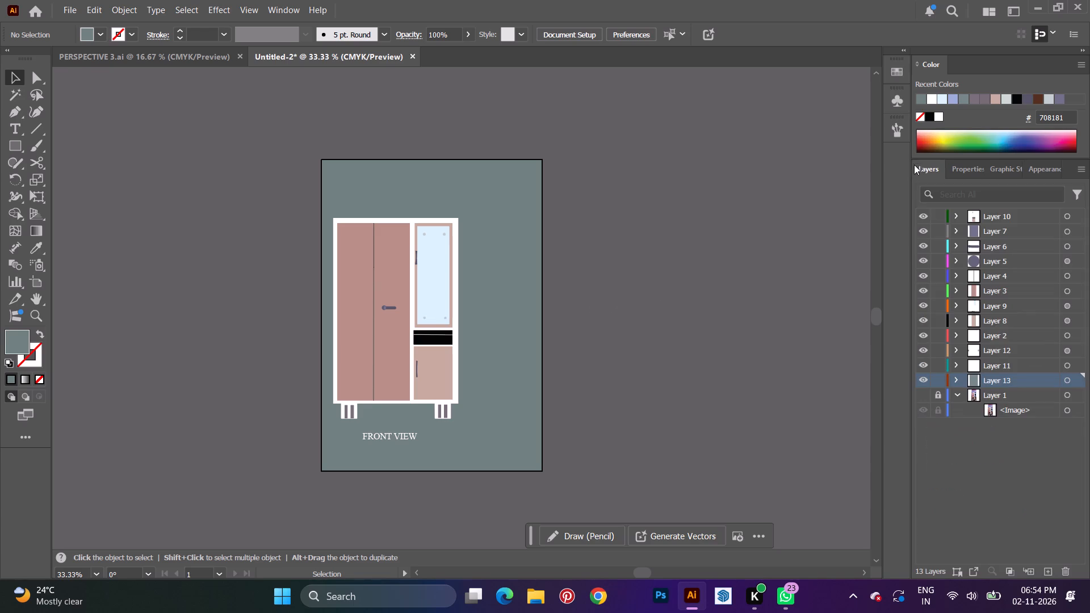
drag(940, 377, 950, 246)
drag(950, 246, 950, 207)
click(697, 351)
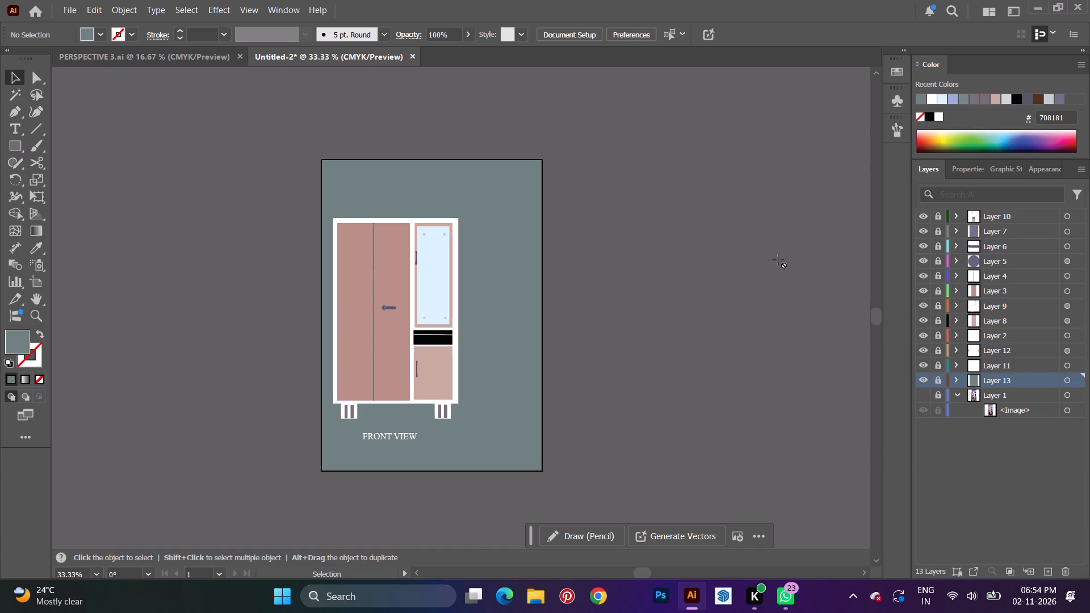
Create a new layer above Layer 10 and target it for drawing.
click(1022, 217)
click(1022, 217)
click(1058, 566)
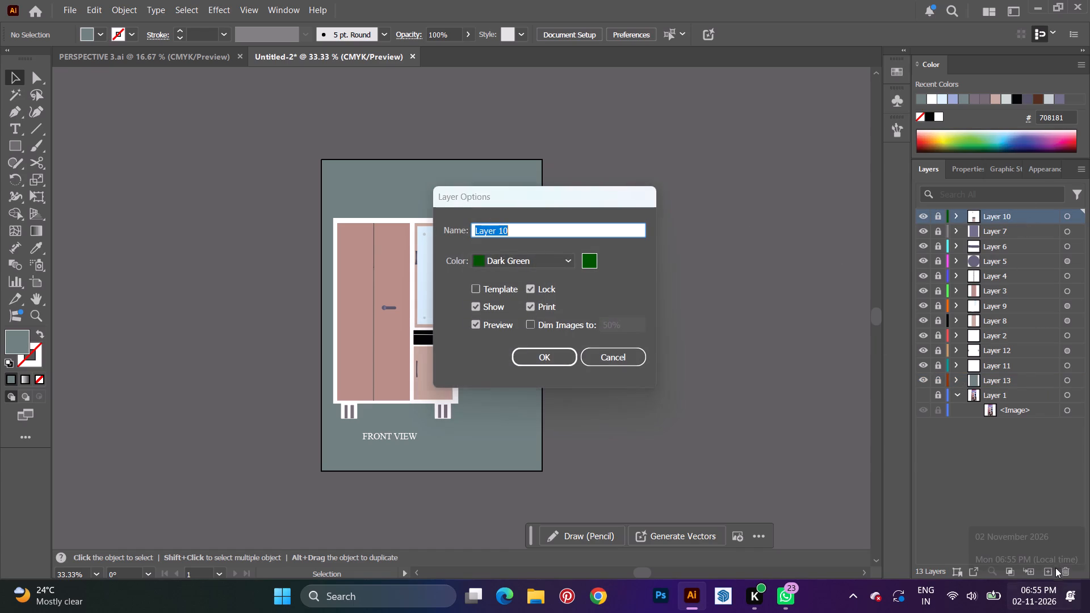
click(1055, 568)
click(627, 367)
click(626, 359)
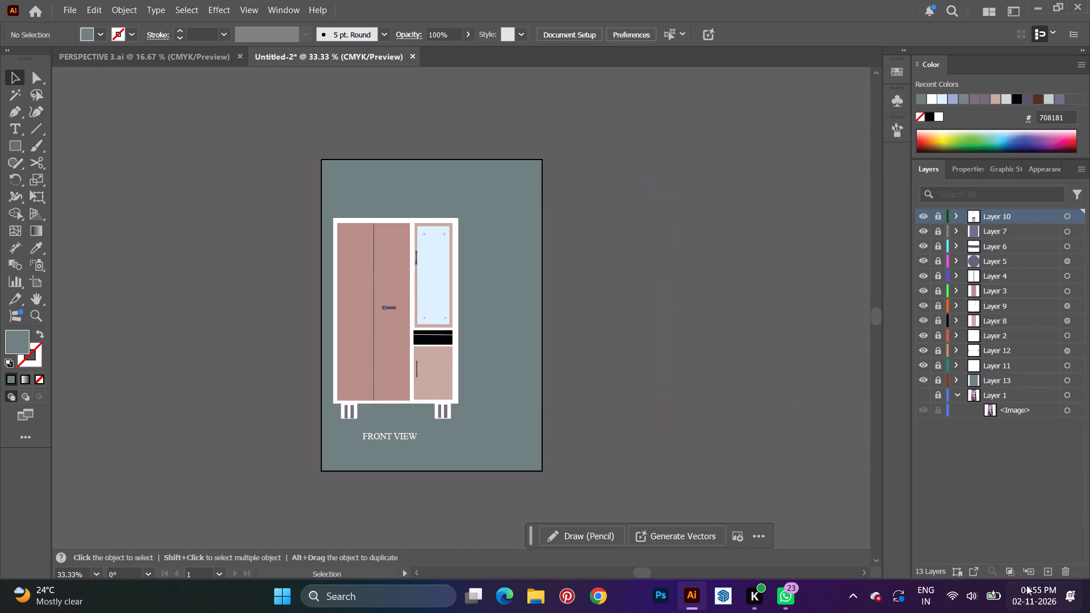
click(1049, 574)
click(1068, 217)
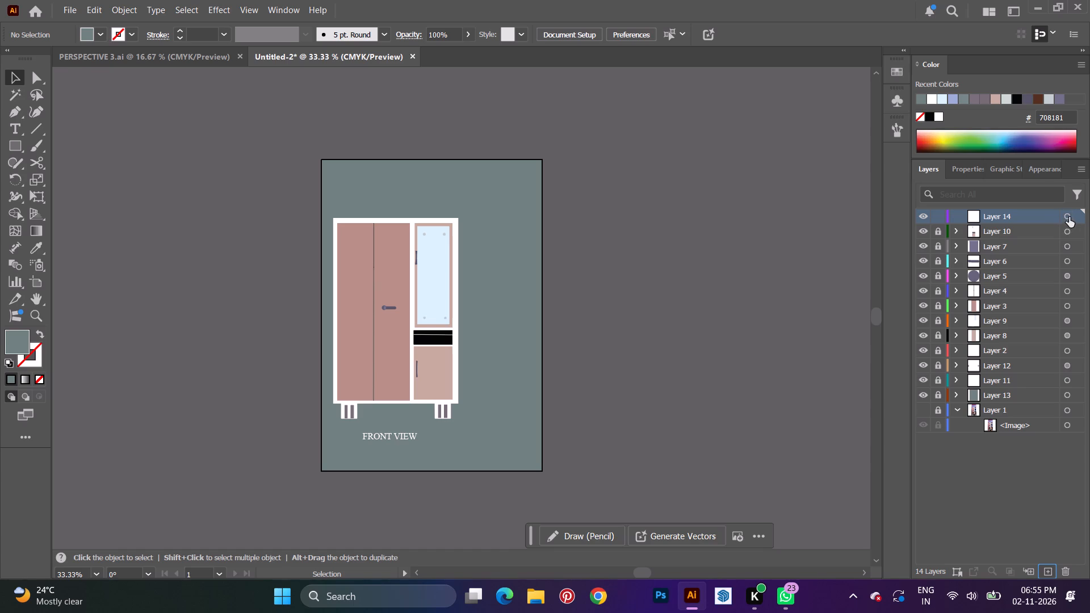
Draw a tall rectangle about 366 pt high on the background to the right of the wardrobe and fill it white.
click(15, 140)
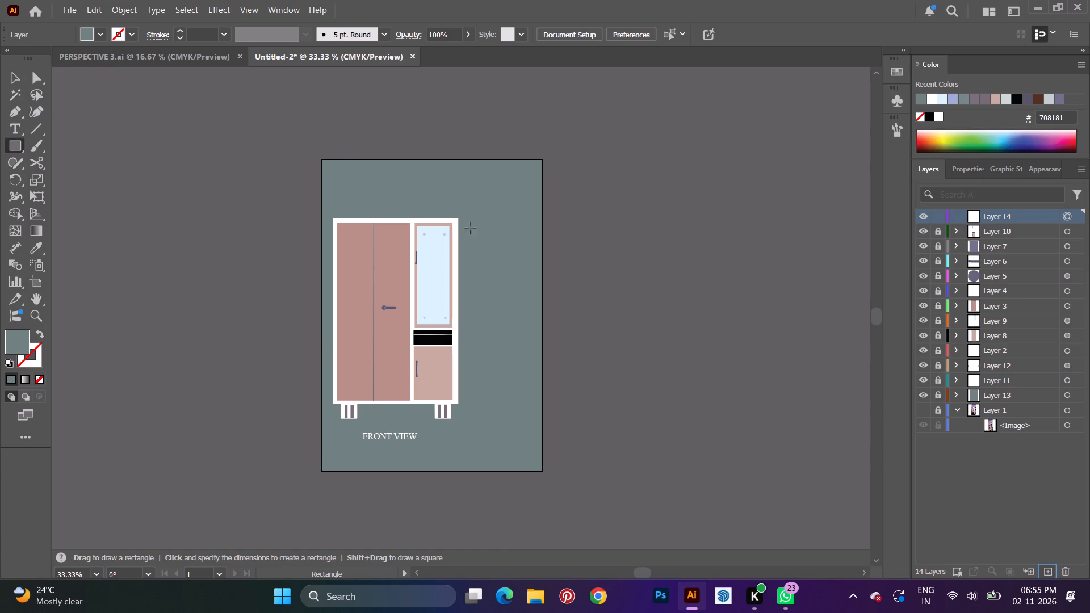
alt+scroll(533, 225, up, 1)
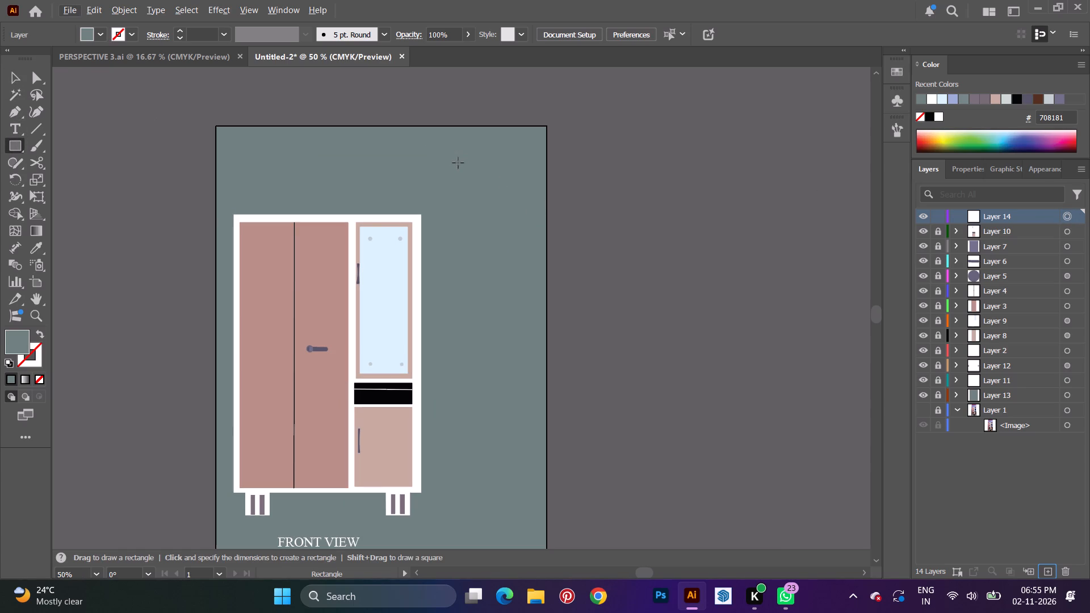
drag(452, 166, 487, 317)
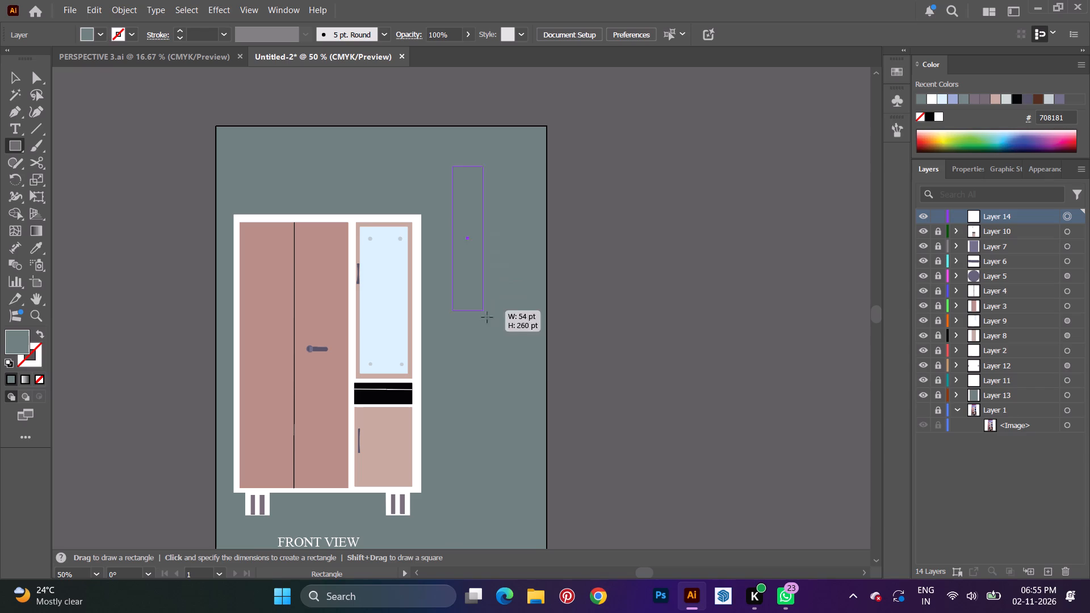
drag(487, 317, 526, 370)
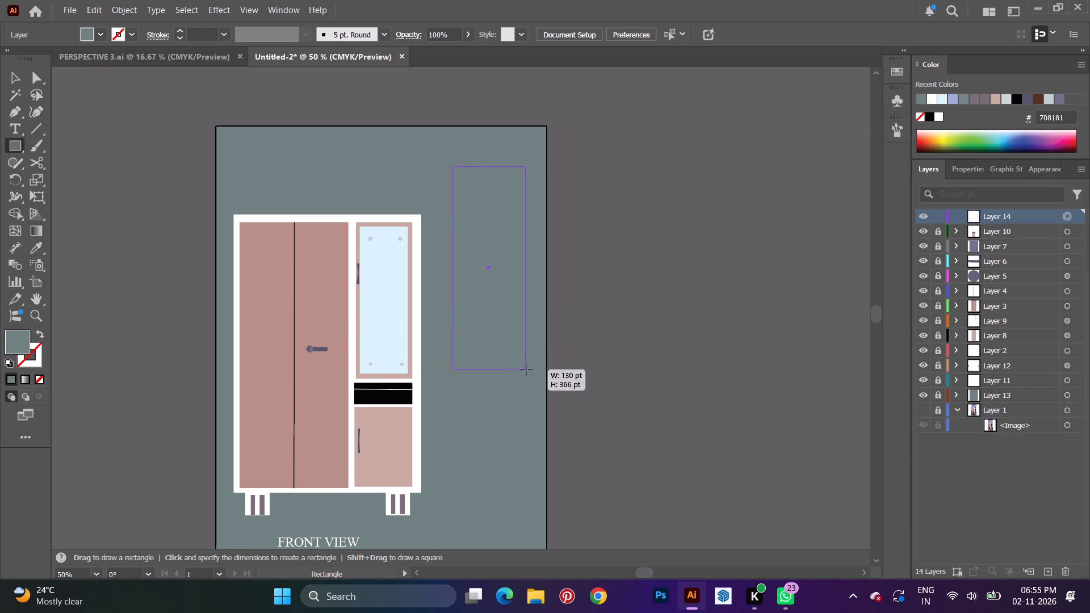
drag(526, 370, 529, 370)
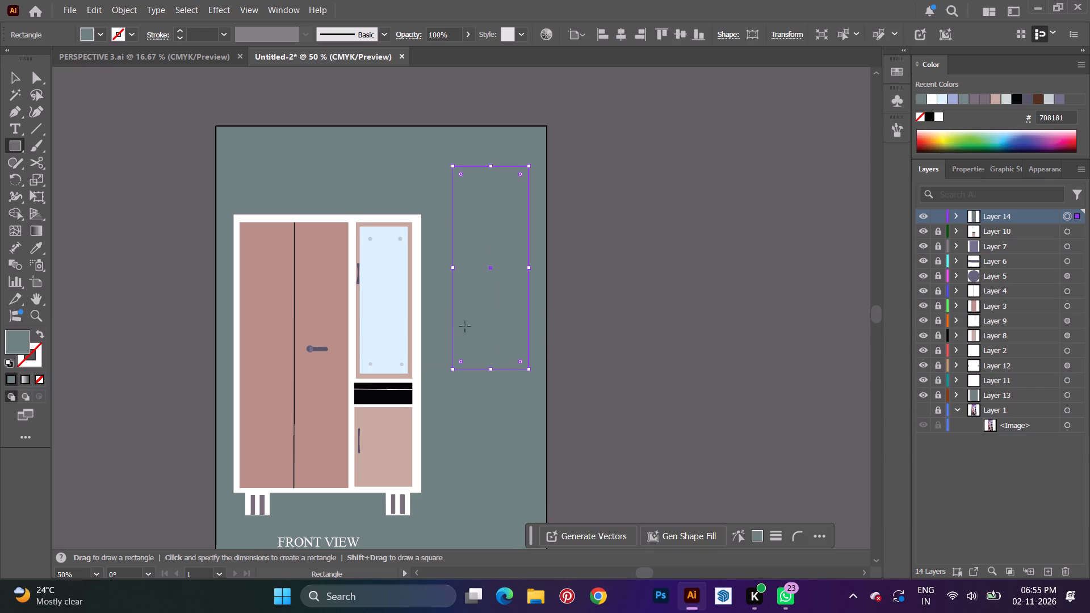
click(99, 32)
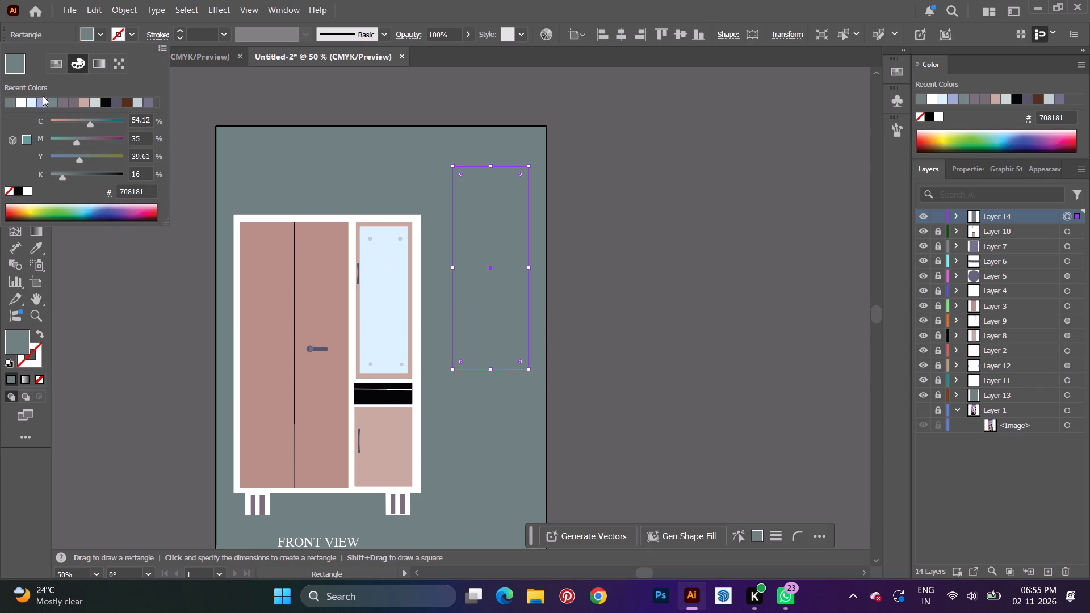
click(19, 100)
click(666, 280)
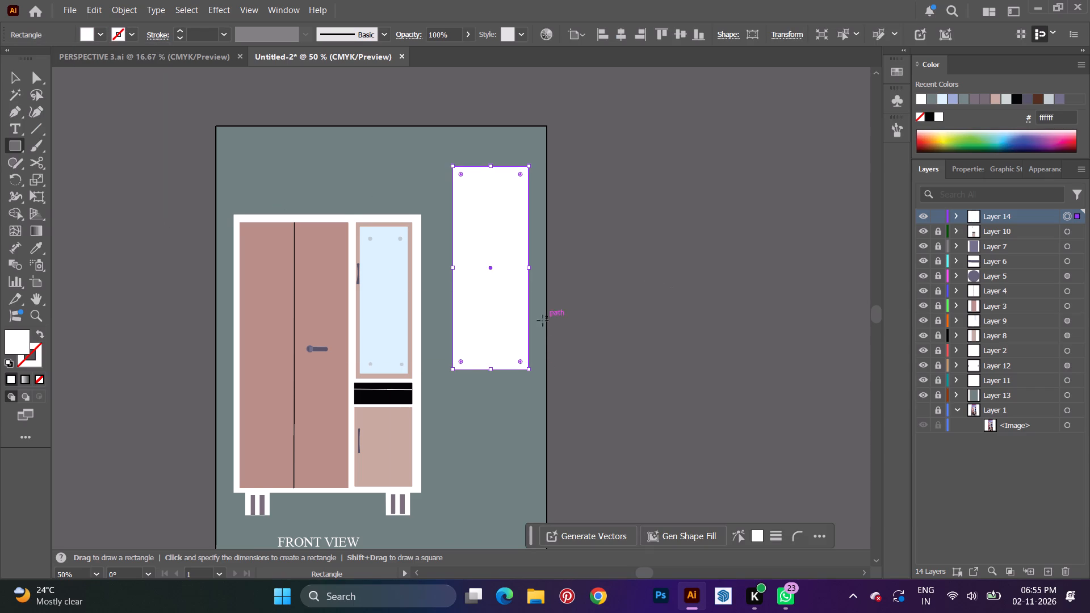
Draw a small square leg under the tall white rectangle's bottom edge and fill it light grey dadbdc with black at 16%.
scroll(638, 334, down, 5)
key(v)
click(642, 285)
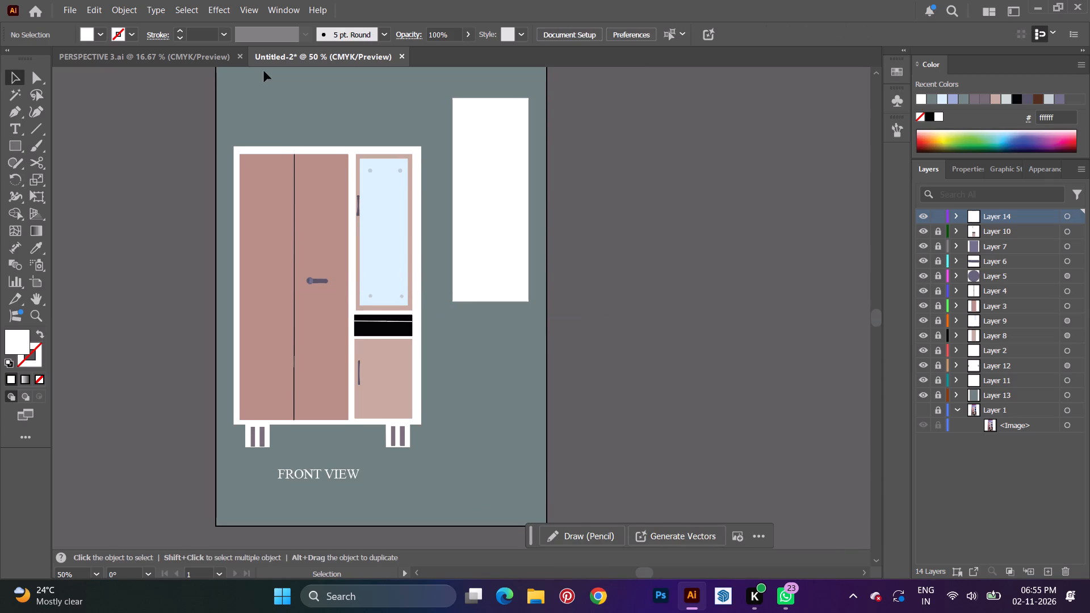
click(20, 140)
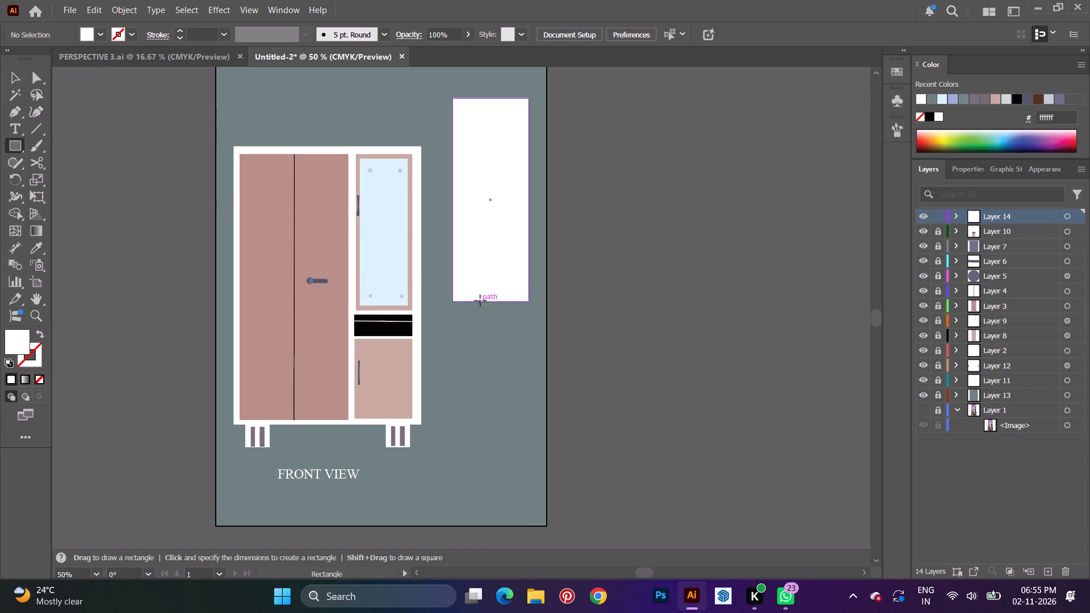
alt+scroll(488, 320, up, 1)
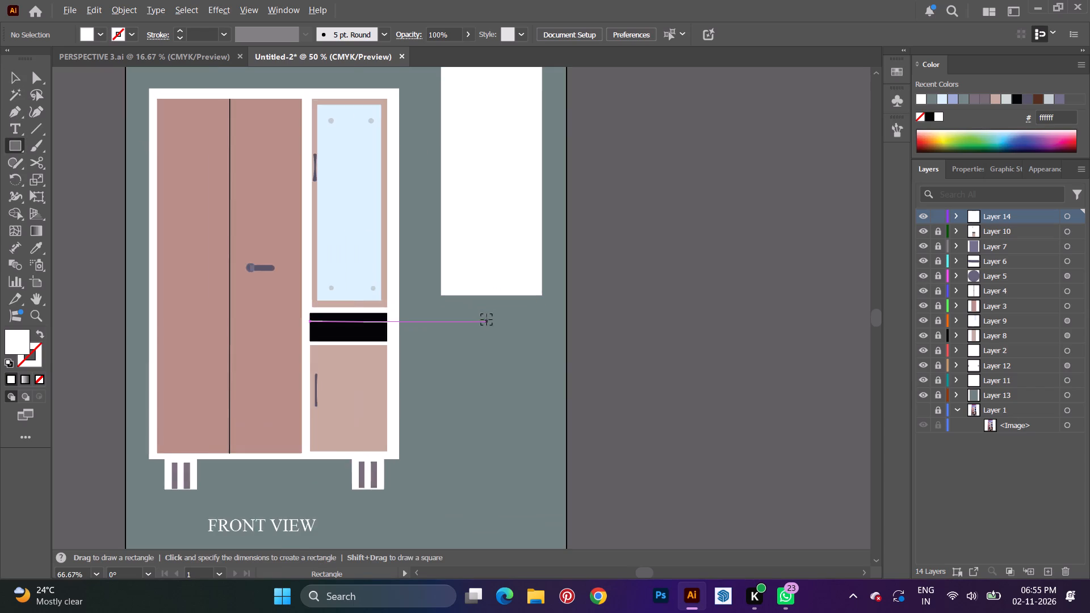
alt+scroll(486, 318, up, 1)
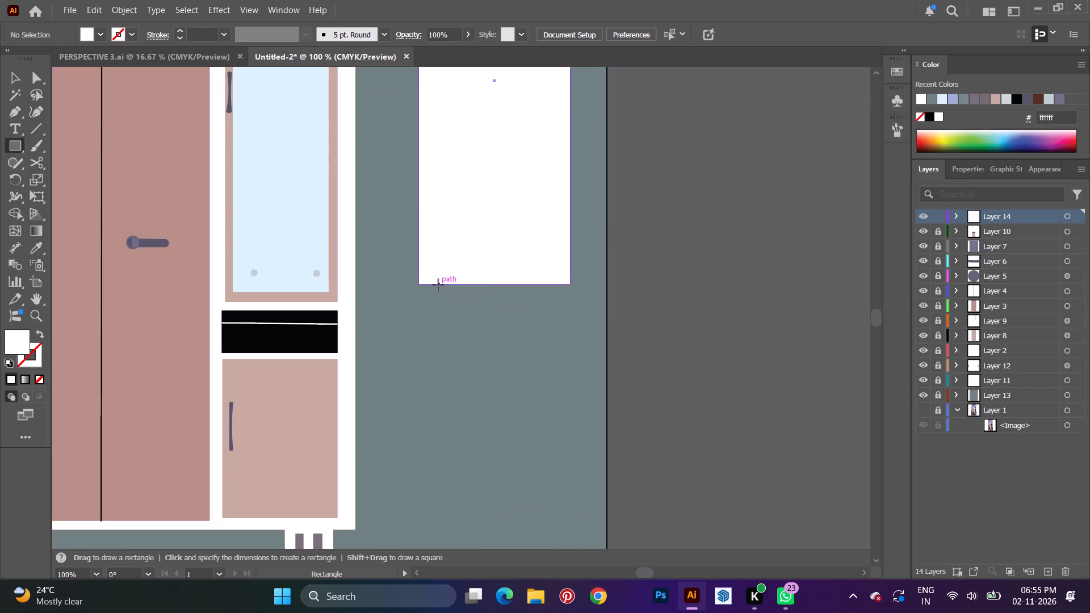
drag(438, 285, 470, 318)
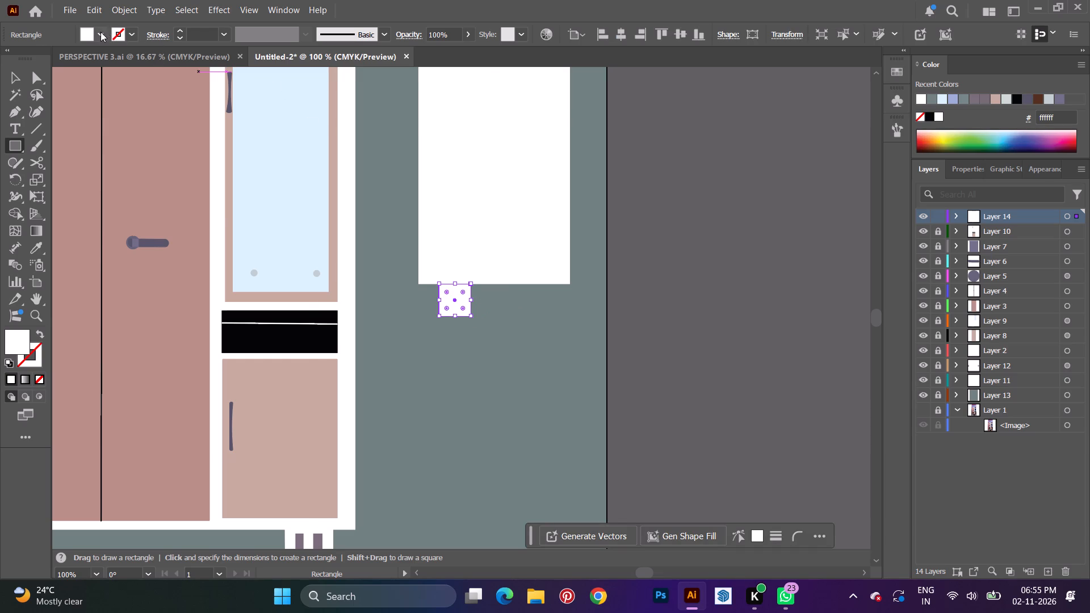
click(97, 32)
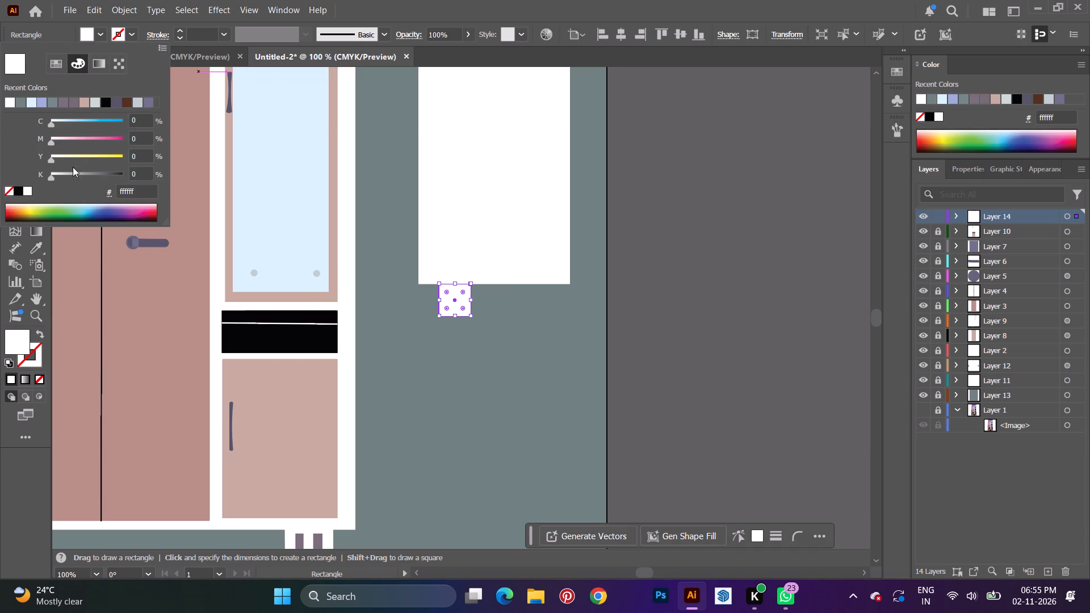
drag(53, 177, 66, 181)
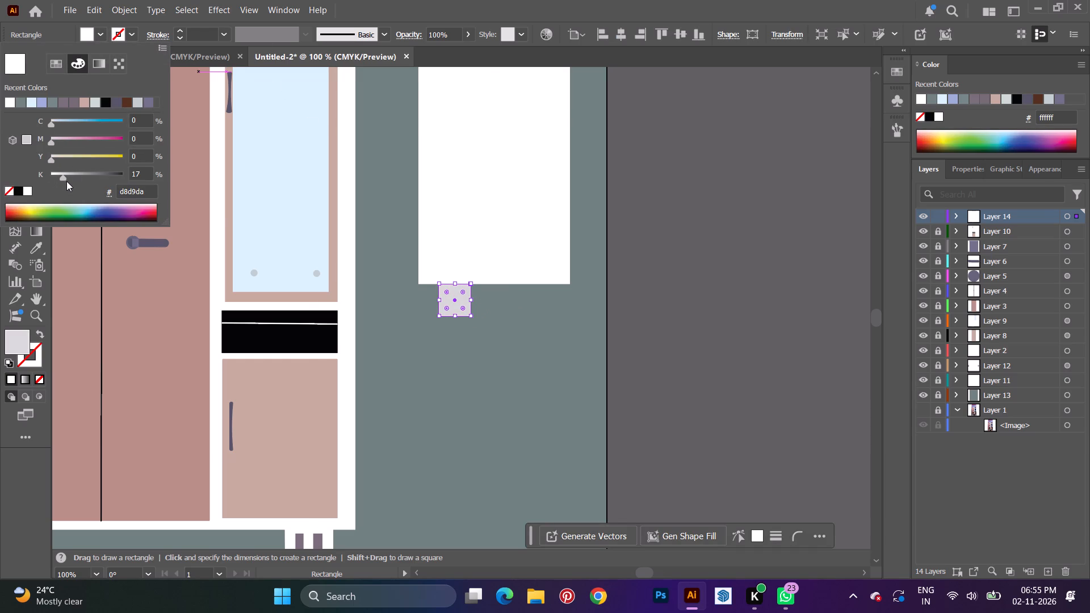
drag(66, 181, 65, 179)
click(608, 283)
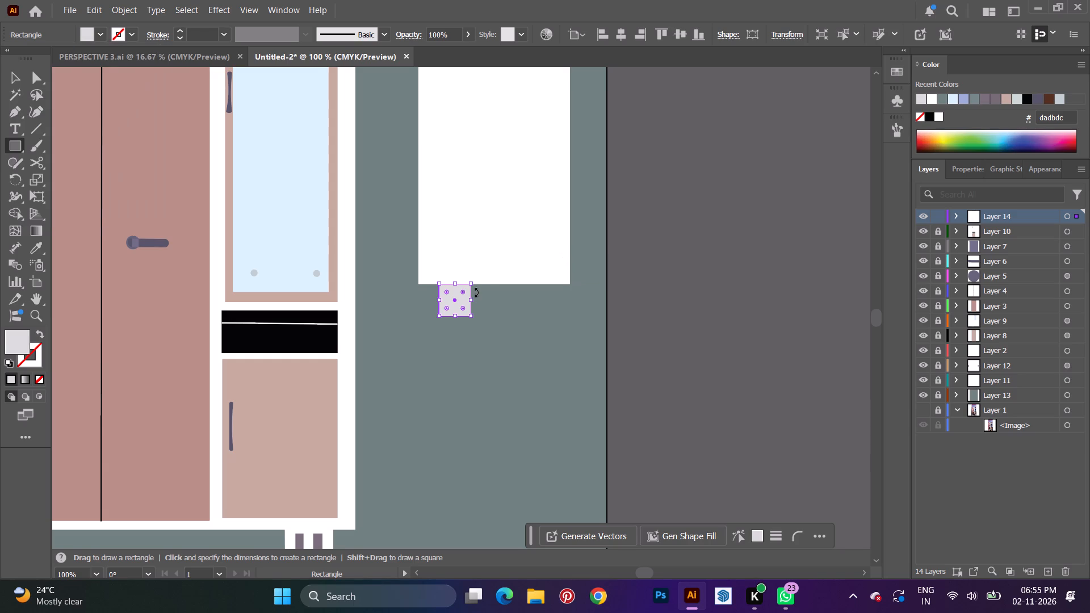
Duplicate the light grey leg and place the copy level with it under the white rectangle's other end.
key(ctrl+c)
key(ctrl+v)
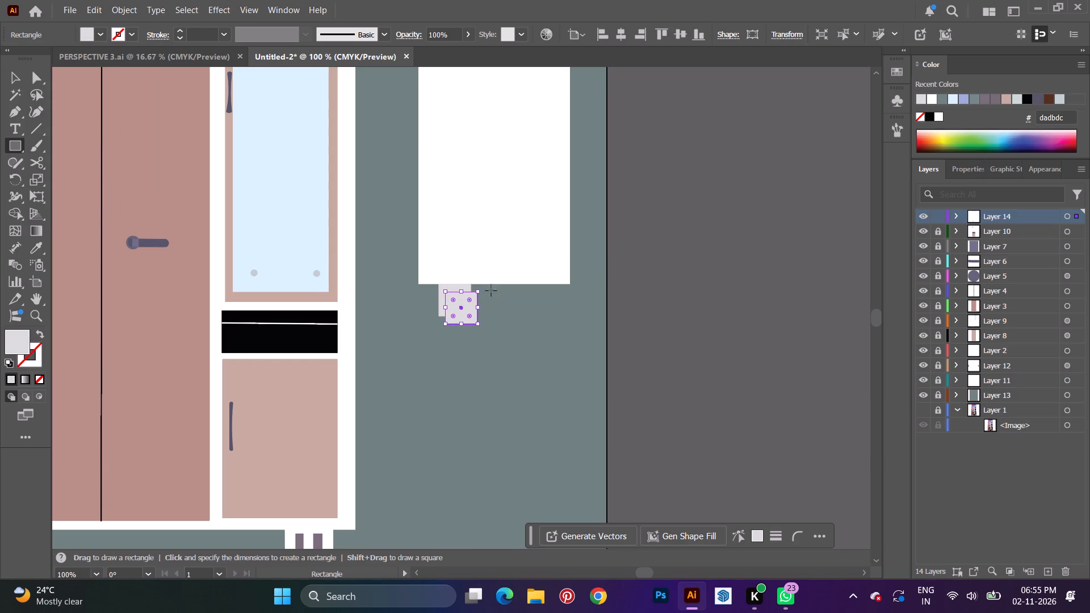
drag(462, 308, 536, 305)
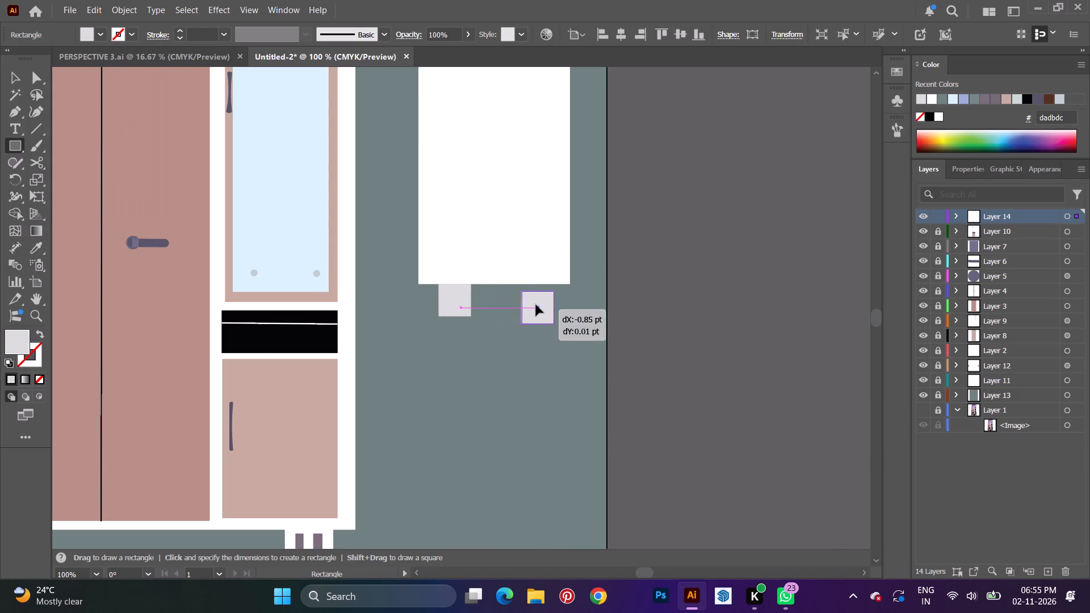
drag(536, 305, 534, 298)
key(v)
click(716, 286)
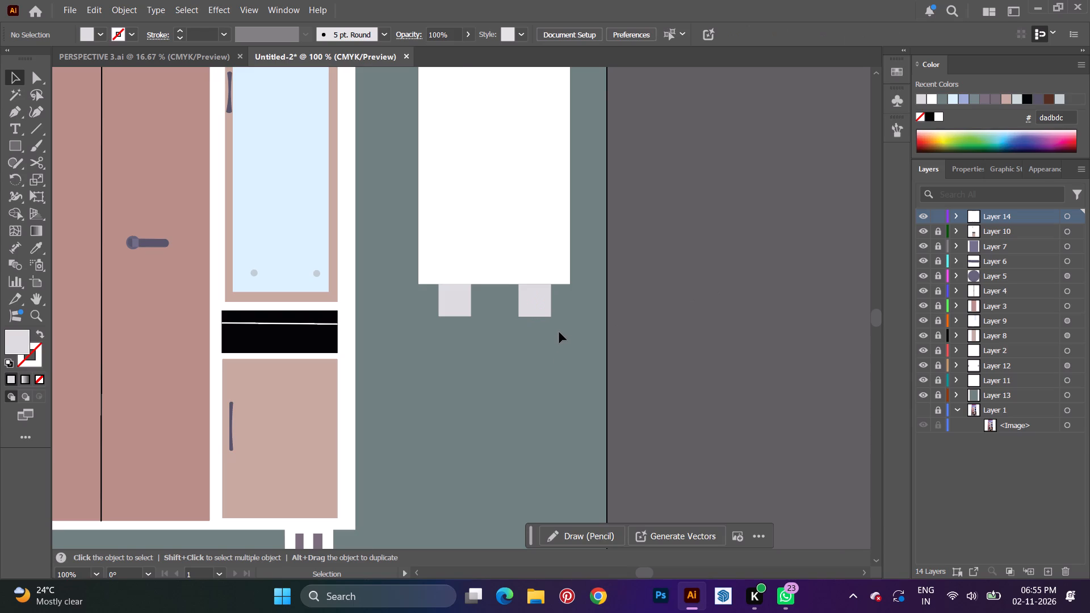
Widen the tall white rectangle toward the wardrobe to about 170 pt, keeping its height.
alt+scroll(559, 329, down, 3)
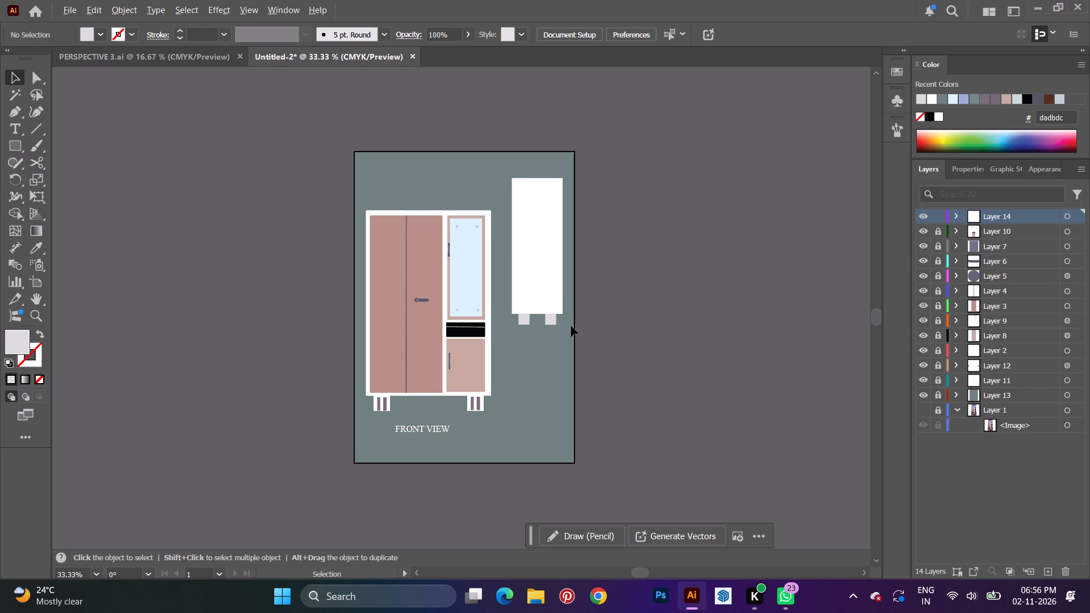
alt+scroll(571, 325, up, 2)
click(513, 233)
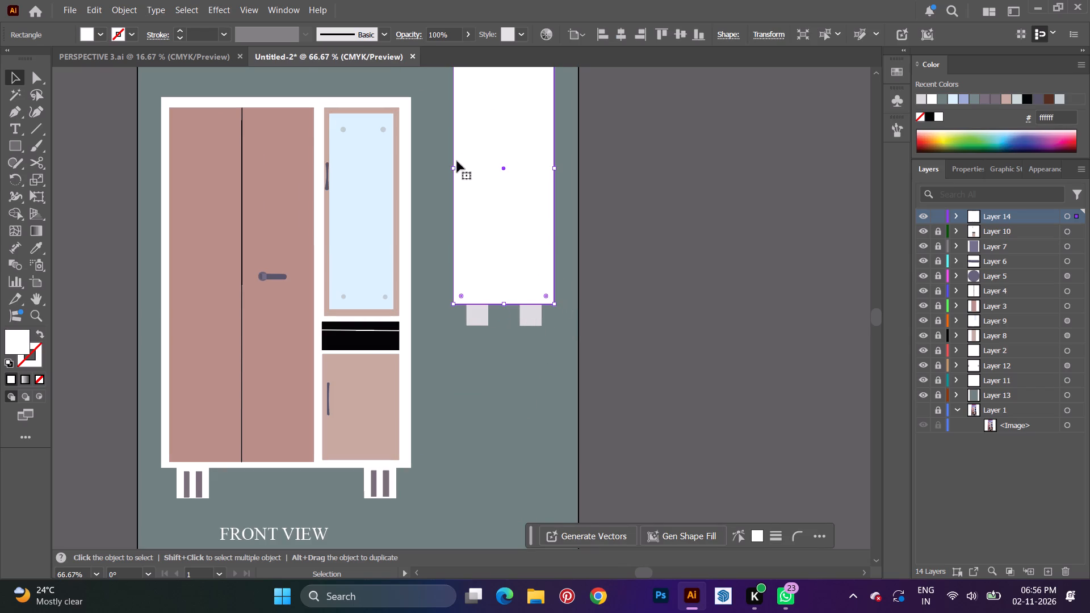
drag(450, 166, 428, 166)
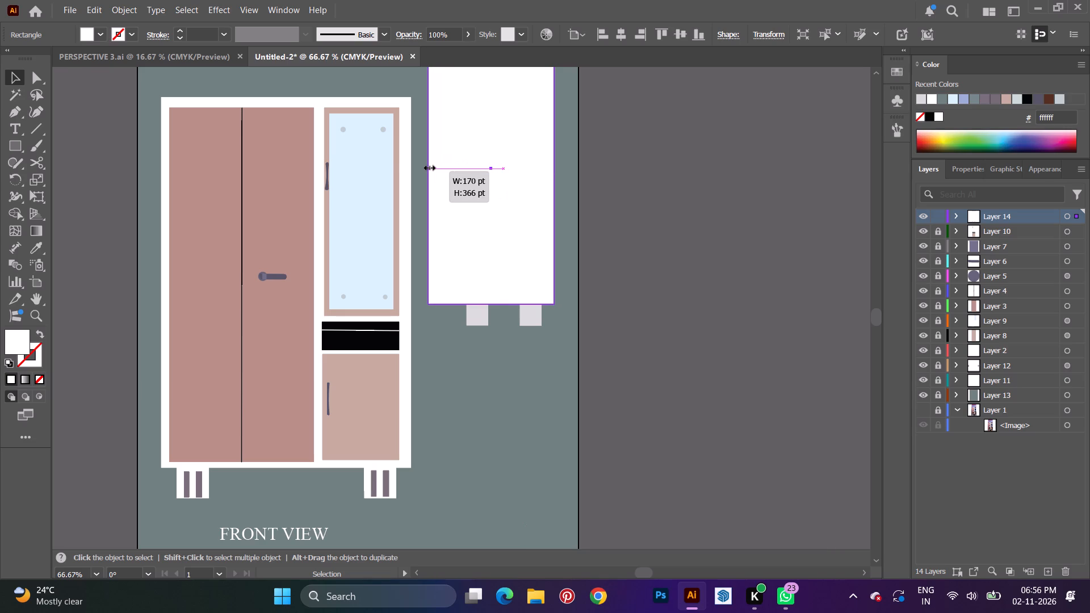
drag(428, 166, 429, 163)
Move both grey legs outward so they sit near the widened rectangle's bottom corners with similar insets.
drag(476, 318, 467, 316)
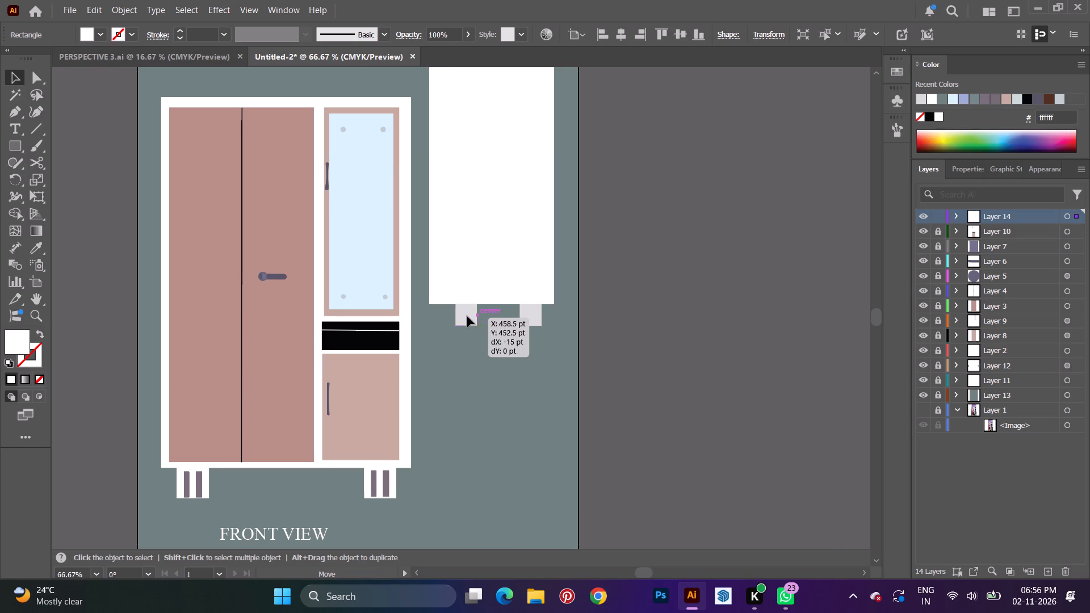
drag(467, 316, 455, 318)
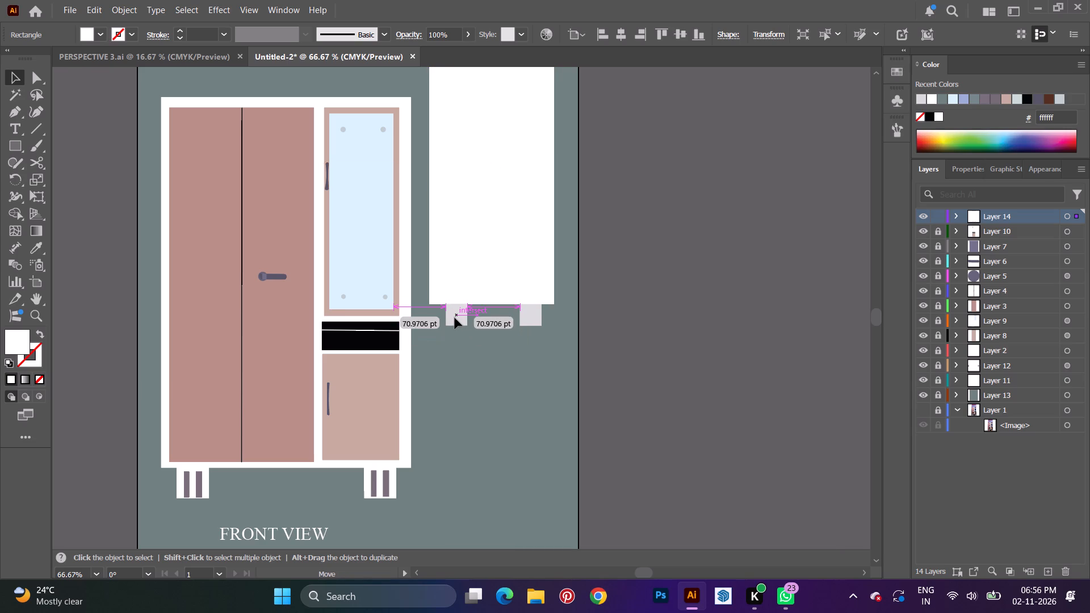
drag(455, 318, 451, 317)
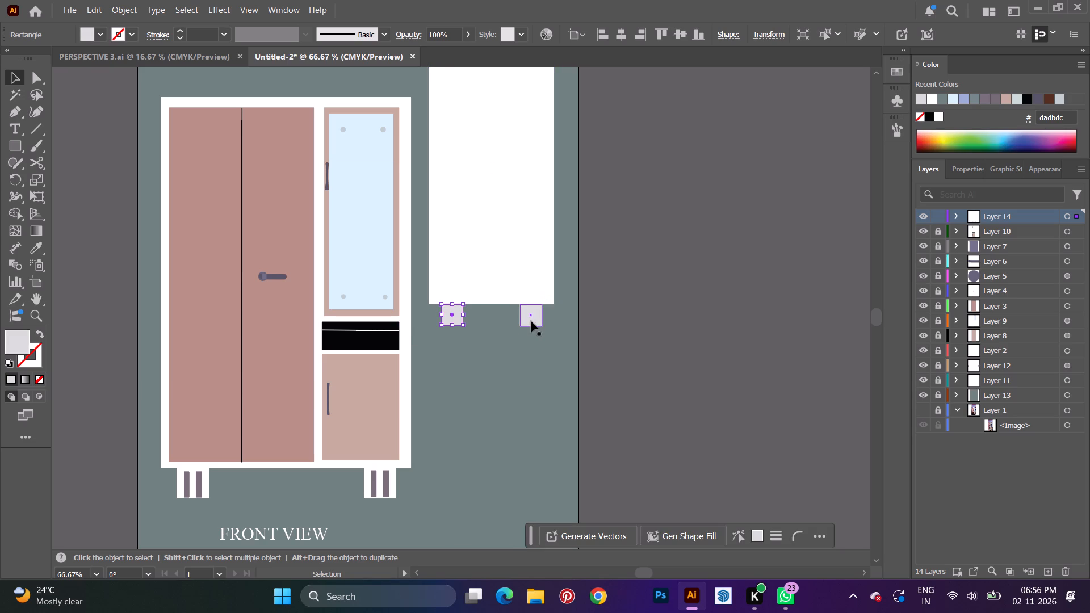
click(533, 317)
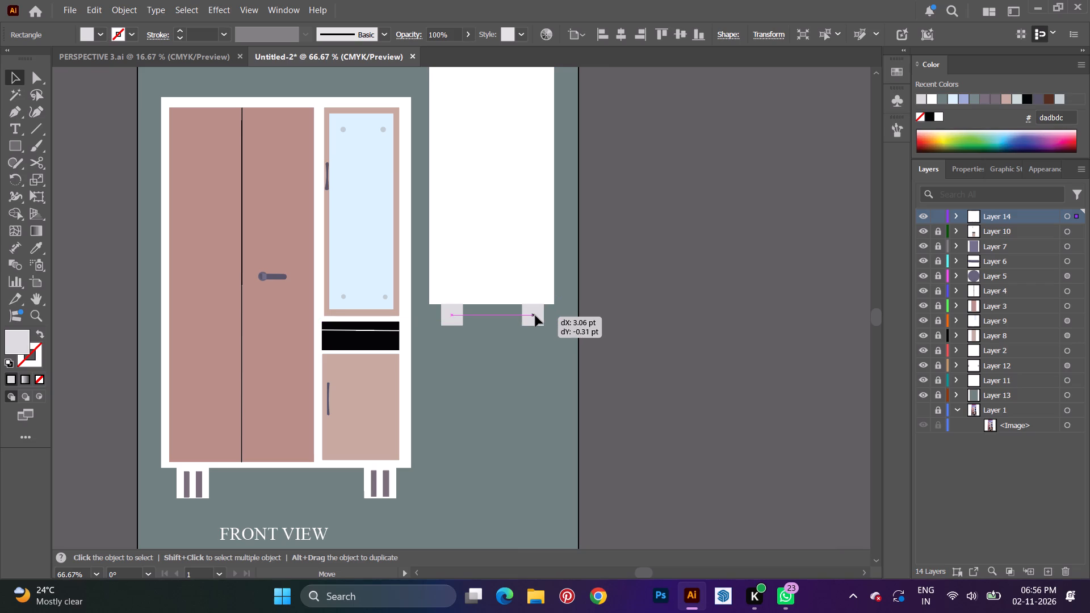
key(v)
click(639, 276)
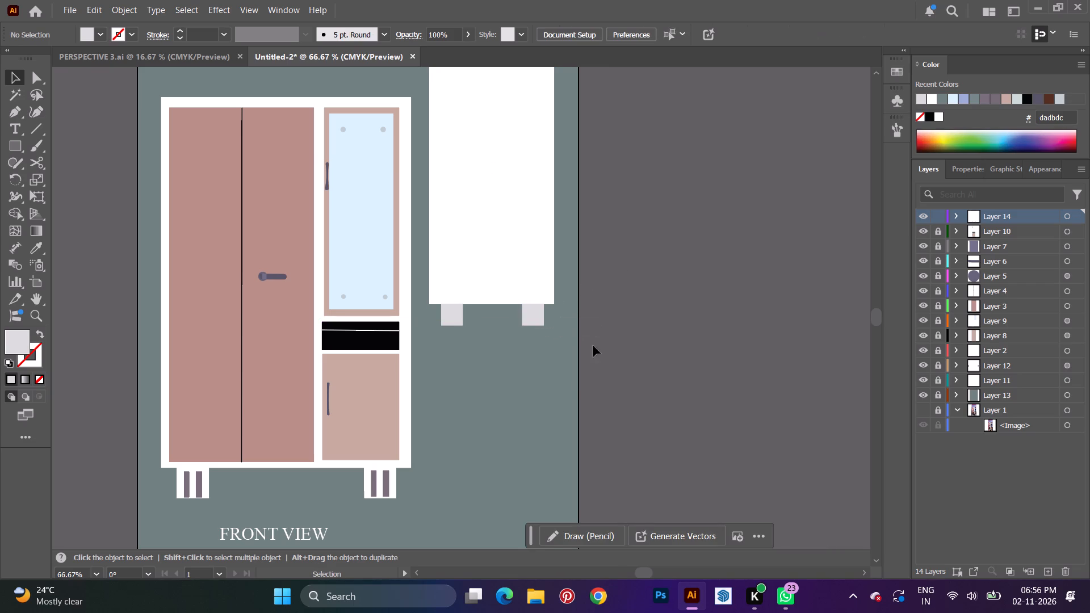
Draw an inset rectangle about 142 by 340 pt inside the white rectangle, leaving an even border all round.
scroll(639, 403, up, 8)
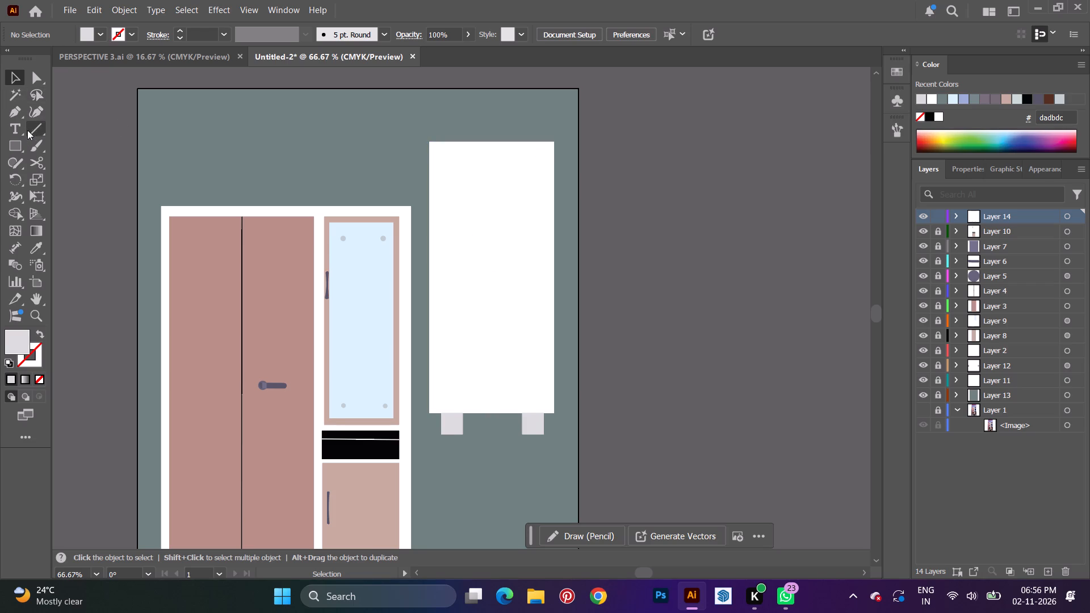
click(11, 141)
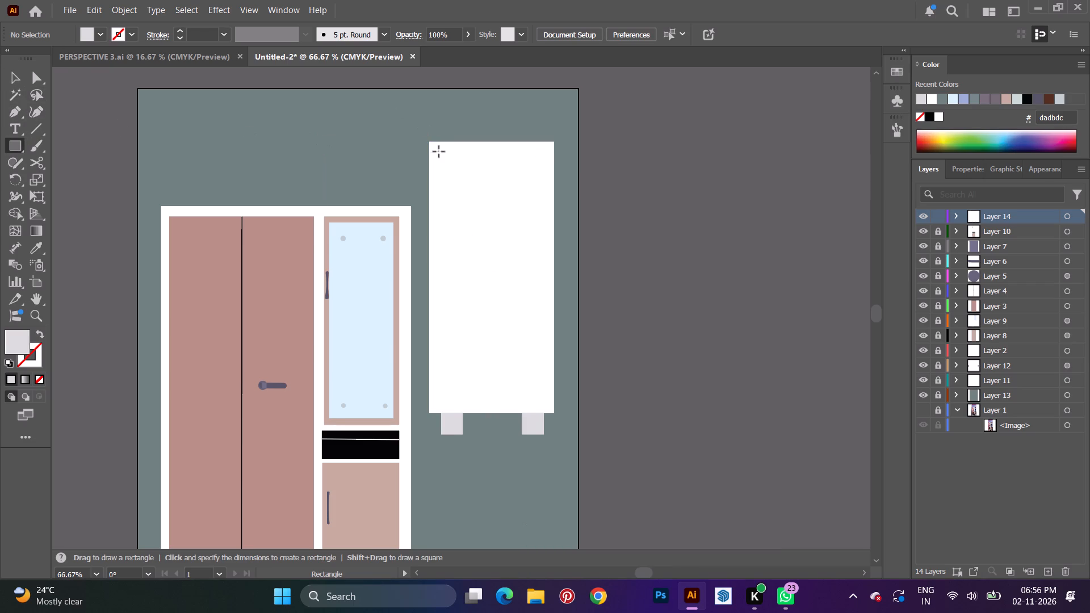
drag(438, 150, 513, 360)
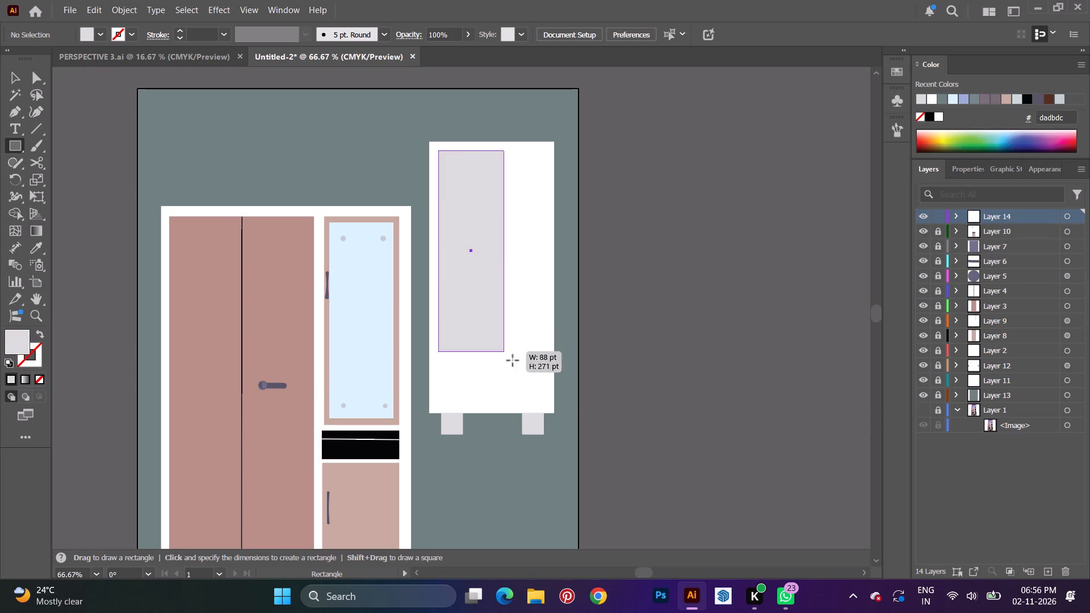
drag(513, 360, 548, 408)
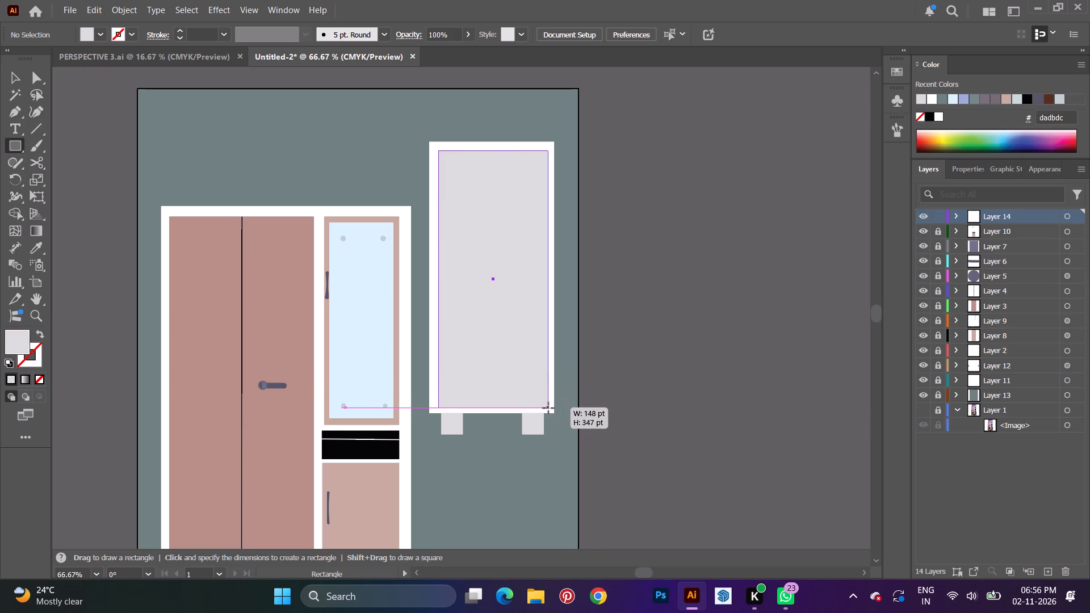
drag(548, 408, 548, 401)
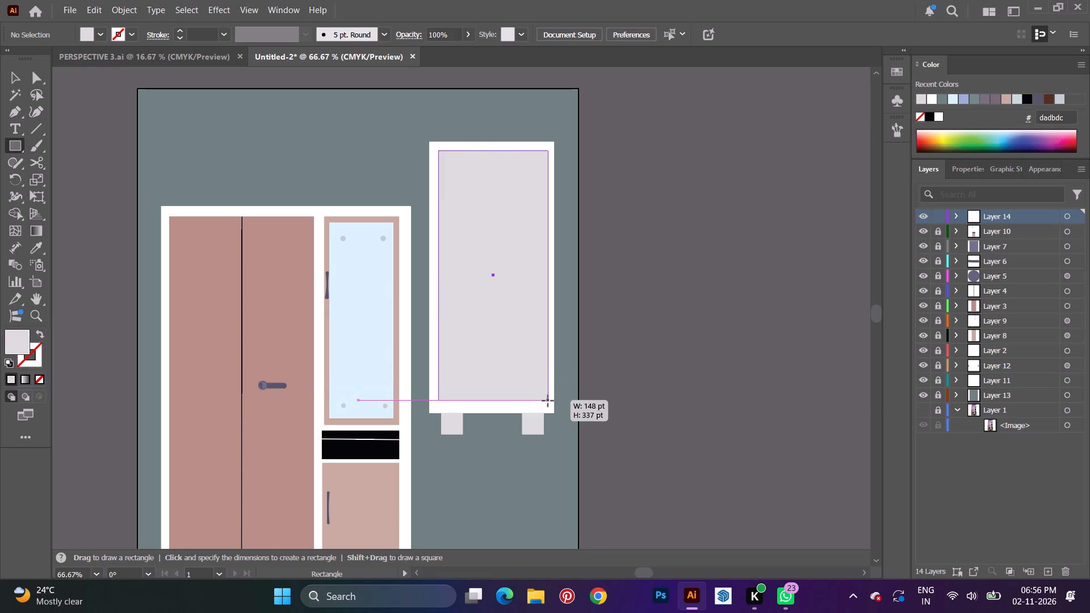
drag(548, 401, 546, 405)
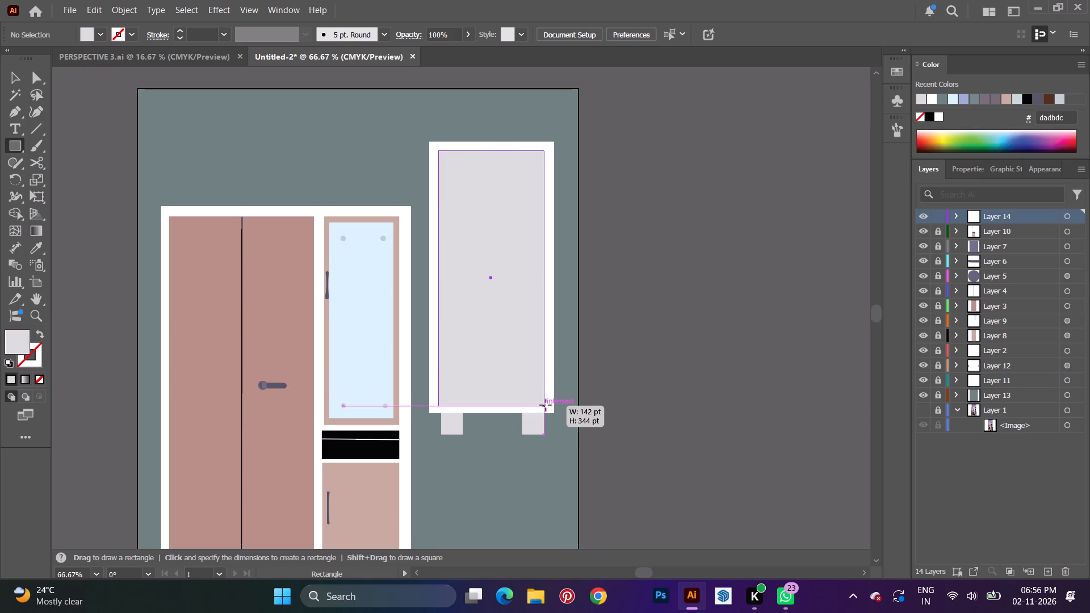
drag(546, 405, 547, 402)
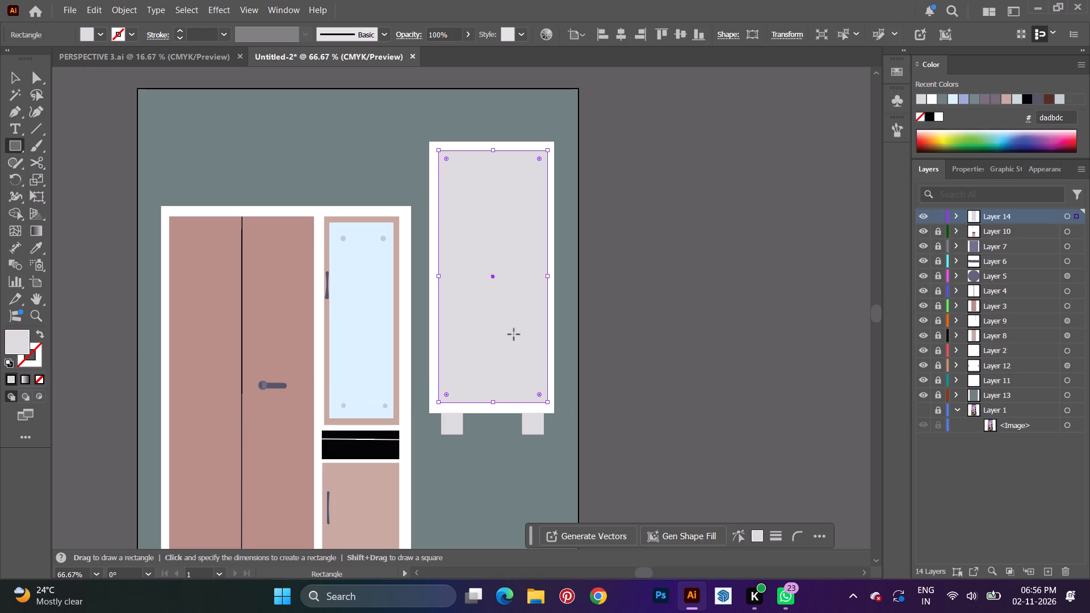
click(546, 276)
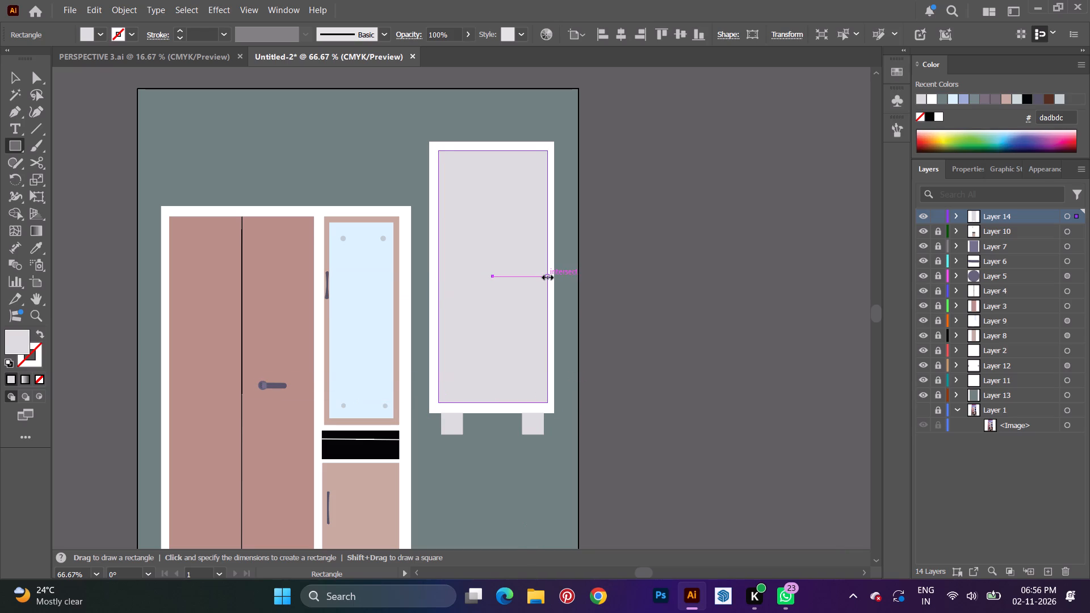
Give the inset rectangle a black 1 pt stroke and no fill.
click(131, 35)
click(116, 102)
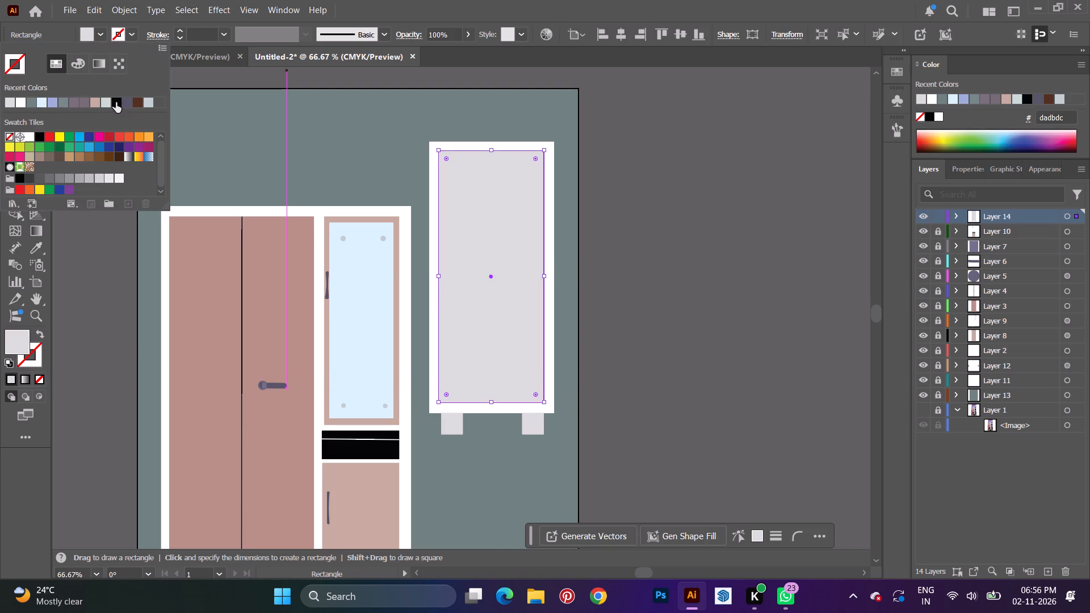
click(100, 39)
click(100, 34)
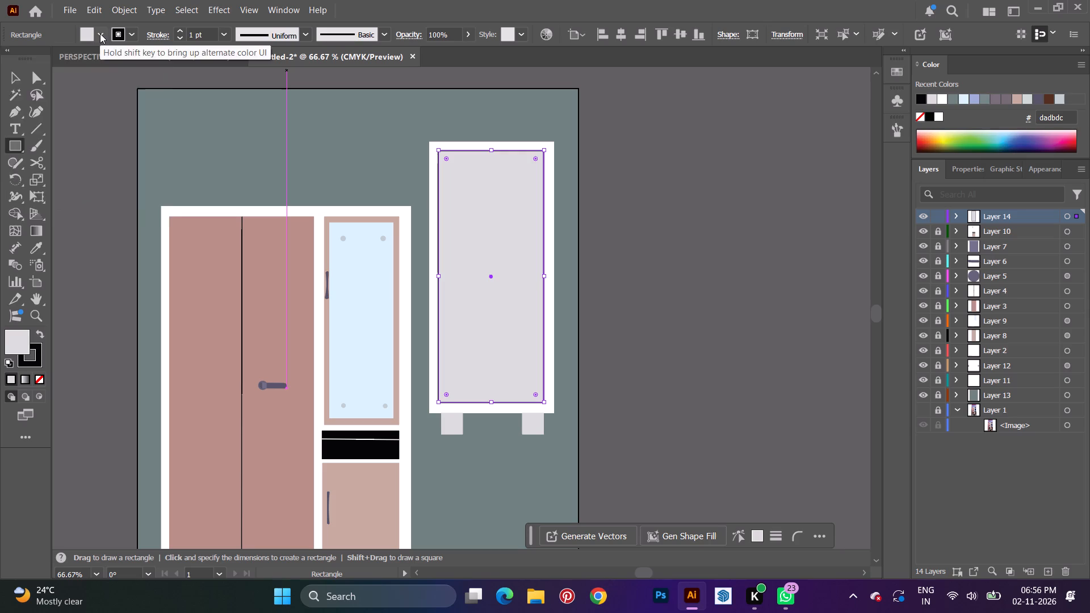
click(7, 194)
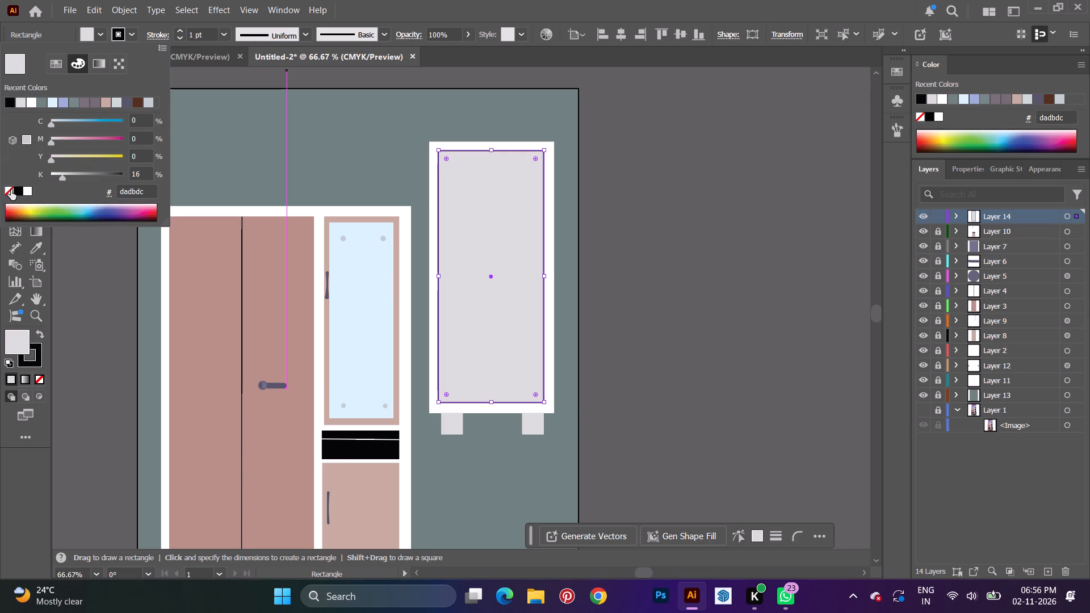
click(10, 190)
click(671, 211)
key(v)
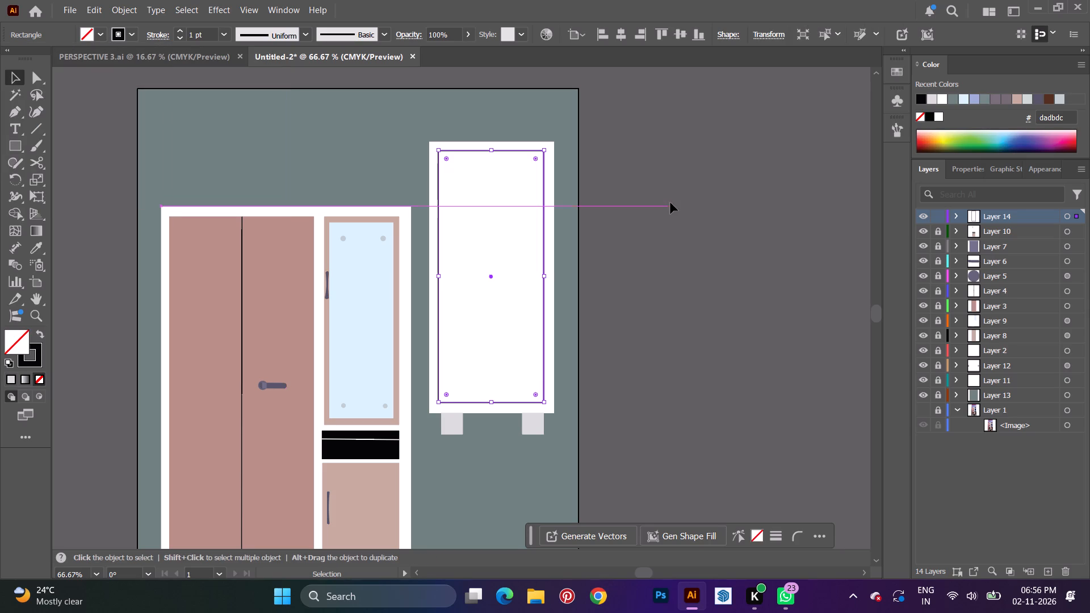
click(680, 196)
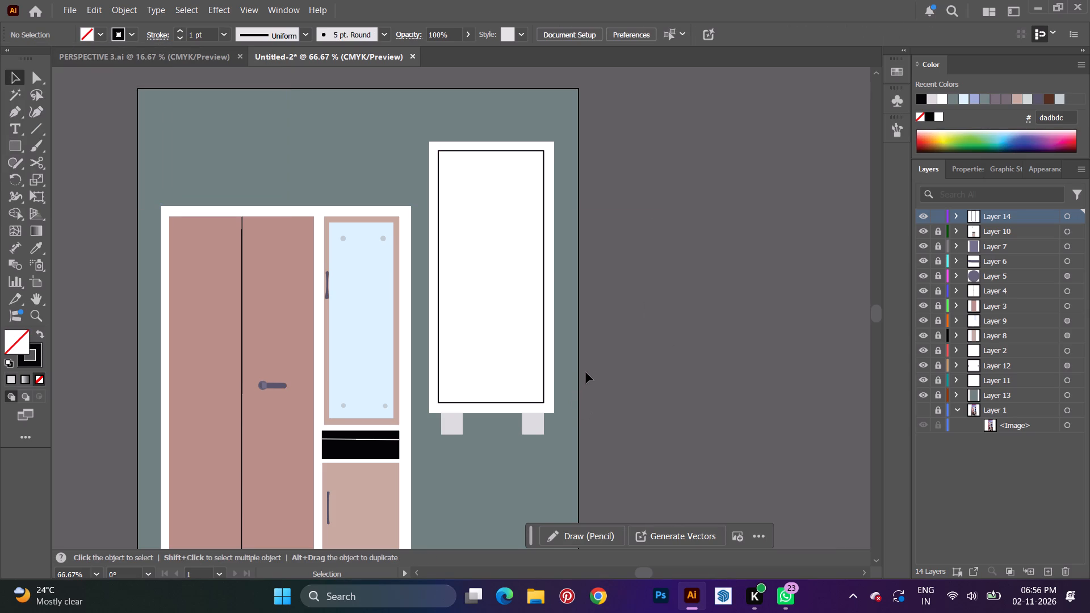
Add the text label "BACK VIEW" in 24 pt Times New Roman below the legged view.
alt+scroll(586, 372, down, 2)
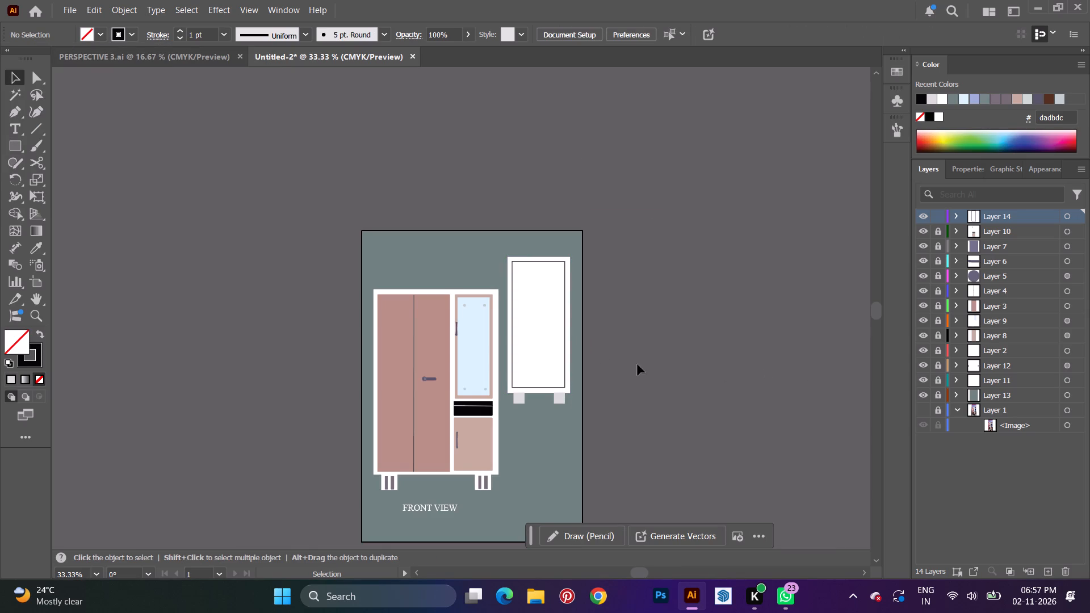
scroll(619, 369, down, 8)
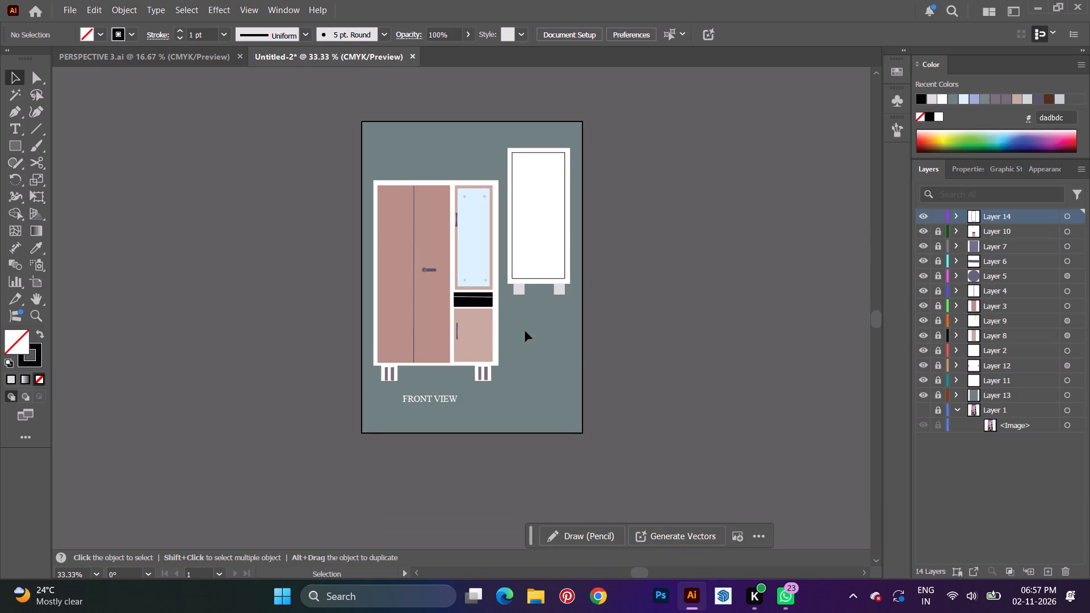
key(t)
click(531, 317)
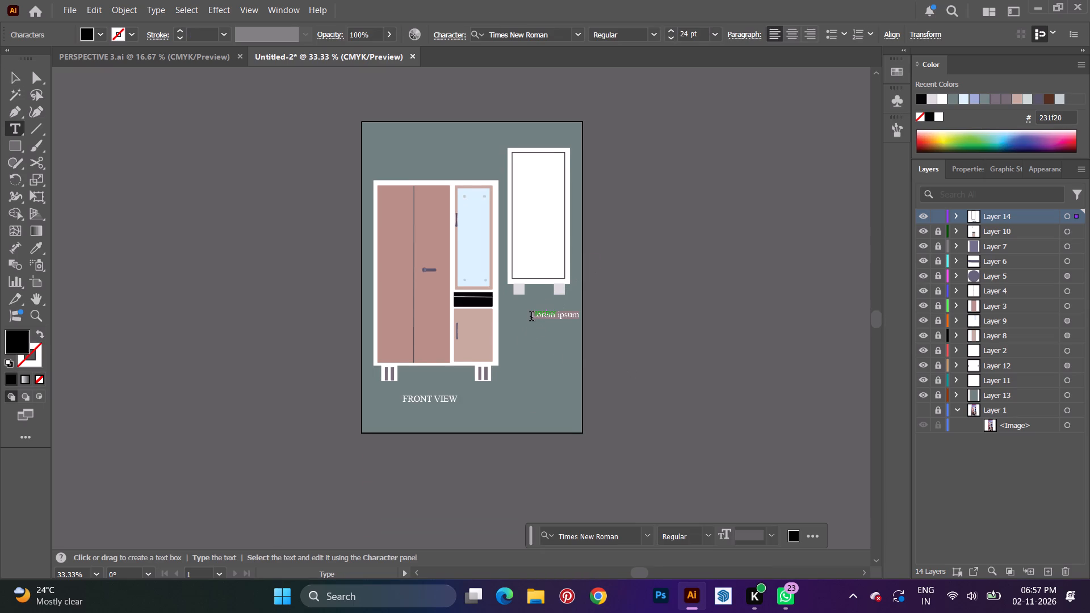
key(BackSpace)
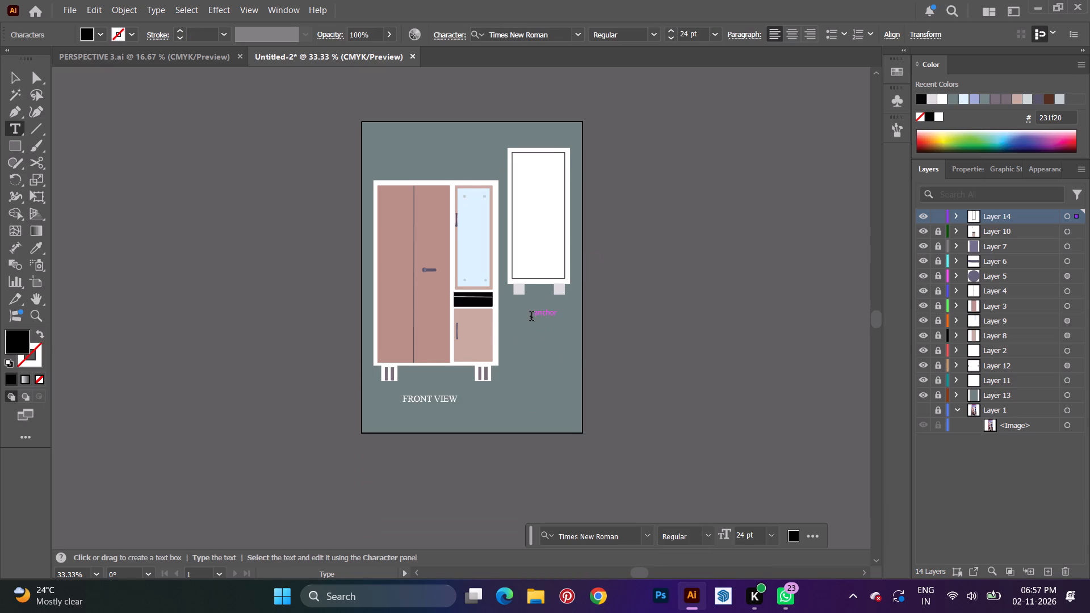
text(BA)
text(CK VIEW)
key(space)
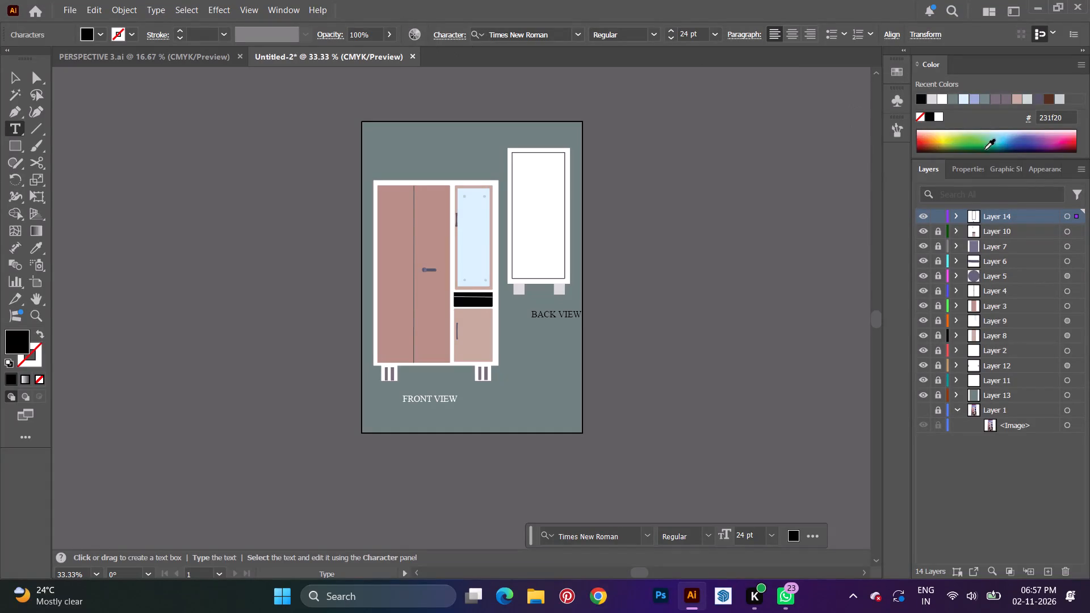
Change the BACK VIEW label's fill to white.
click(980, 168)
click(925, 322)
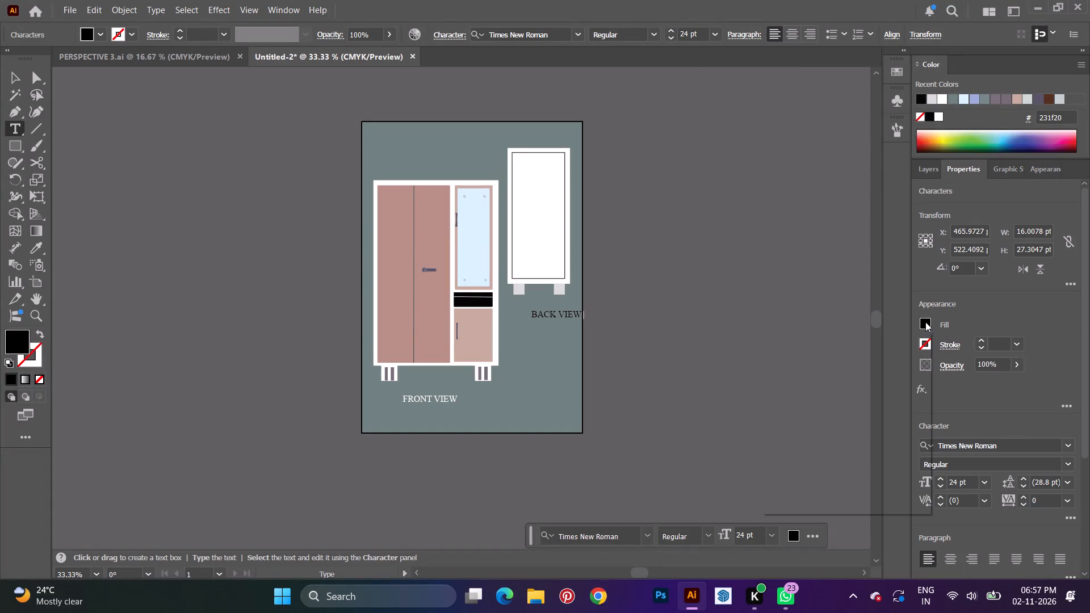
click(793, 388)
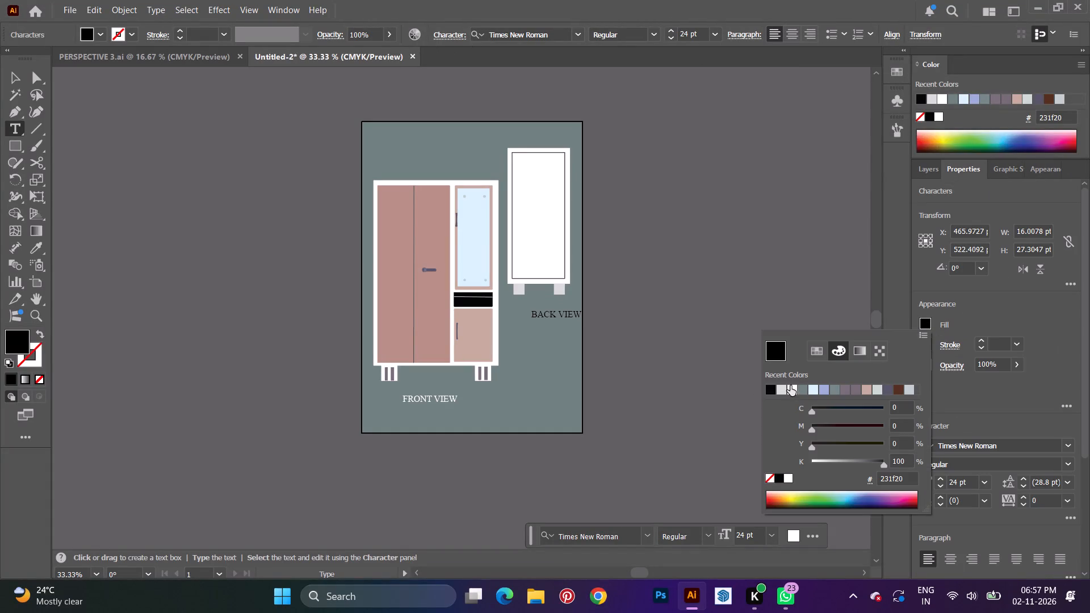
click(802, 308)
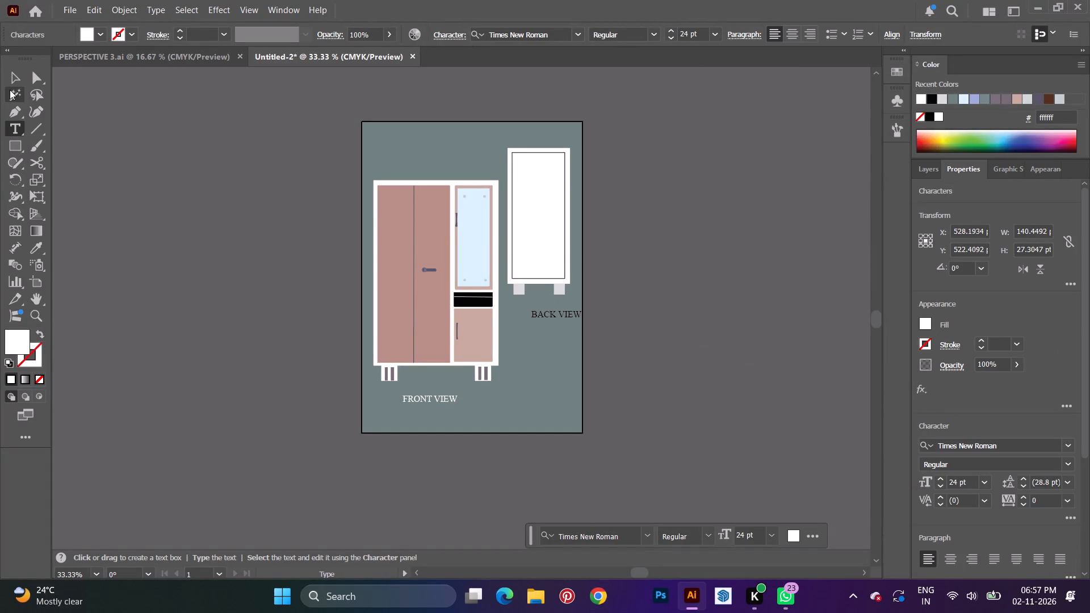
click(19, 74)
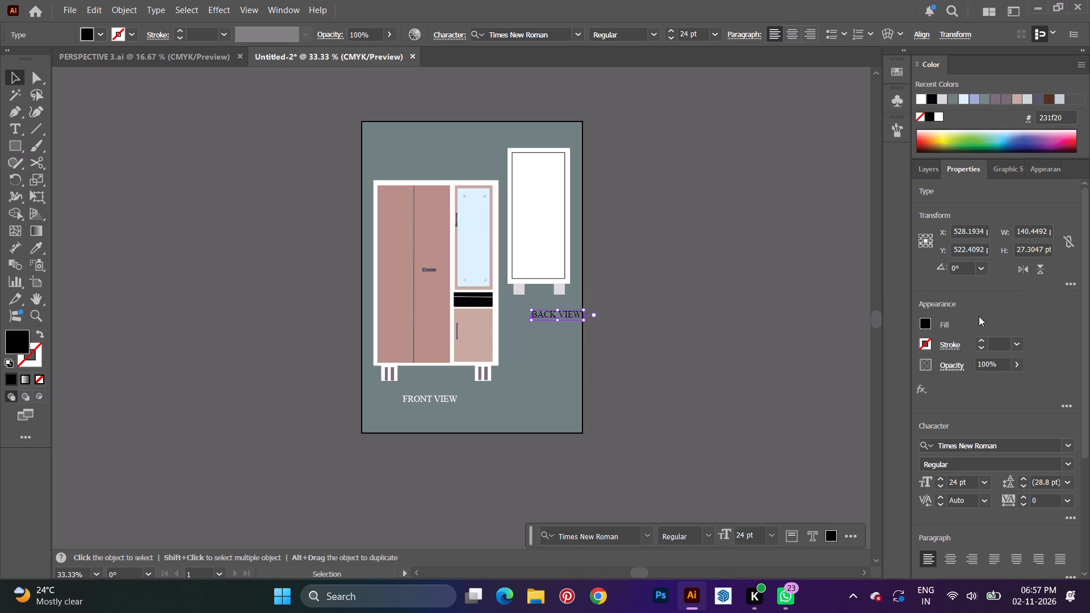
click(926, 320)
click(772, 391)
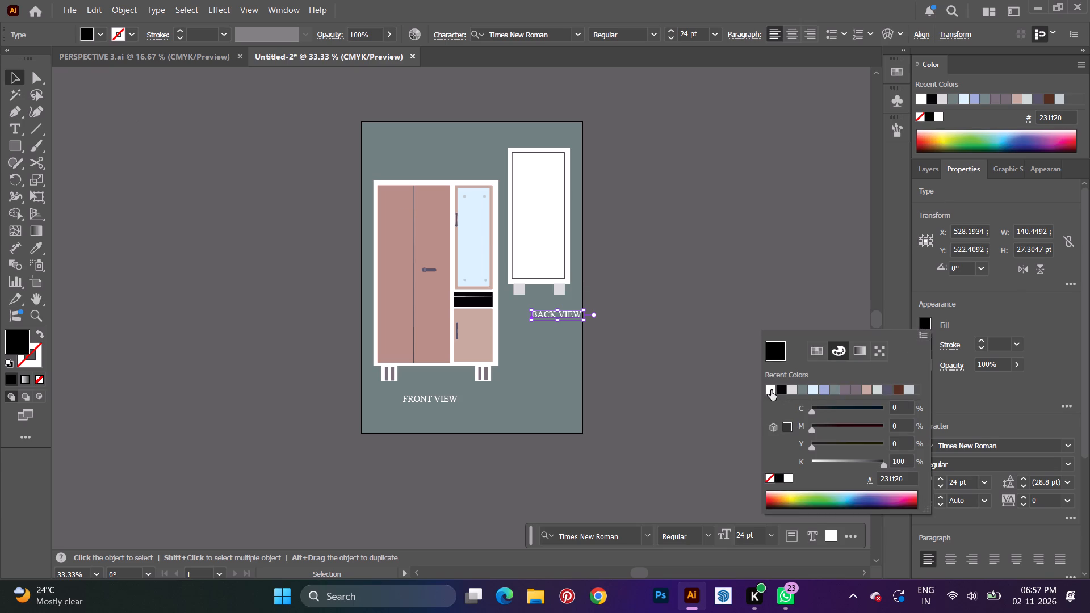
click(684, 351)
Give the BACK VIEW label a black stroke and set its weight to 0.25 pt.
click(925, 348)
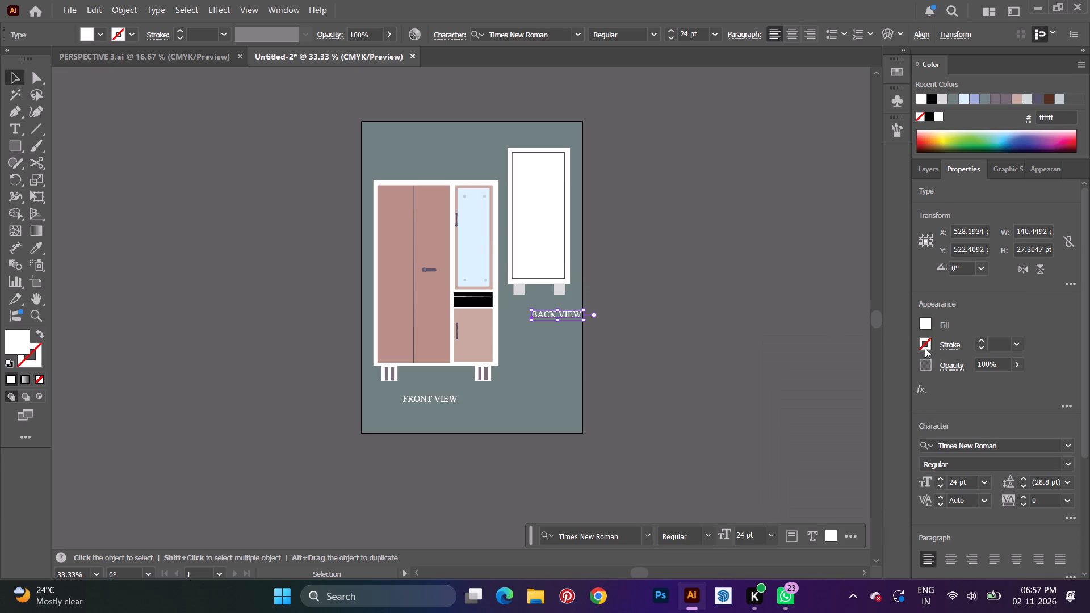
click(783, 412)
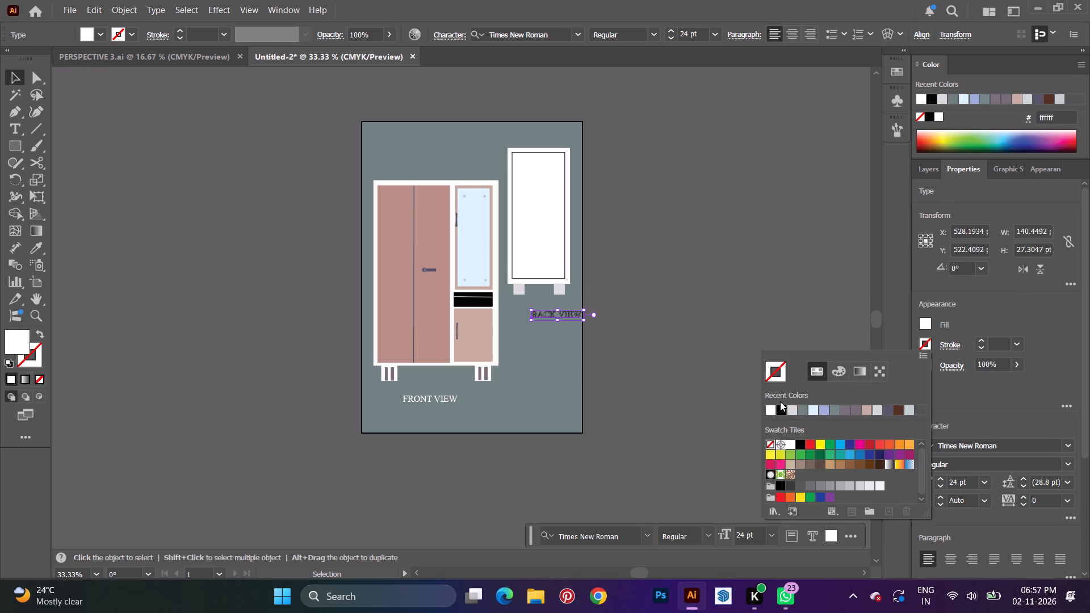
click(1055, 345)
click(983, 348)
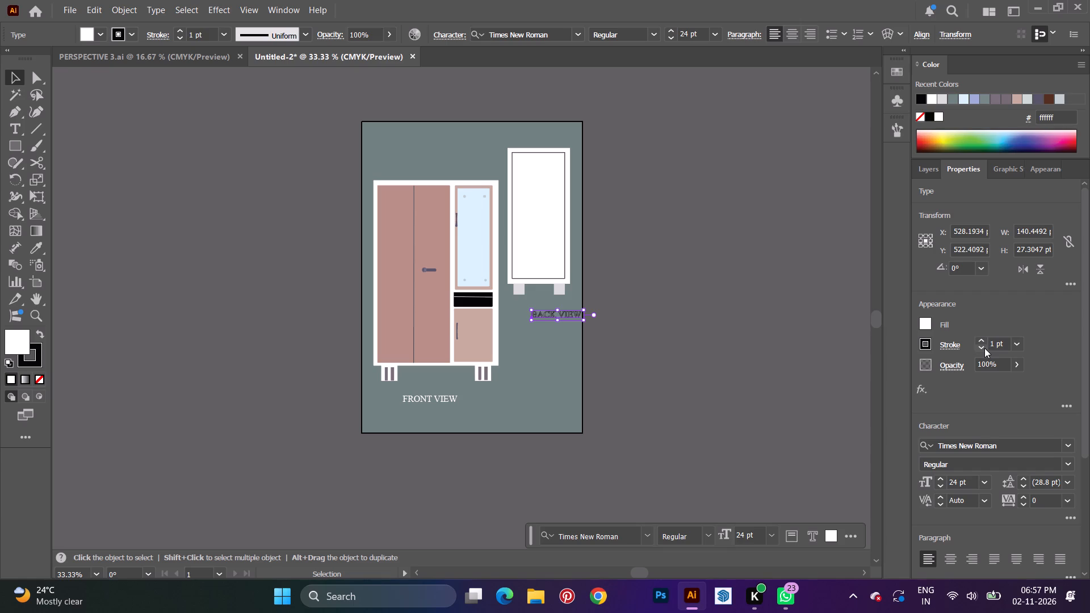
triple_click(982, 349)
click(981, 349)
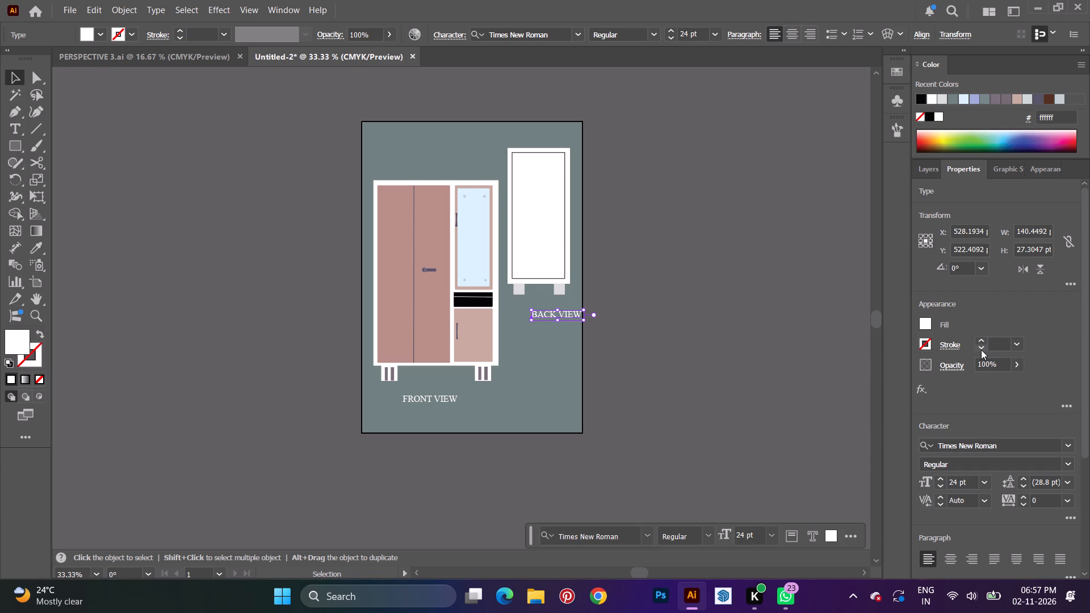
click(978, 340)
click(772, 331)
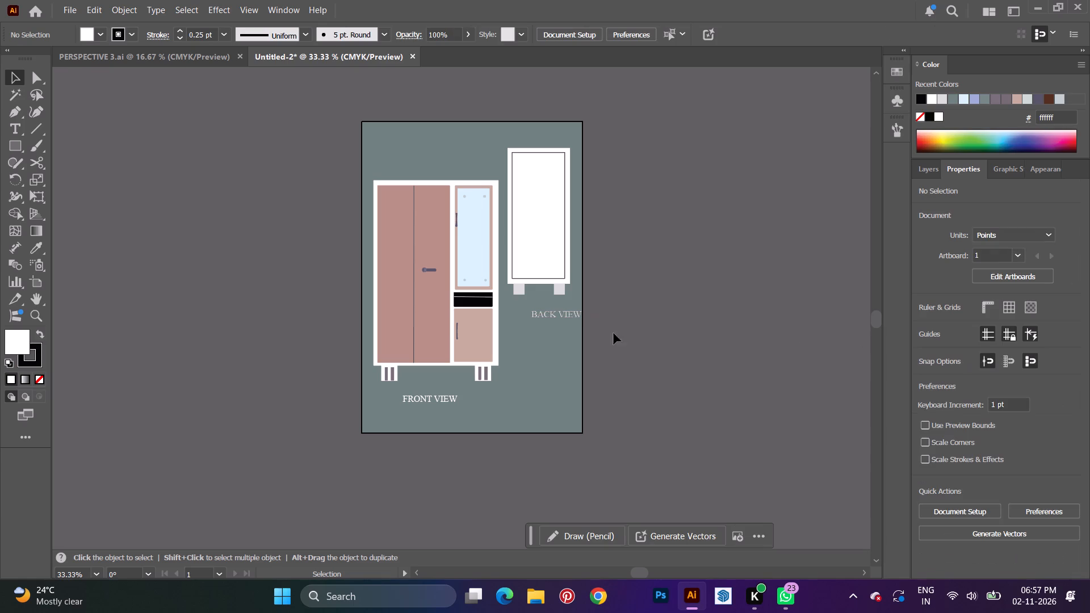
Move the BACK VIEW label about 36 pt toward the wardrobe so it sits under the legged view.
alt+scroll(561, 321, up, 3)
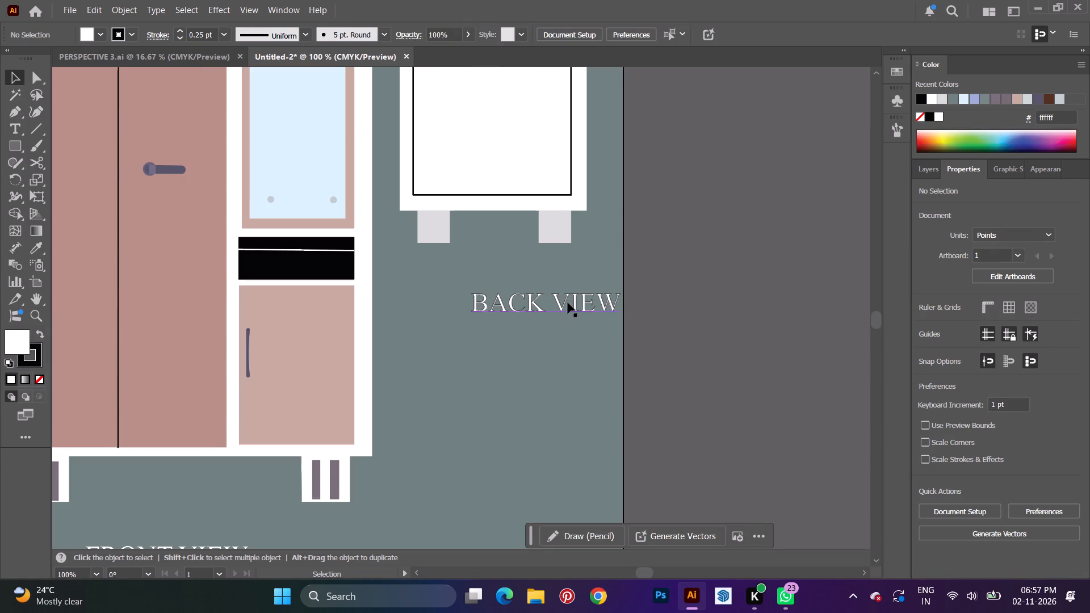
drag(560, 299, 526, 293)
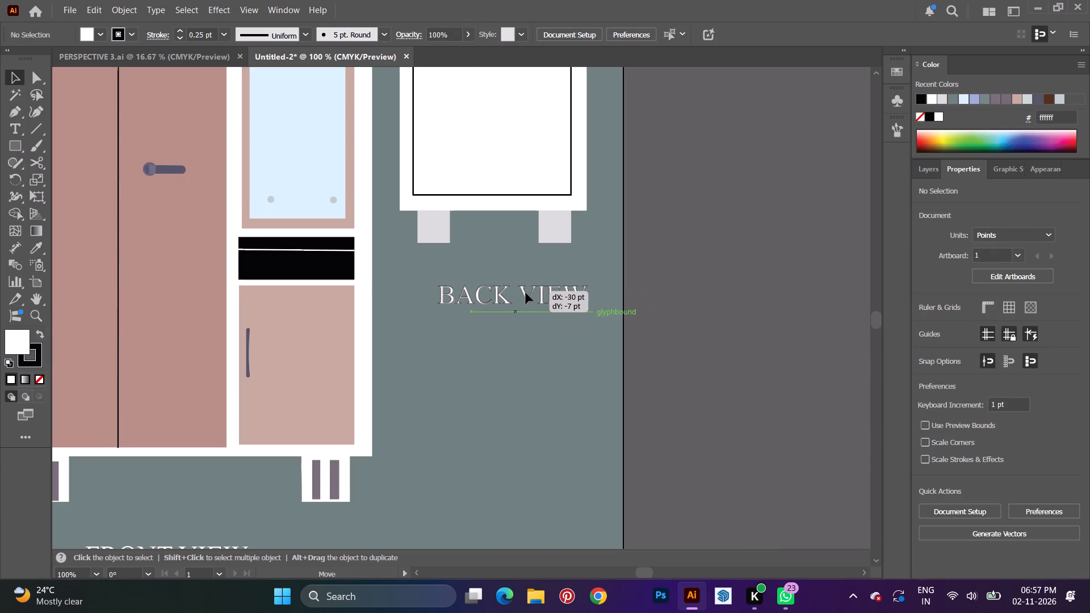
drag(526, 293, 520, 294)
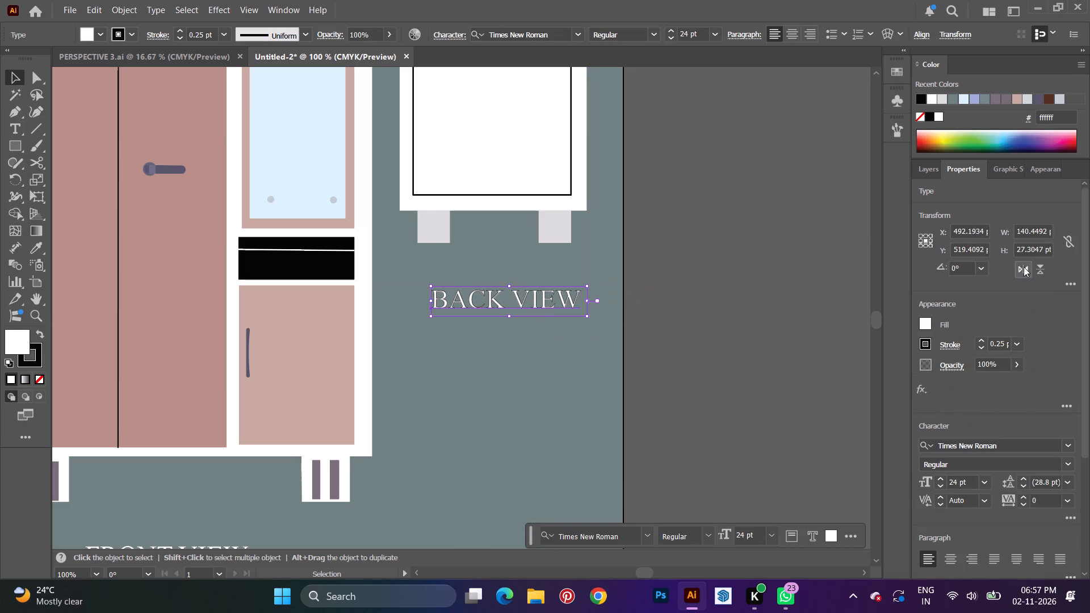
Remove the stroke from the BACK VIEW label, setting it to None.
click(1016, 346)
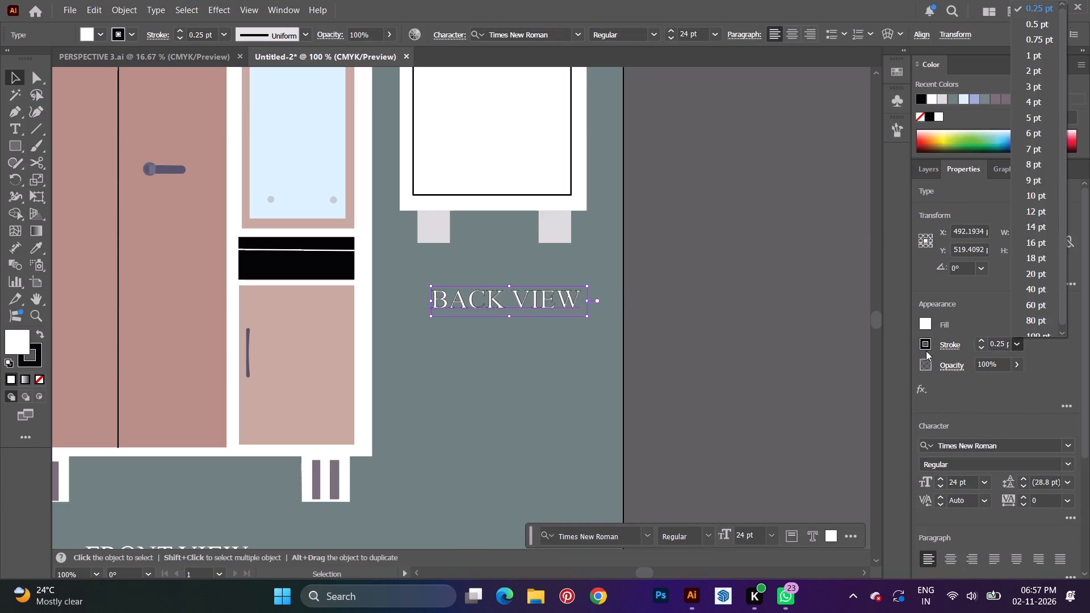
double_click(932, 344)
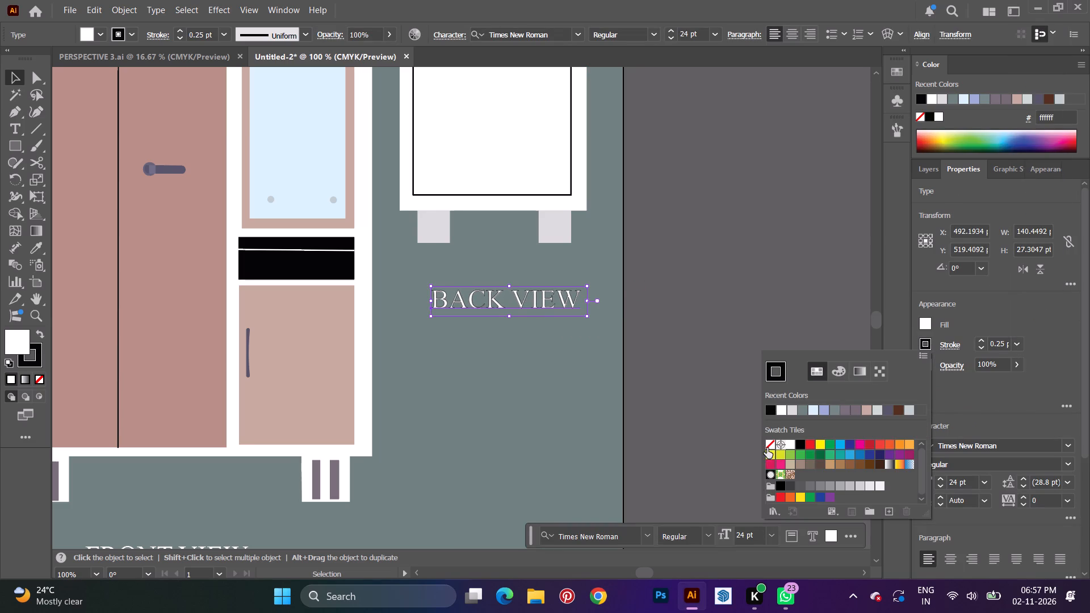
click(771, 444)
click(669, 328)
Move the BACK VIEW label about 16 pt up and 12 pt toward the wardrobe, centring it just beneath the grey legs.
alt+scroll(572, 371, down, 3)
scroll(605, 352, down, 2)
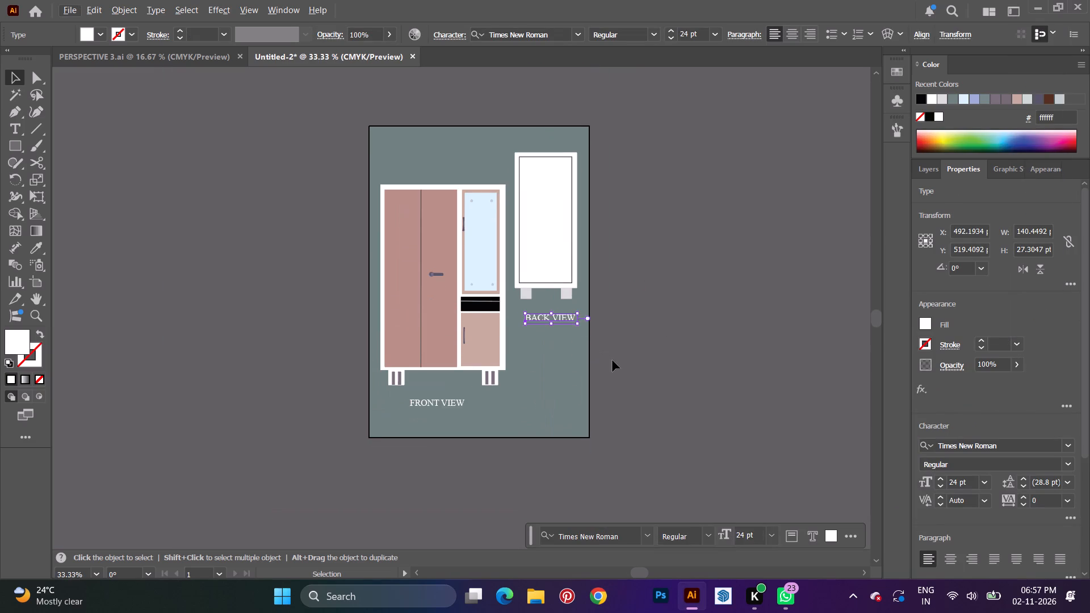
click(614, 366)
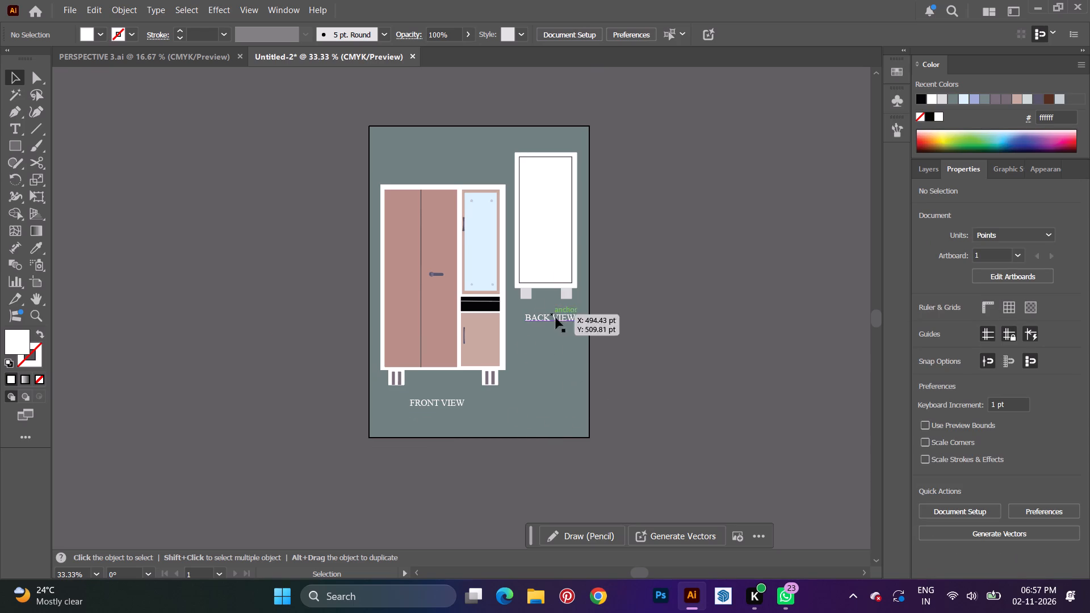
drag(546, 318, 542, 310)
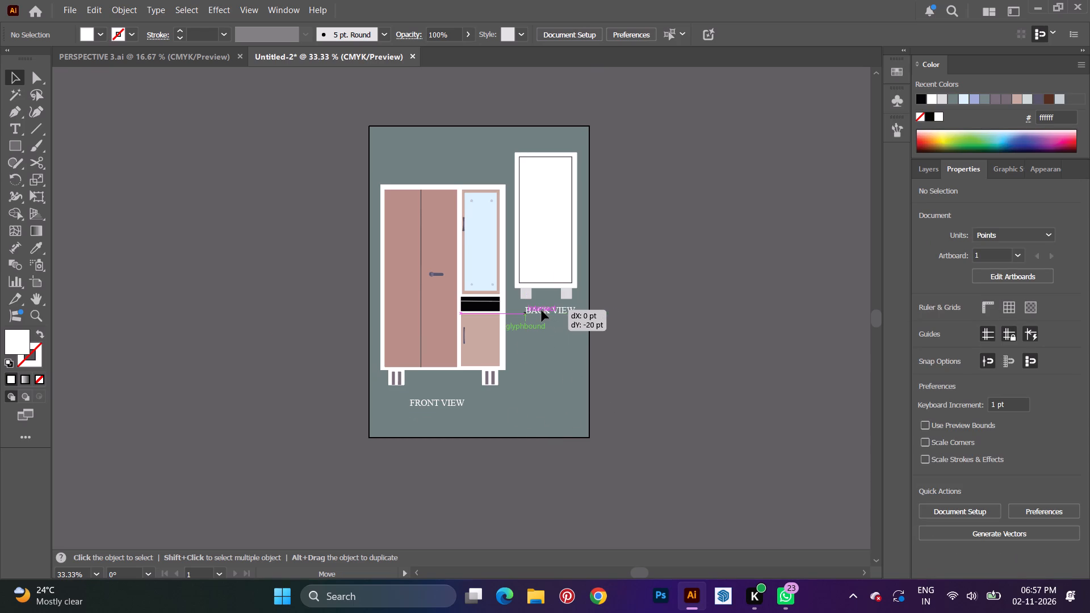
drag(542, 310, 543, 309)
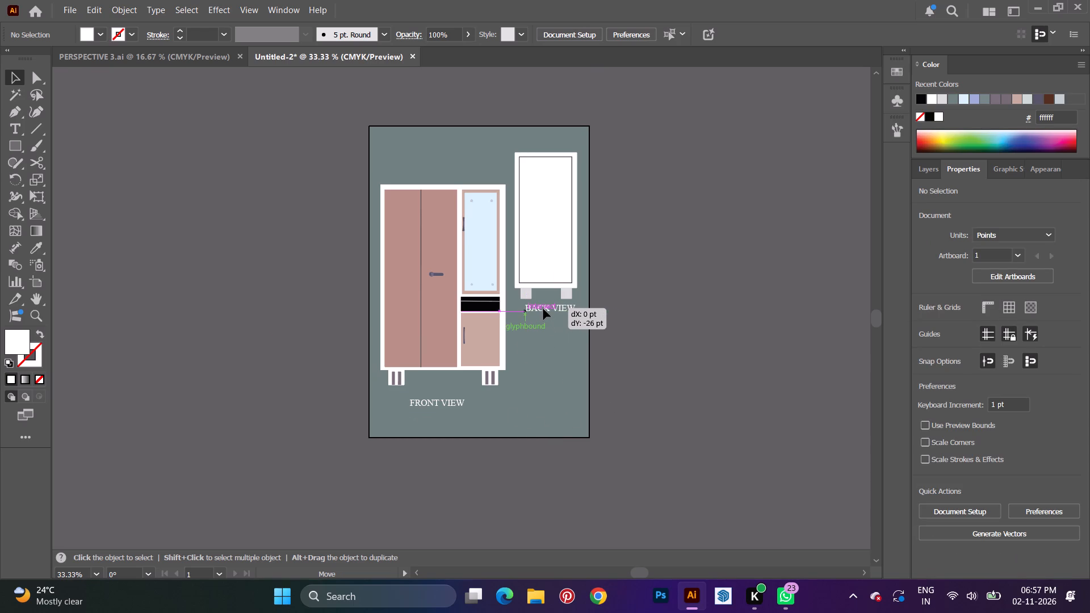
drag(543, 309, 542, 311)
Select the whole back view together with its label and move it straight up toward the artboard's top edge.
drag(507, 137, 566, 266)
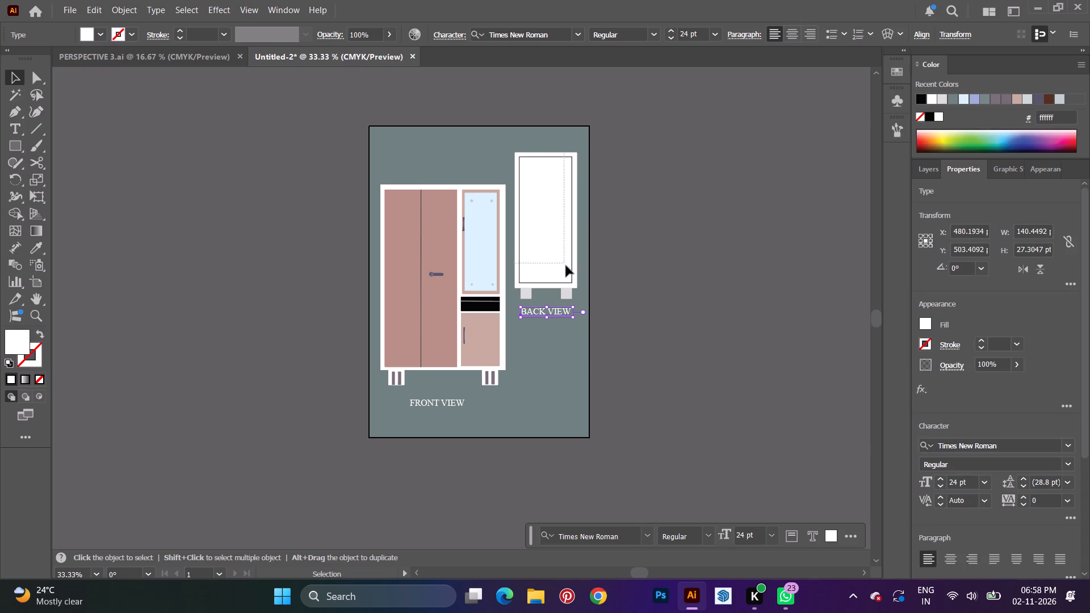
drag(566, 266, 580, 306)
drag(580, 306, 580, 320)
drag(547, 221, 546, 205)
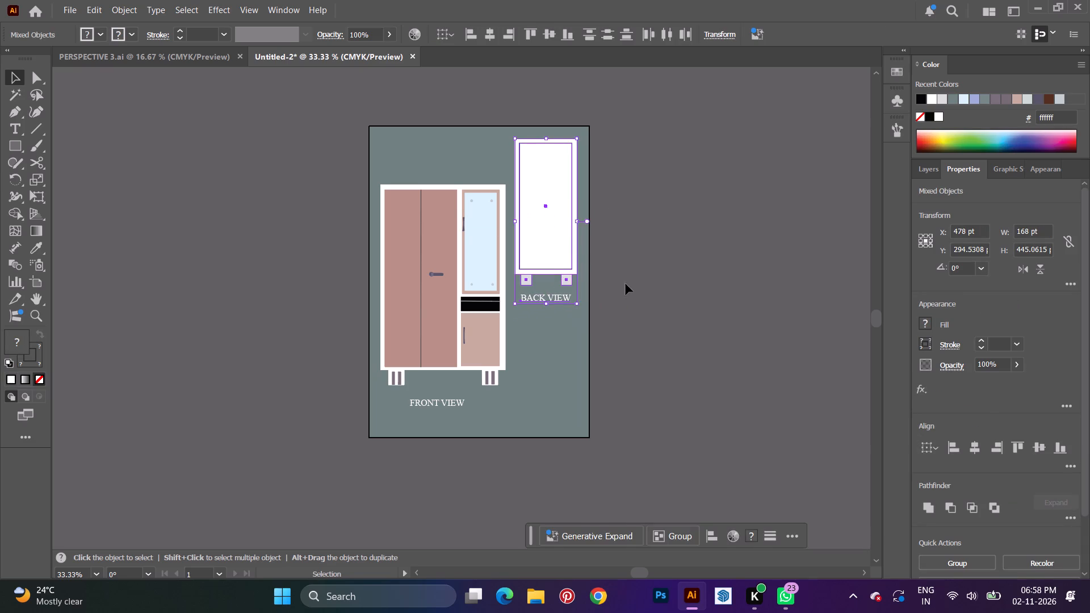
click(635, 293)
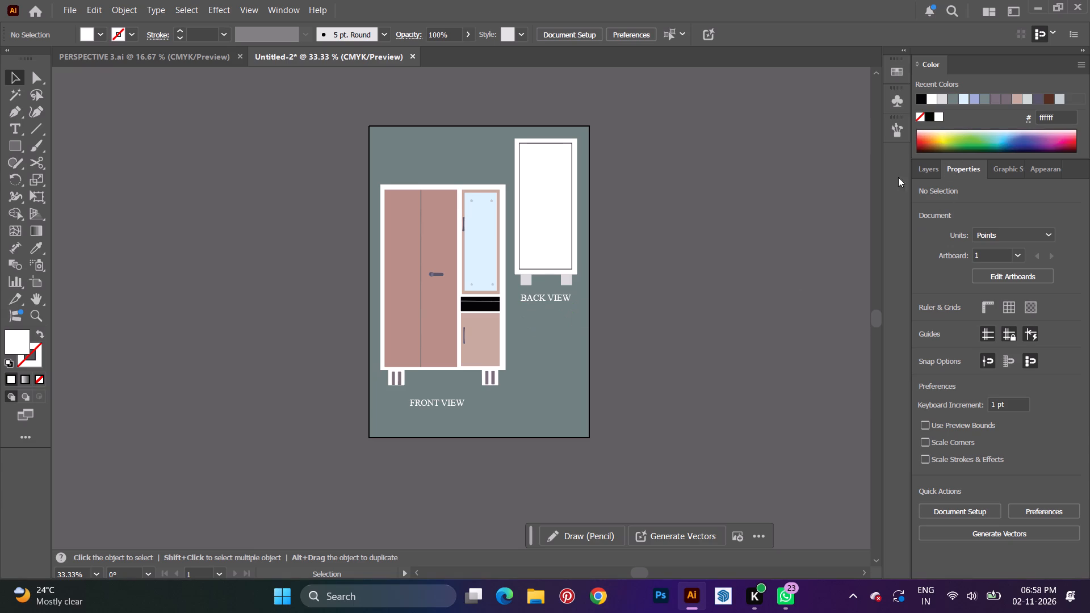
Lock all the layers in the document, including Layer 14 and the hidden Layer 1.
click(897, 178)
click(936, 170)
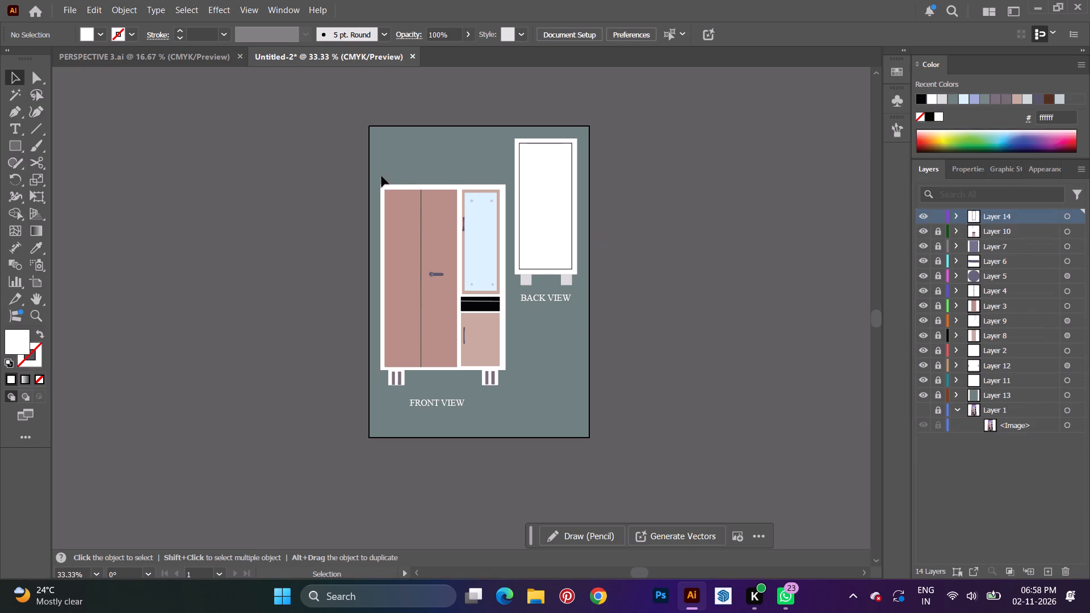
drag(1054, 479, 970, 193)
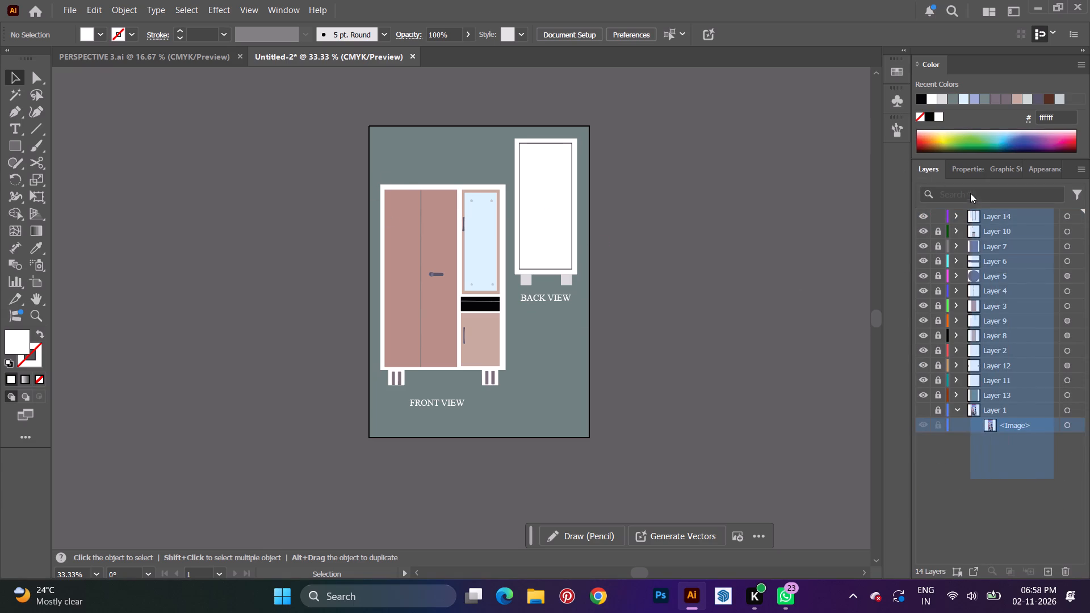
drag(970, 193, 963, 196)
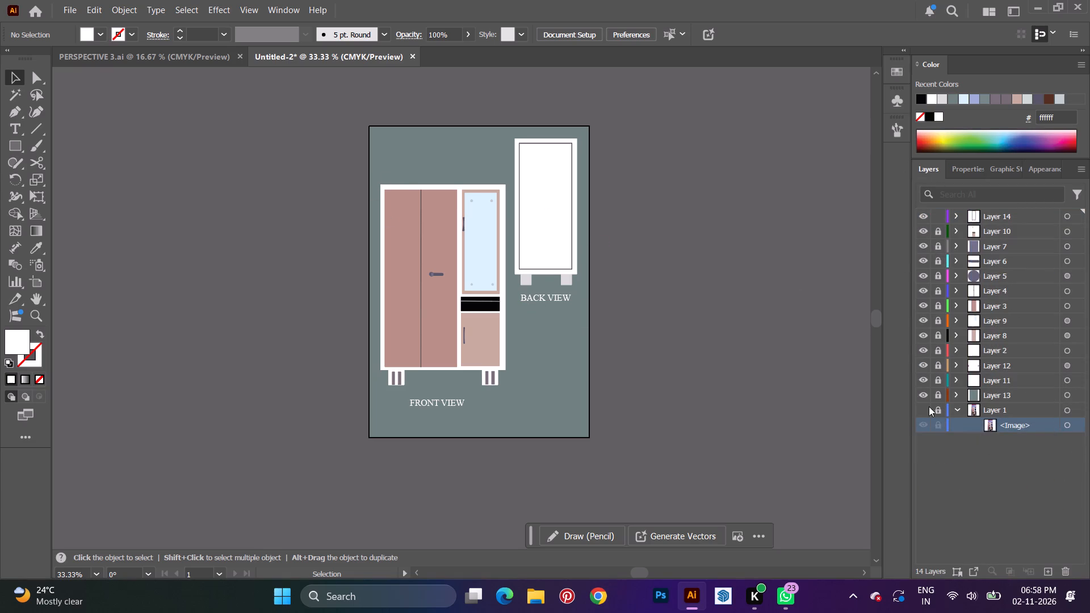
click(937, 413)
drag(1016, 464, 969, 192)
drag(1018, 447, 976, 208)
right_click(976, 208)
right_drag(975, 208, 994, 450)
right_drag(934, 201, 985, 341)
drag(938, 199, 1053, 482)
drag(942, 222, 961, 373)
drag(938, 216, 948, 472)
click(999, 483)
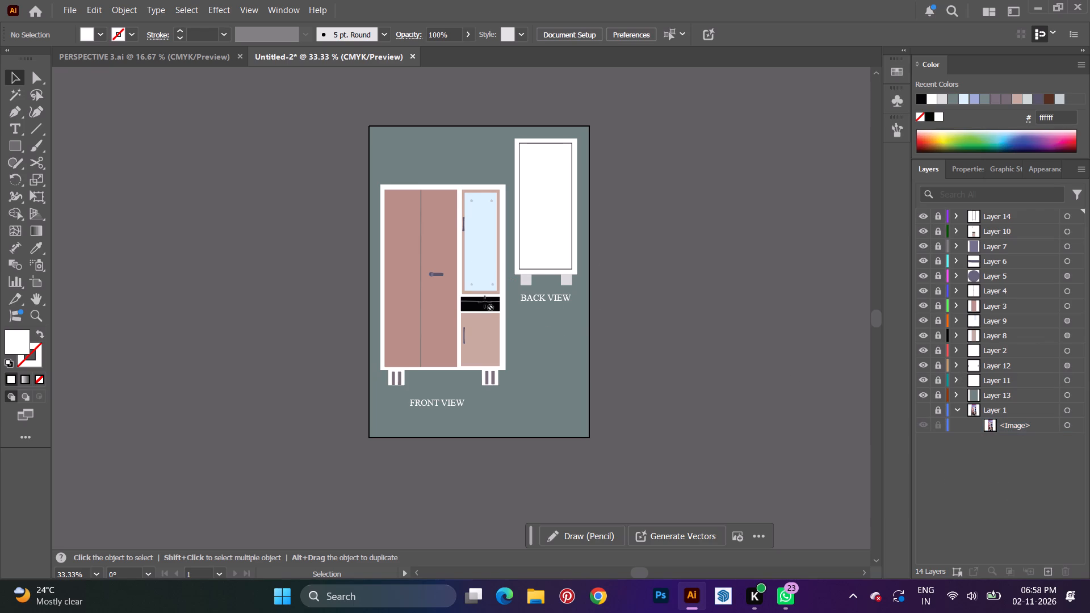
Unlock Layer 14, expand its contents and make it the active layer for a new rectangle.
click(12, 137)
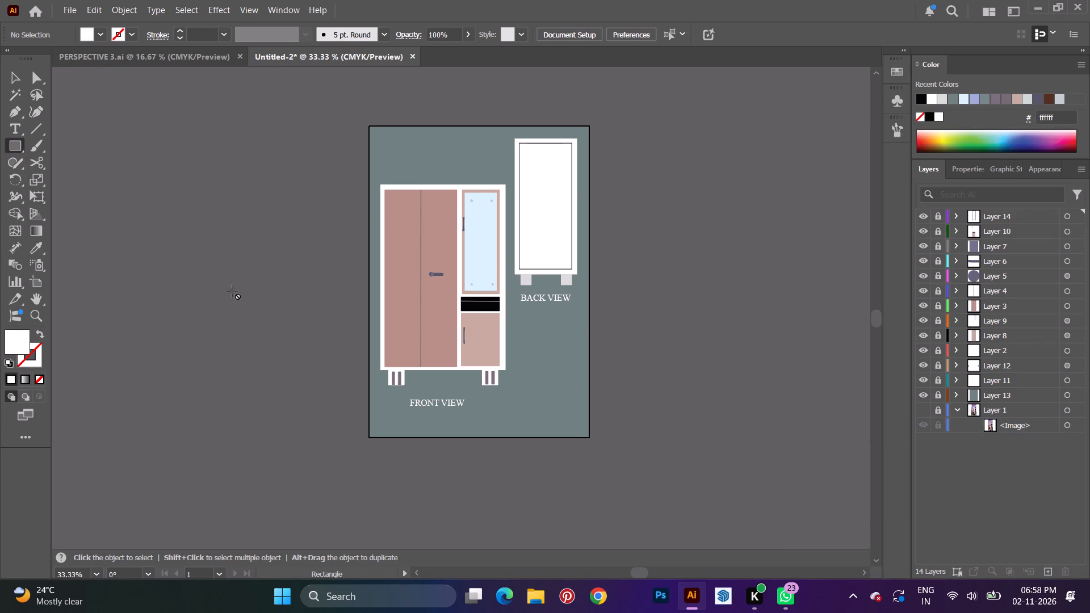
click(958, 215)
click(939, 219)
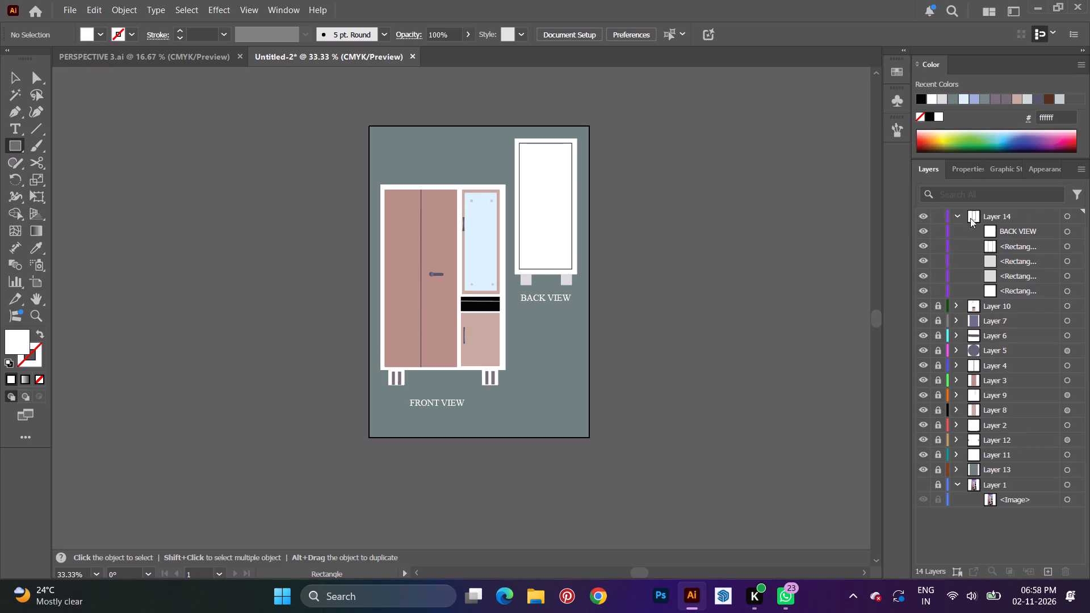
click(1025, 206)
click(1019, 217)
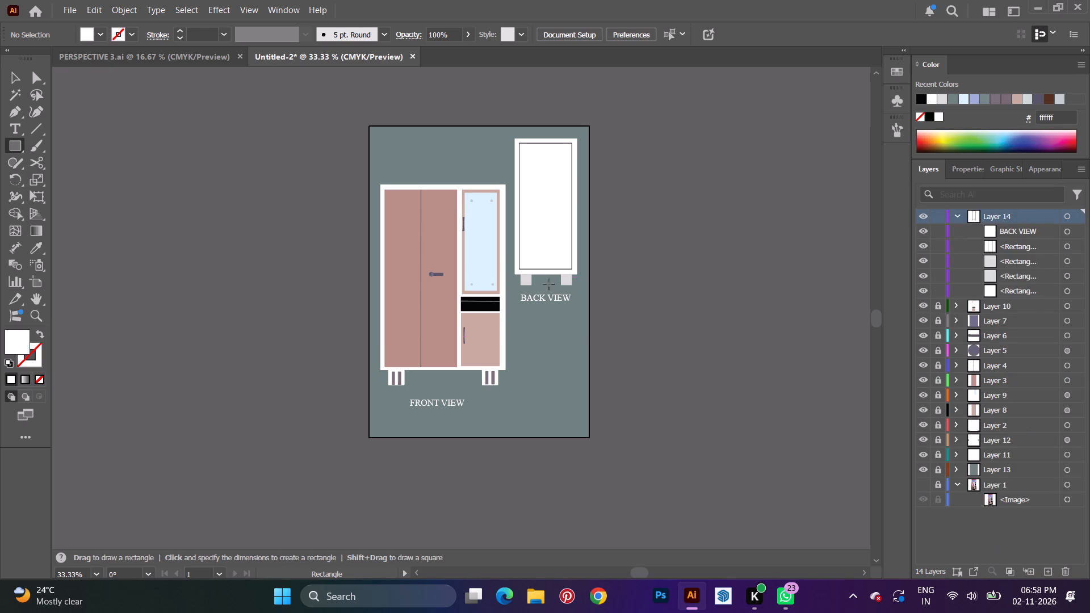
Draw a tall white rectangle about 94 pt wide beneath the BACK VIEW label and centre it roughly under the label.
drag(530, 312, 533, 326)
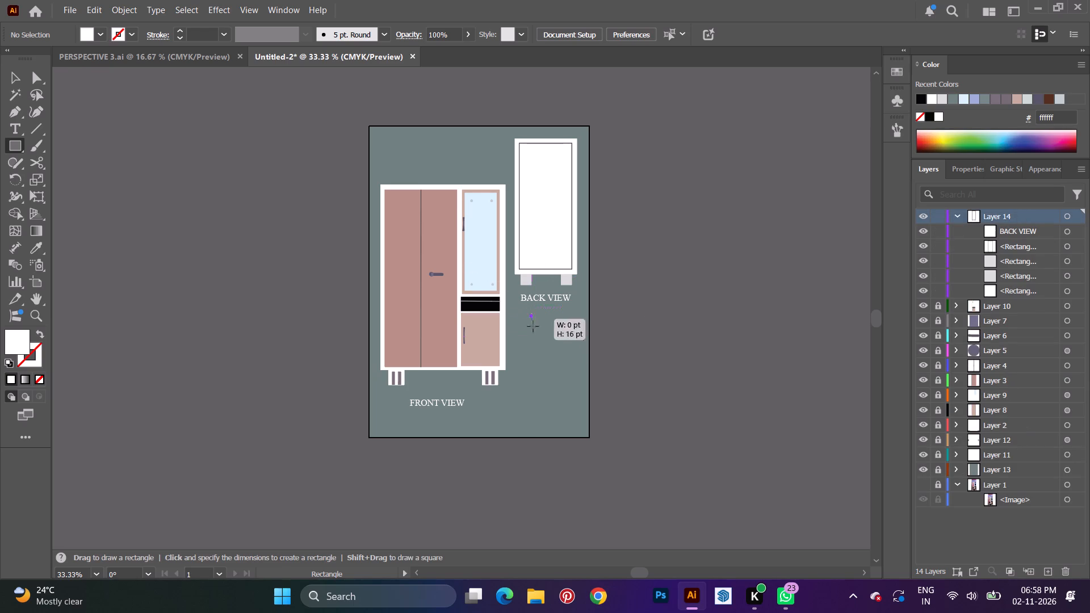
drag(533, 326, 567, 413)
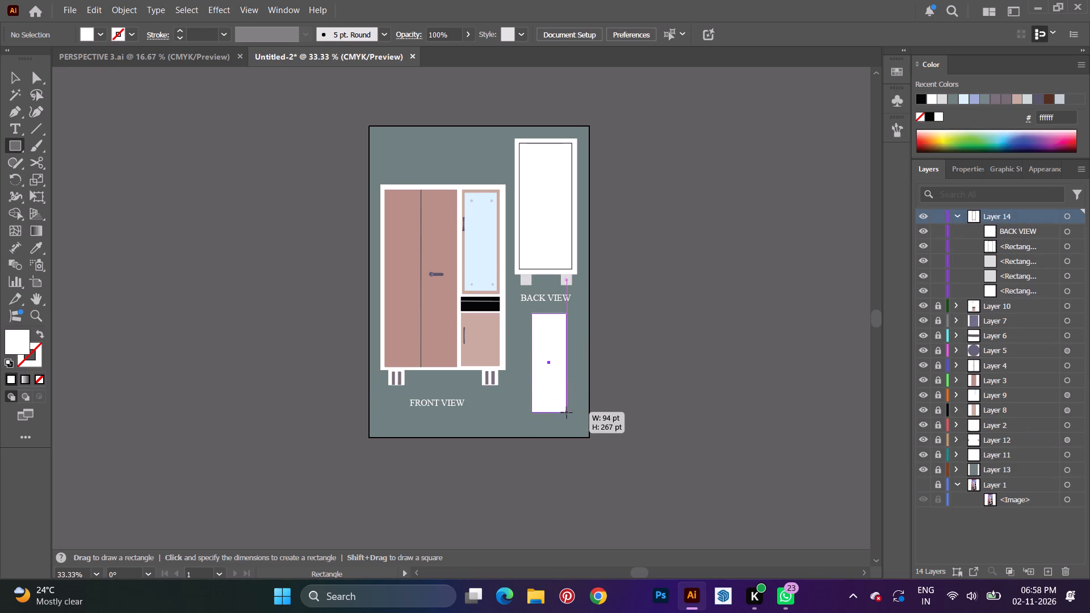
drag(567, 413, 568, 419)
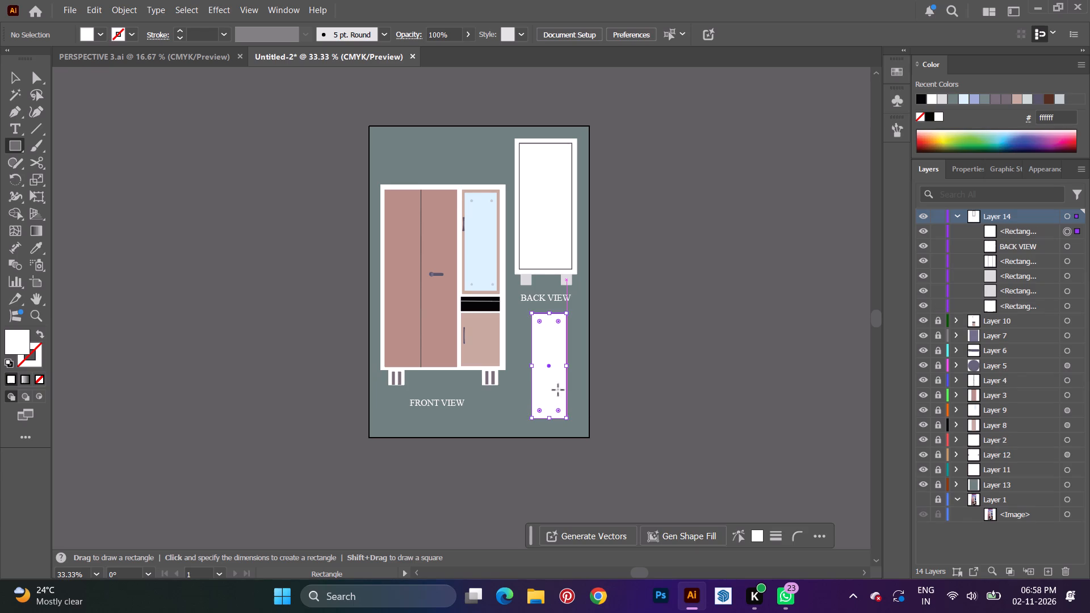
drag(549, 366, 547, 359)
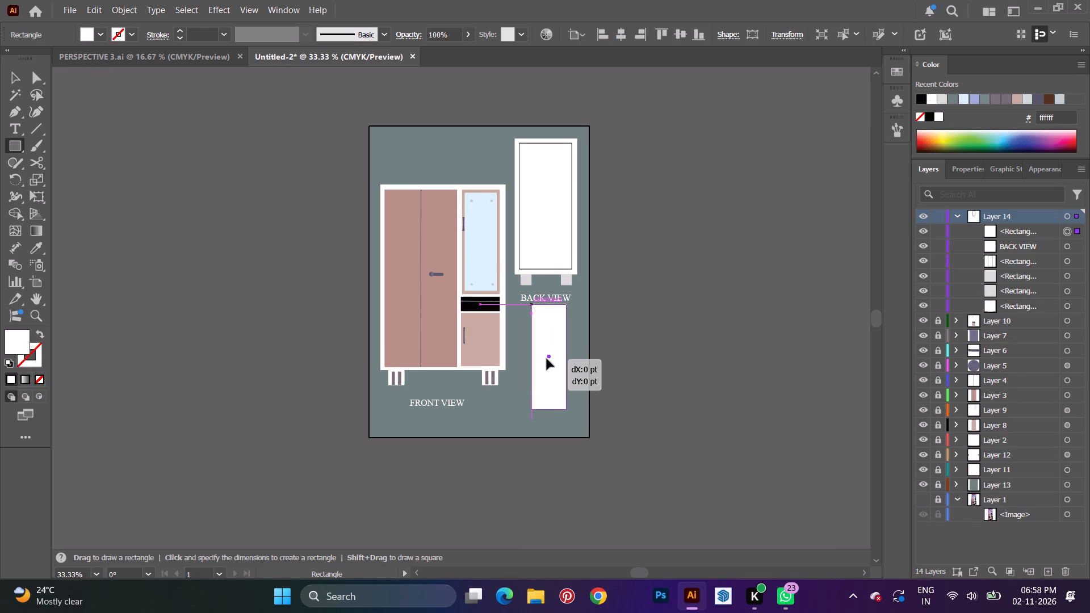
drag(547, 359, 546, 360)
Shrink the new white rectangle to about 80 pt wide and 249 pt tall.
drag(548, 414, 545, 408)
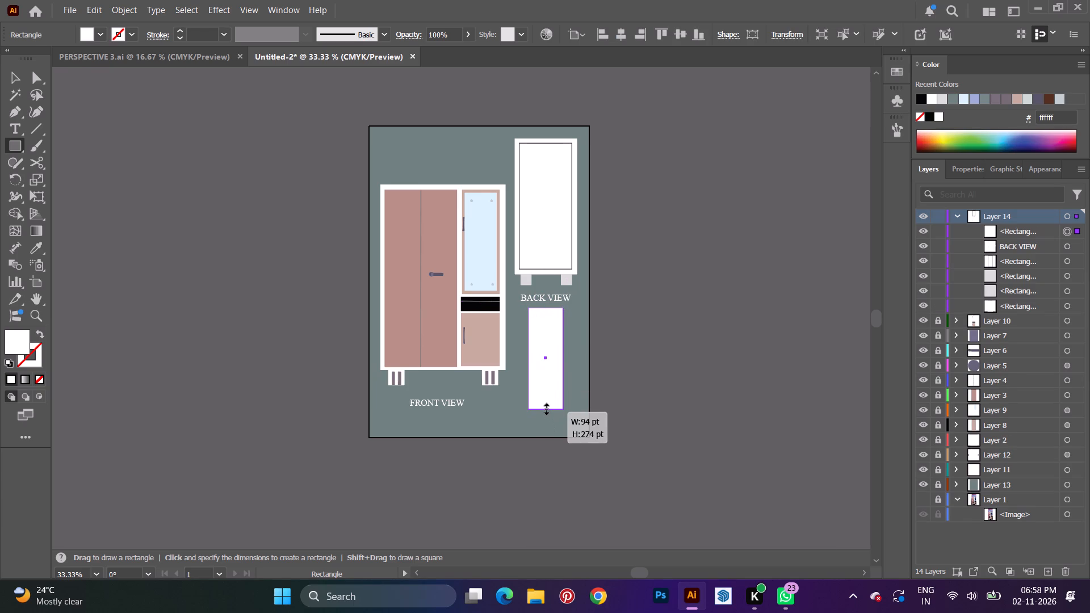
drag(545, 408, 545, 402)
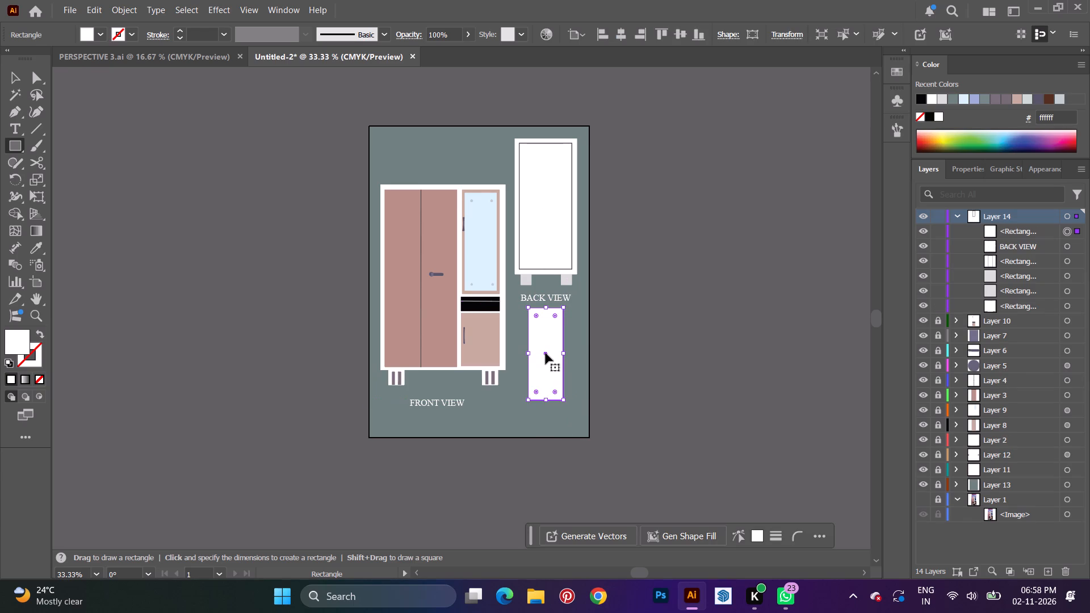
click(546, 353)
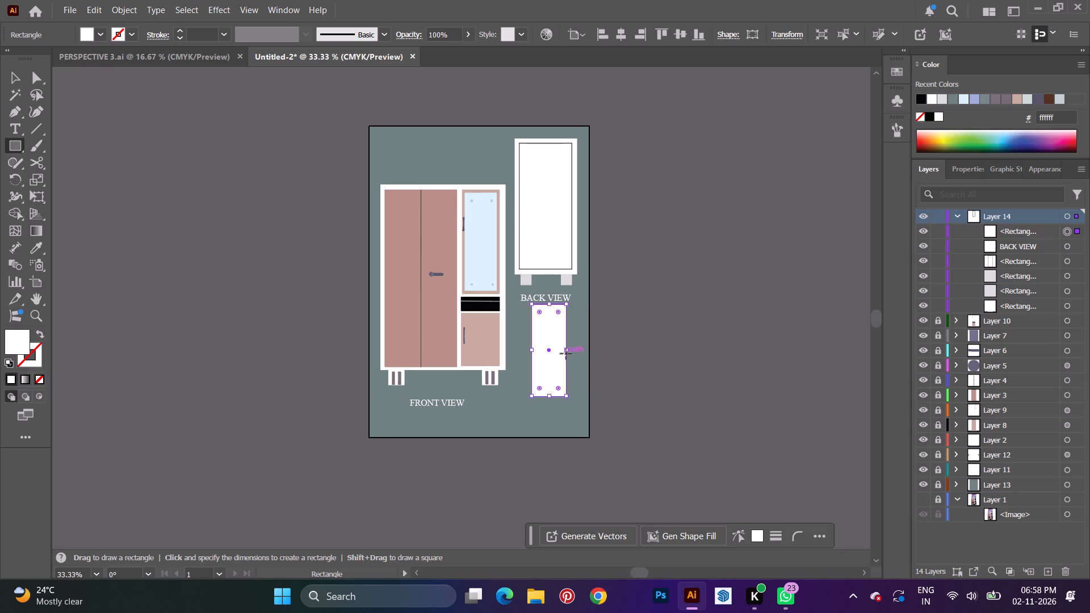
click(566, 350)
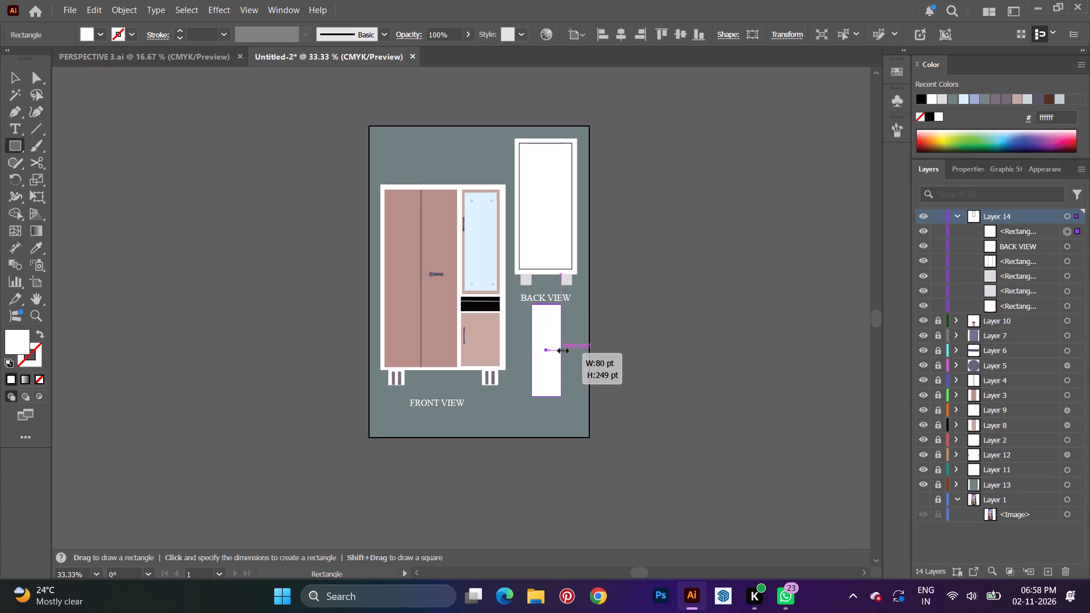
Move the narrow white rectangle slightly down and outward, leaving a small gap below the BACK VIEW label, and deselect it.
alt+scroll(550, 367, up, 2)
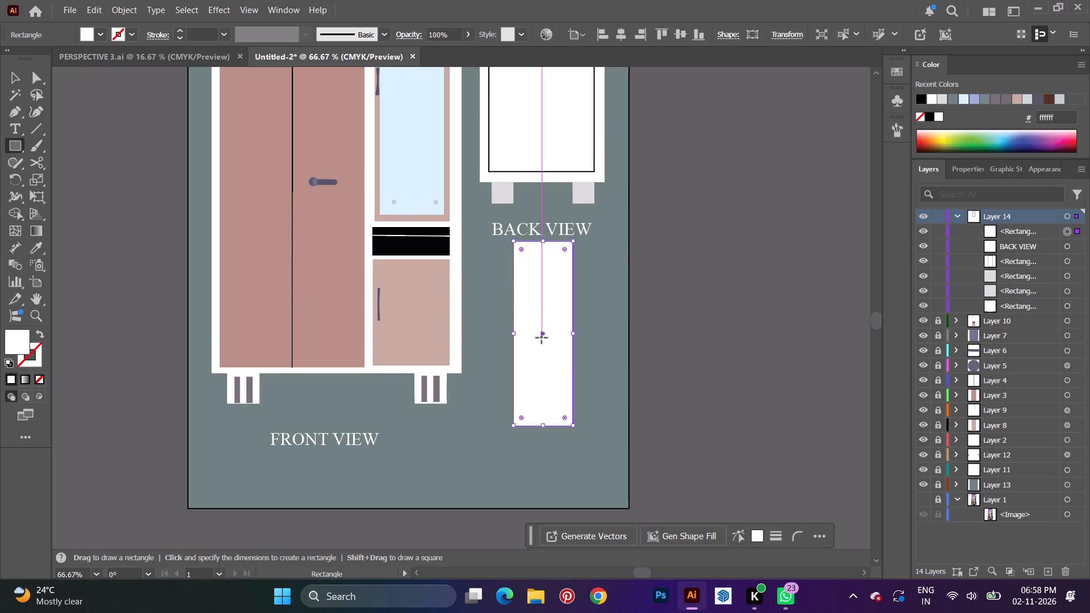
drag(544, 335, 550, 335)
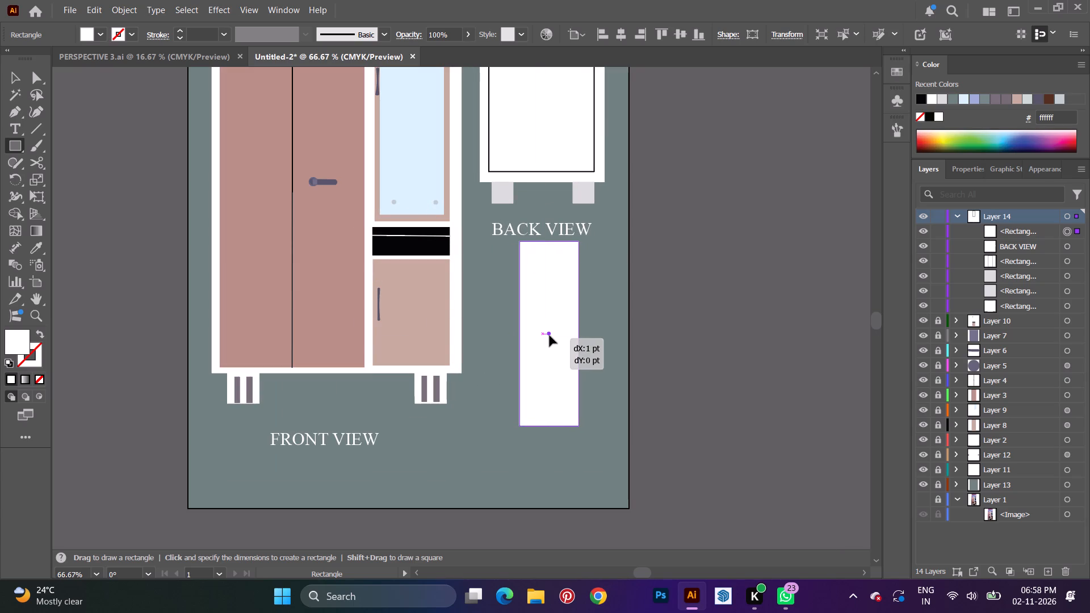
drag(550, 335, 554, 358)
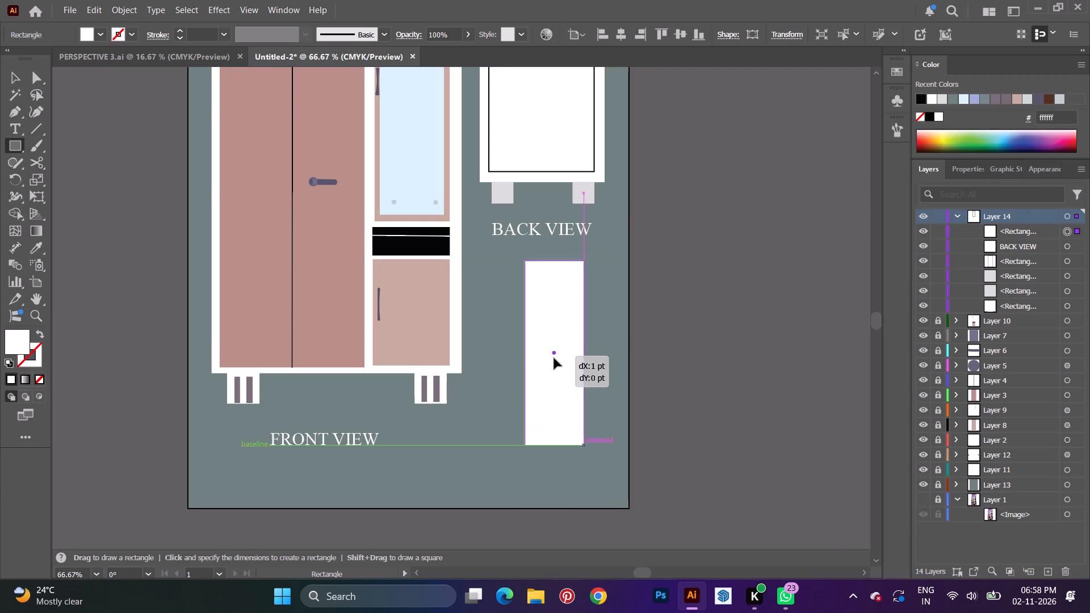
drag(554, 358, 551, 342)
key(v)
click(136, 188)
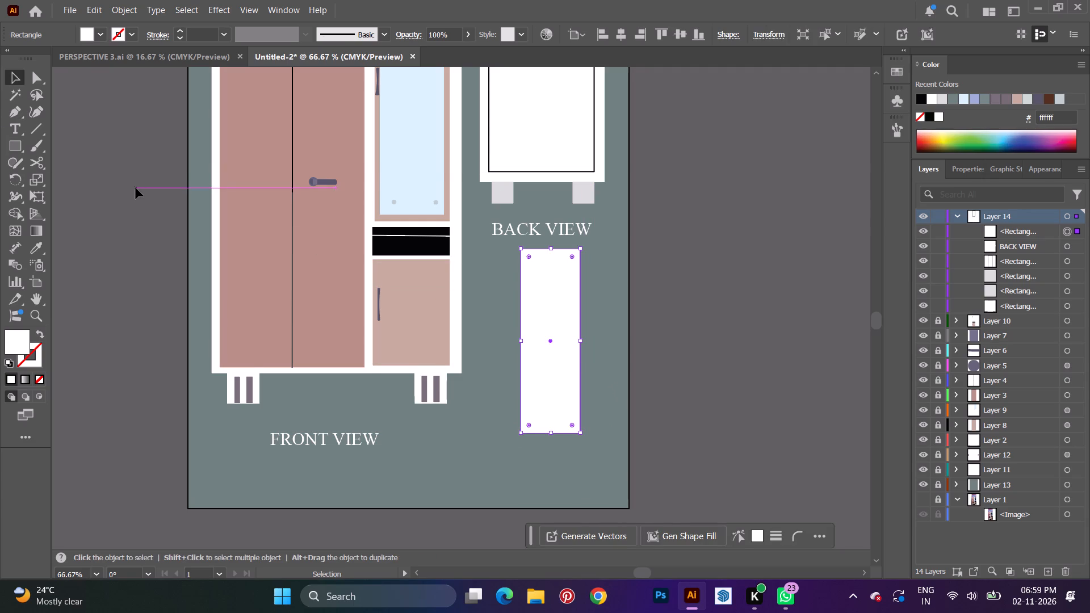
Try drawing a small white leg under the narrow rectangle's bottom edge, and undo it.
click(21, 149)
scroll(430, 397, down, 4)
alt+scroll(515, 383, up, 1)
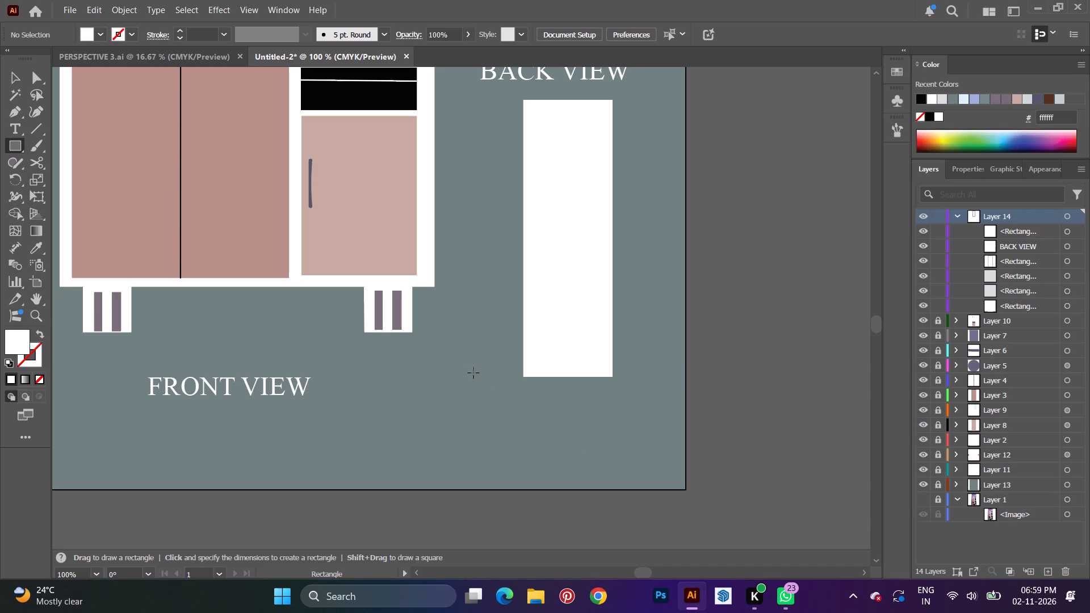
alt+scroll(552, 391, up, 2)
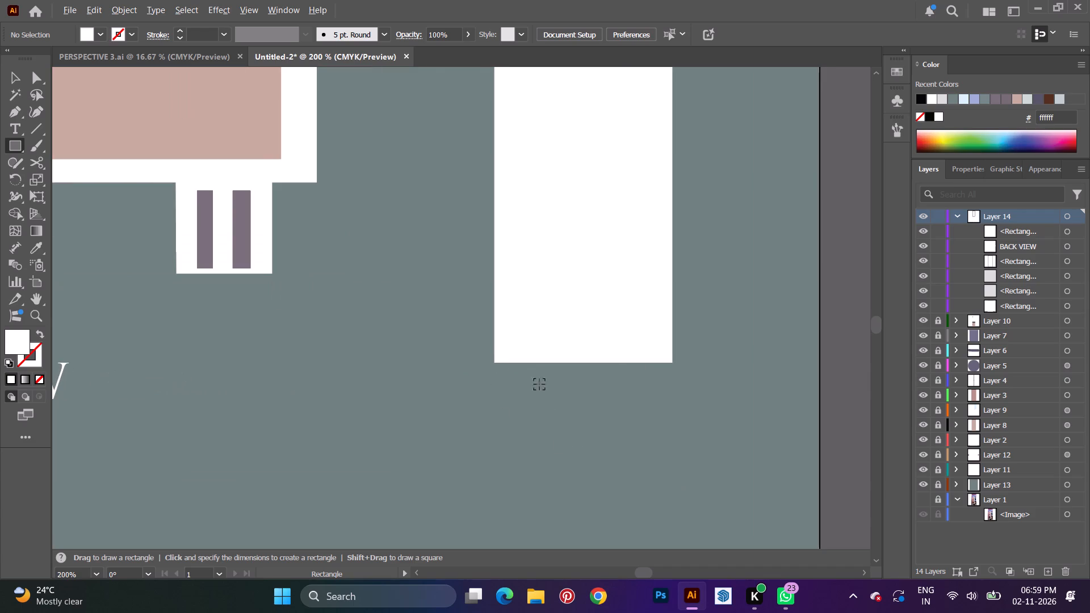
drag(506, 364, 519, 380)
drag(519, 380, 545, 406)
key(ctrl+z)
Copy the back view's two light grey legs and paste a duplicate pair.
alt+scroll(534, 371, down, 2)
scroll(558, 340, down, 2)
scroll(559, 339, up, 12)
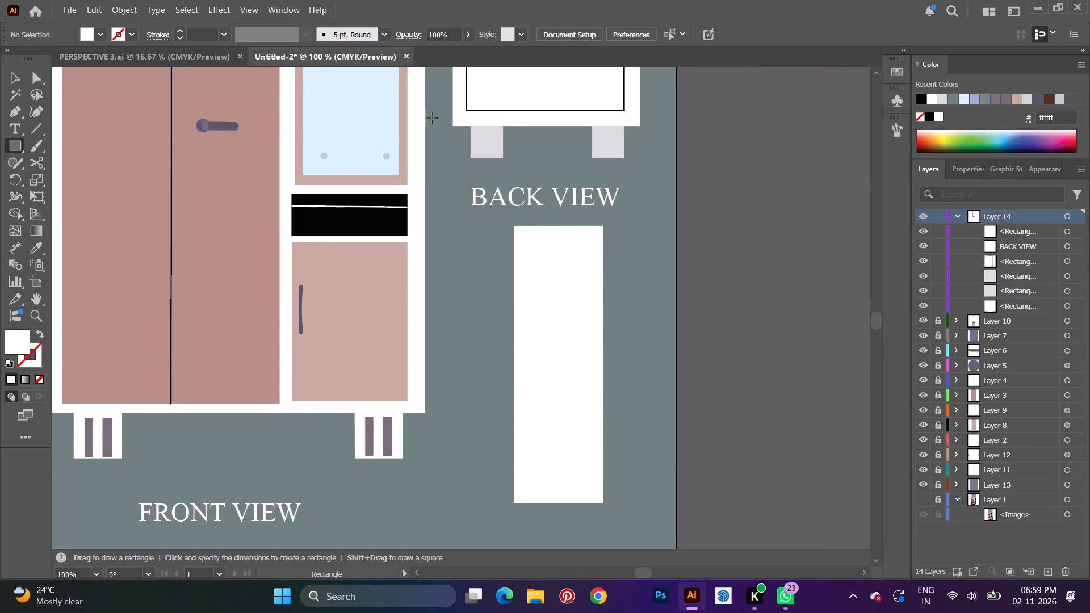
click(7, 74)
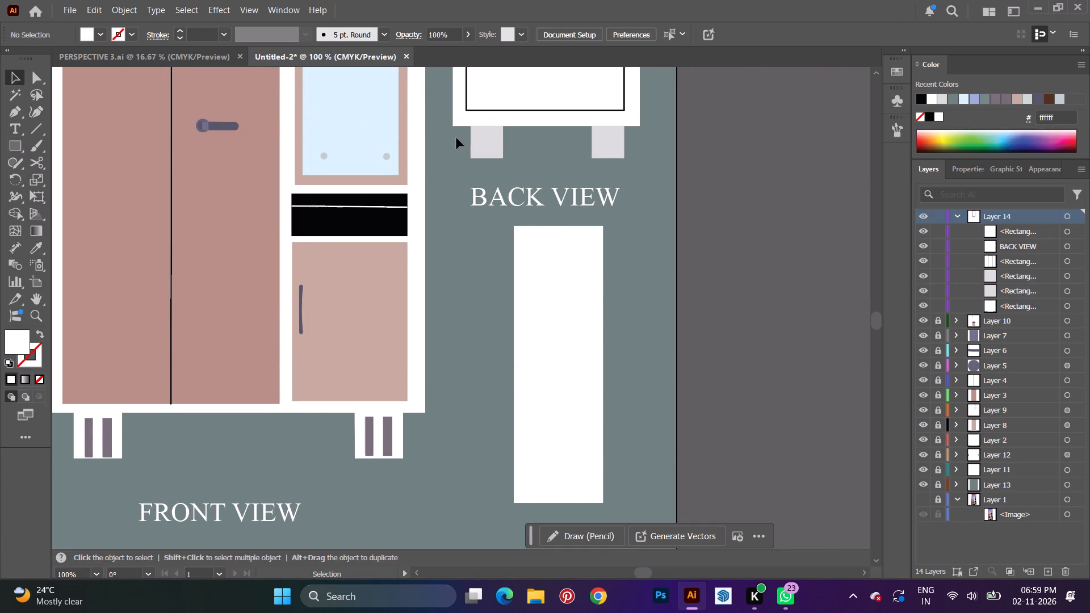
drag(456, 138, 631, 165)
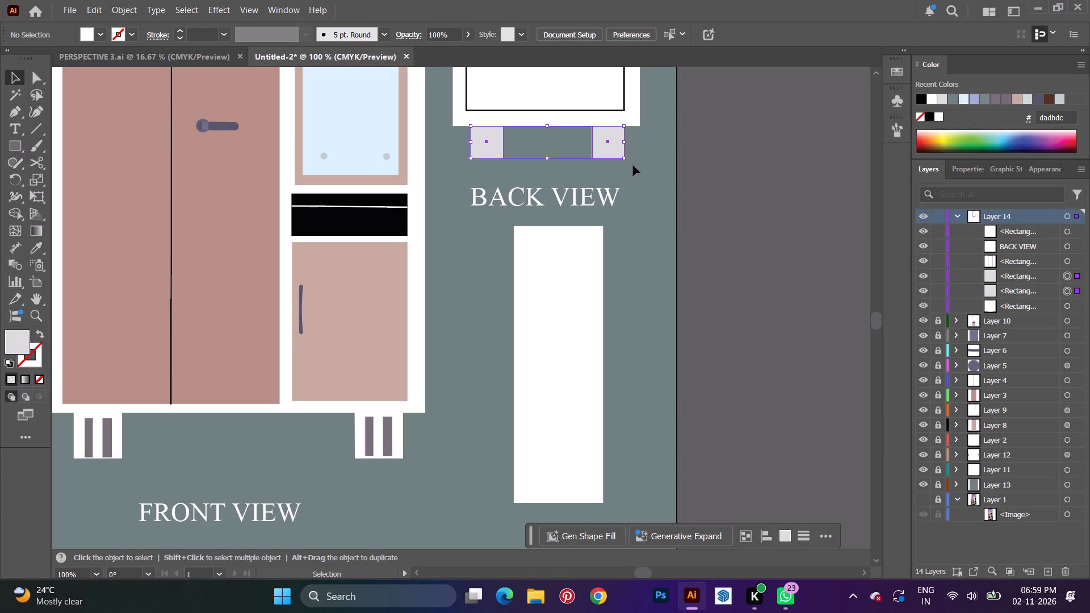
key(ctrl+c)
key(ctrl+v)
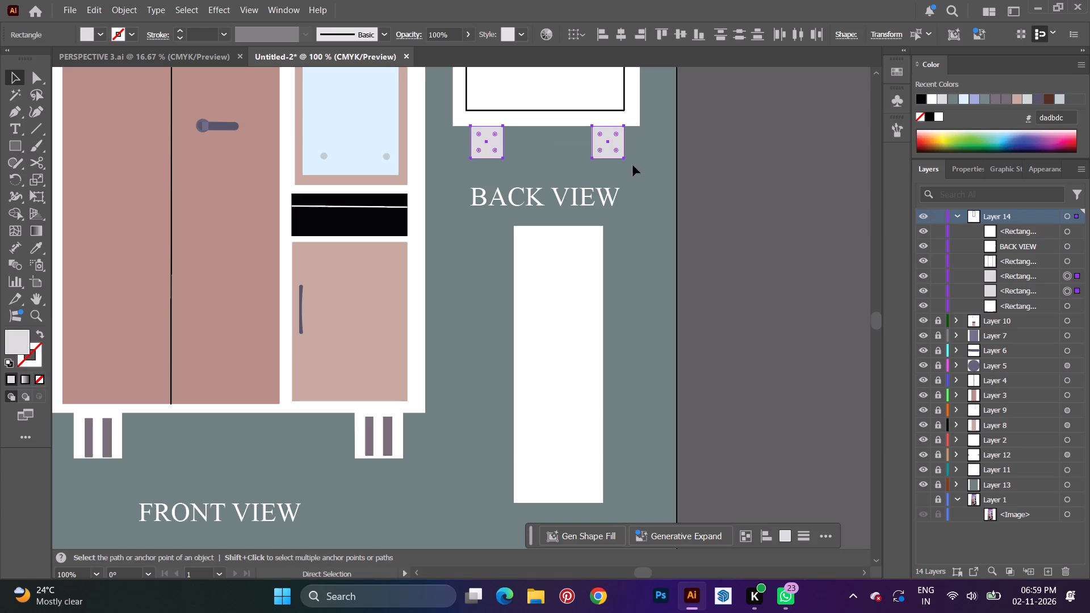
key(ctrl+c)
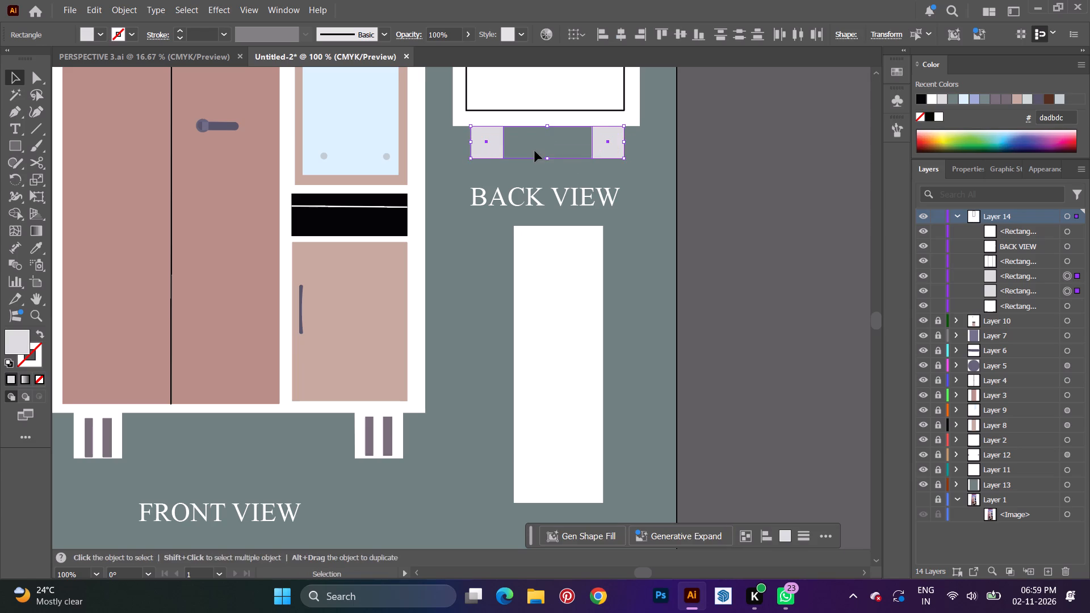
key(ctrl+v)
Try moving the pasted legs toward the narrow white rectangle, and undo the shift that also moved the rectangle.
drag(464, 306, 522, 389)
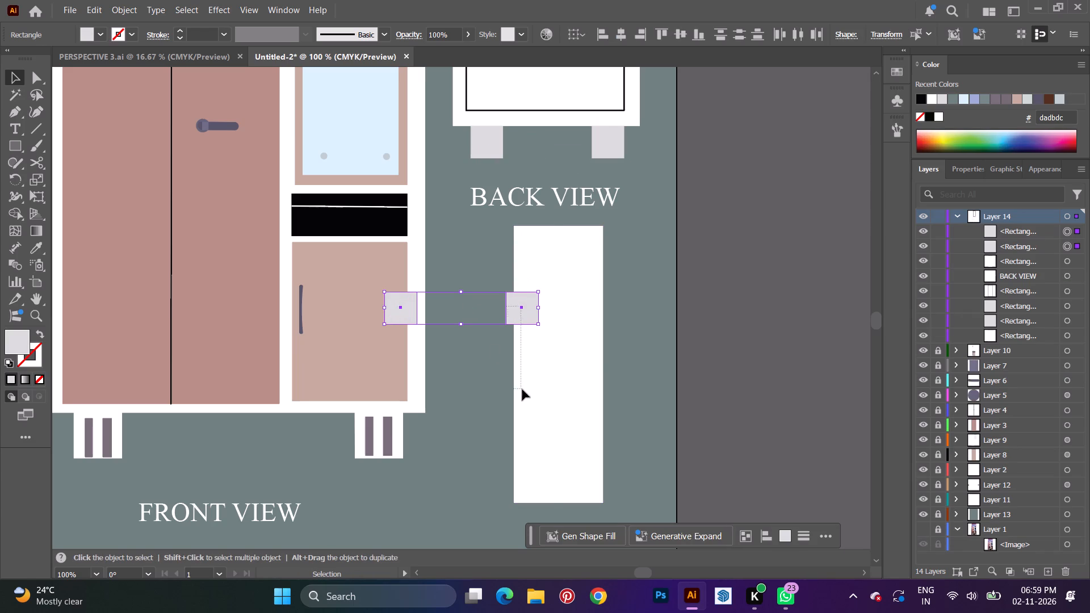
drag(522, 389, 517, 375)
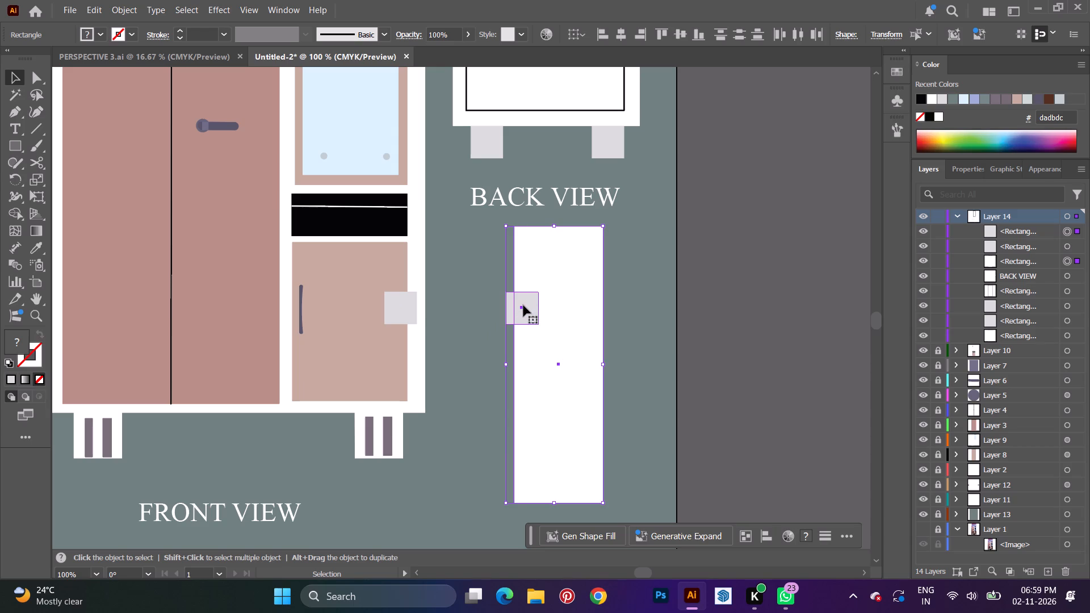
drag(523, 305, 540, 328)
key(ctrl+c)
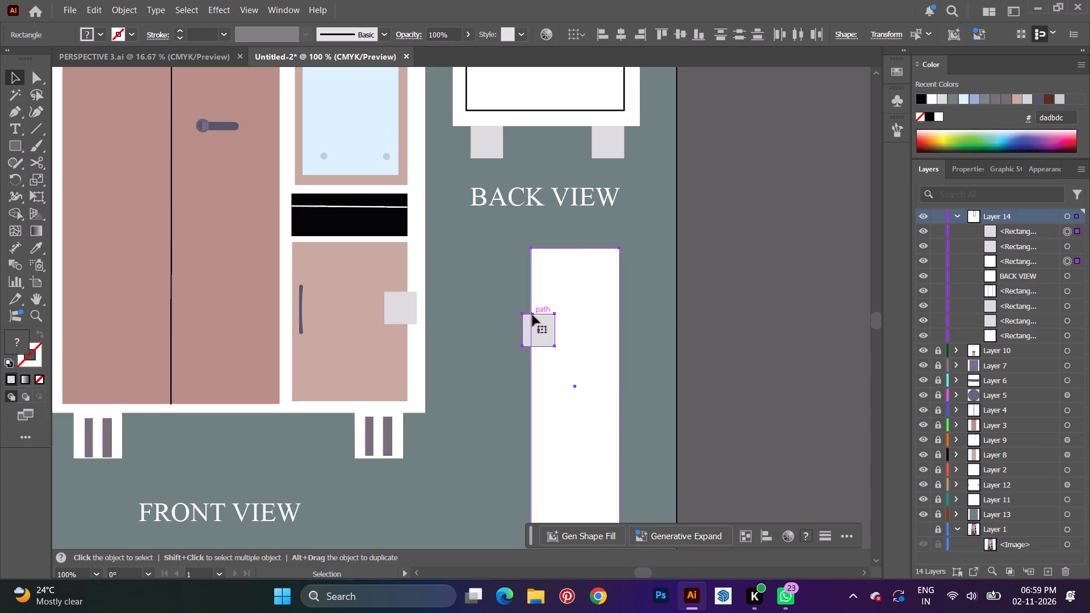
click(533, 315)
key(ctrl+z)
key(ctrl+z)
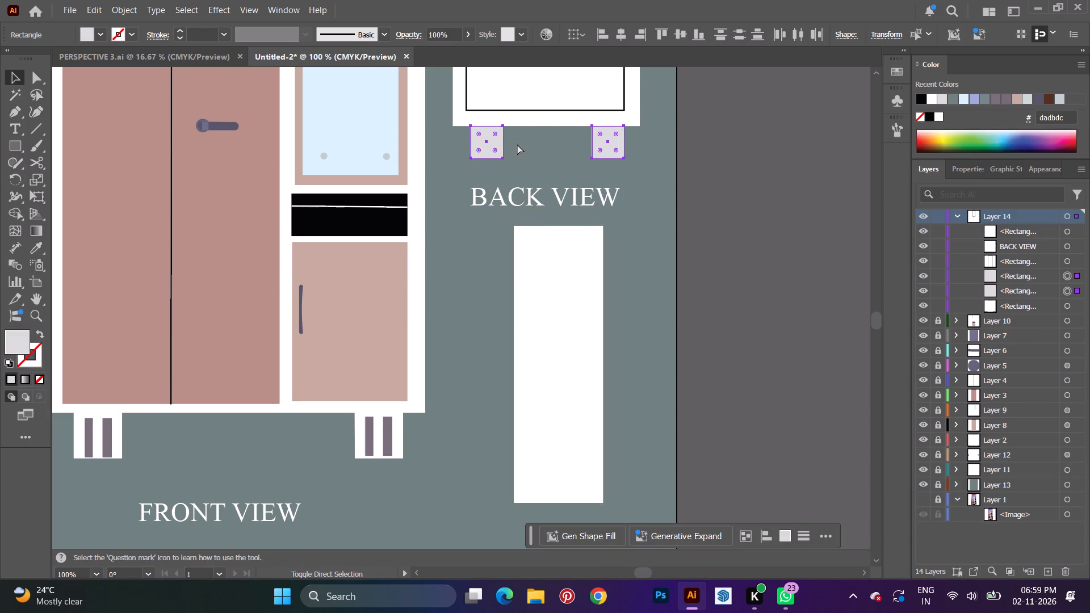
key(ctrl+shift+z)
Move the duplicate leg pair under the narrow white rectangle, shrinking its overall width to fit within the rectangle's bottom edge.
drag(521, 306, 523, 312)
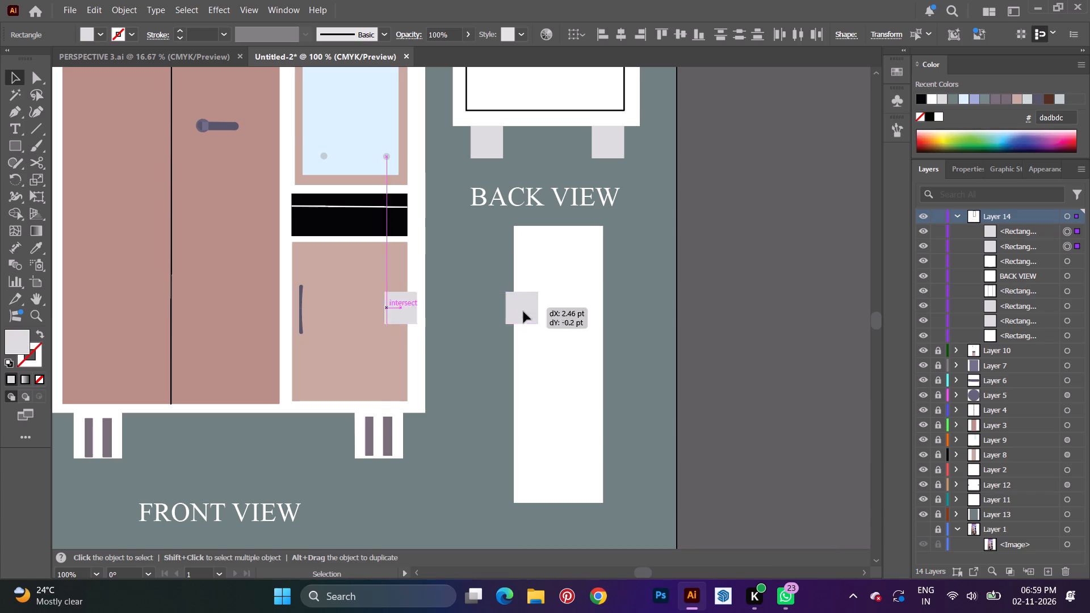
drag(523, 312, 605, 519)
scroll(598, 396, down, 12)
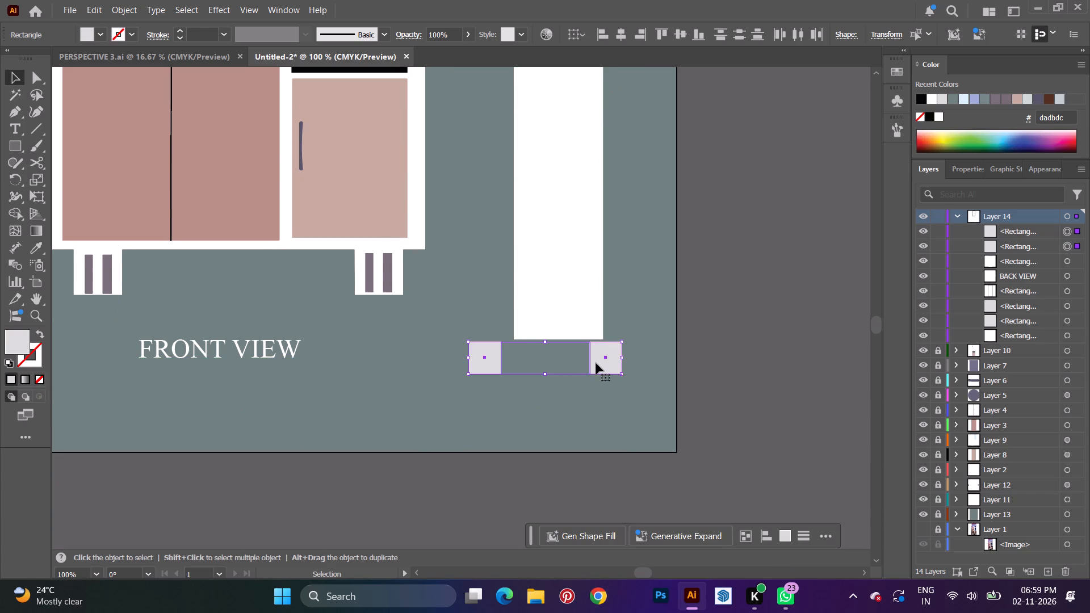
drag(622, 377, 586, 376)
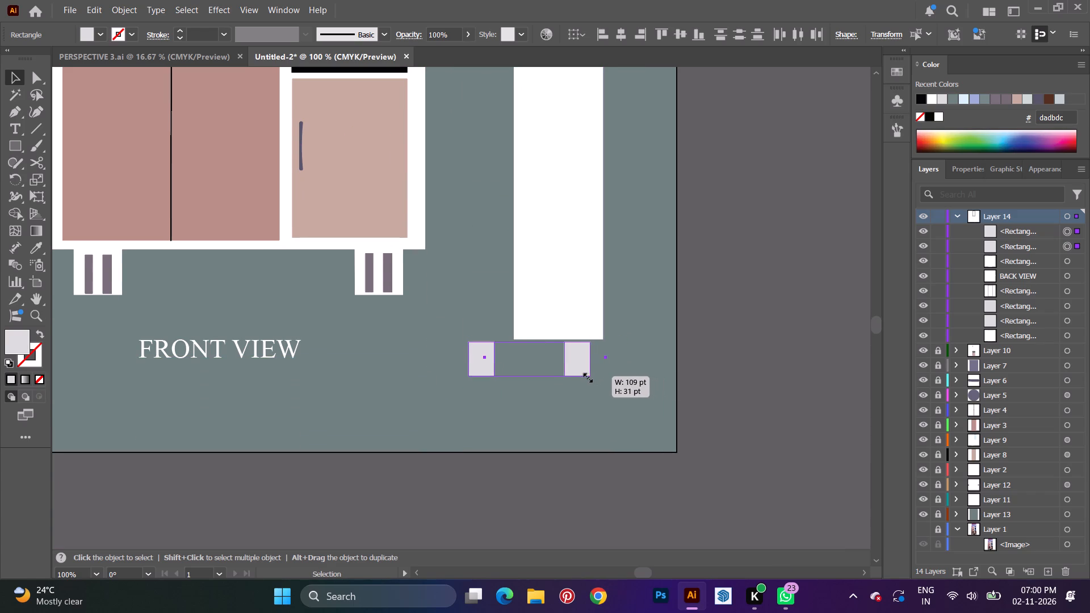
drag(586, 376, 554, 380)
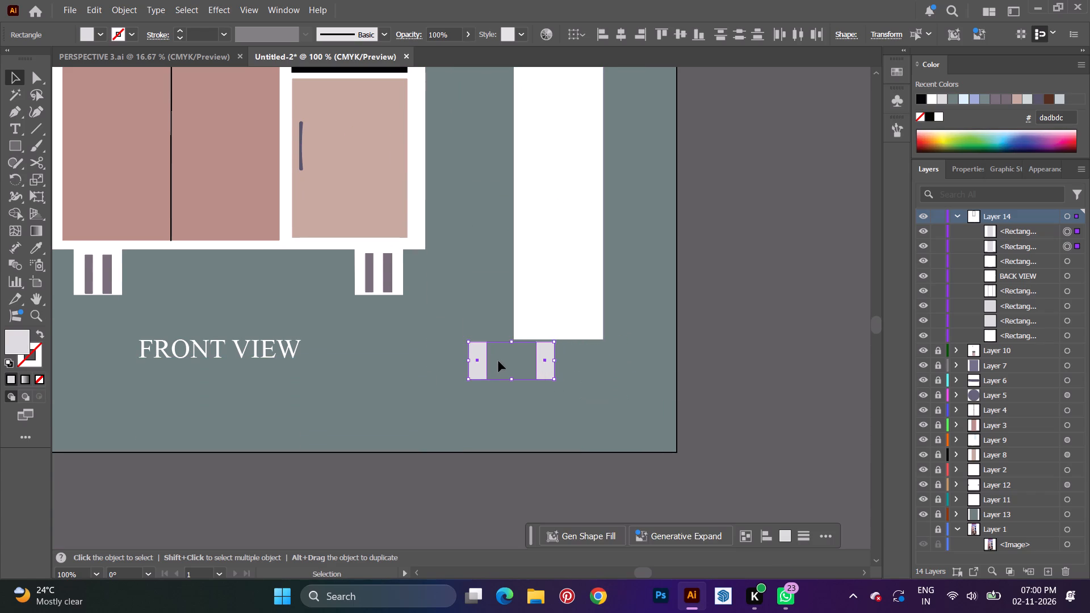
drag(546, 359, 591, 360)
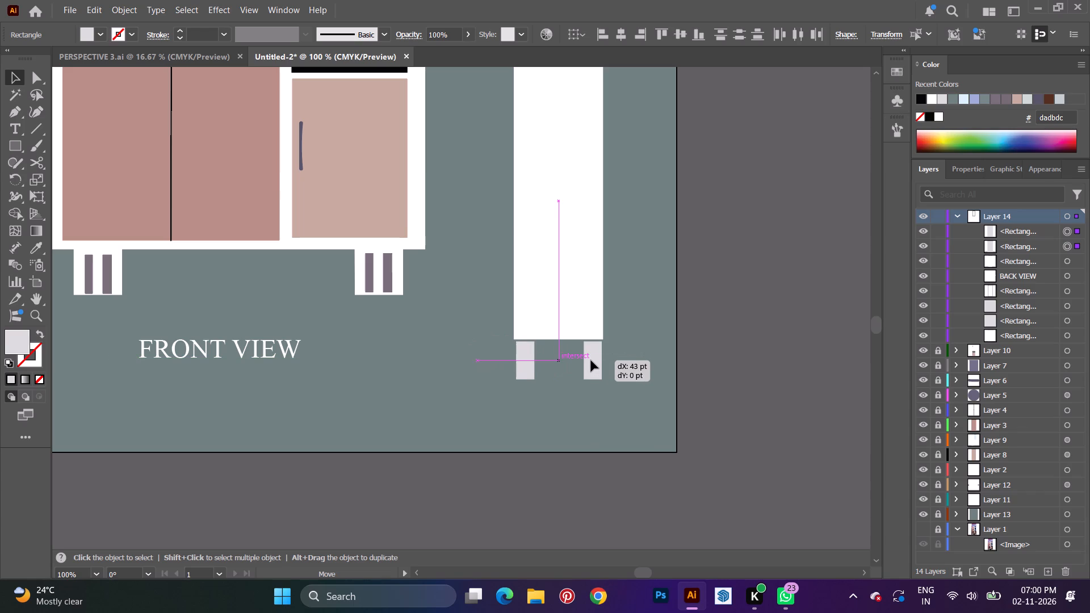
drag(591, 360, 592, 358)
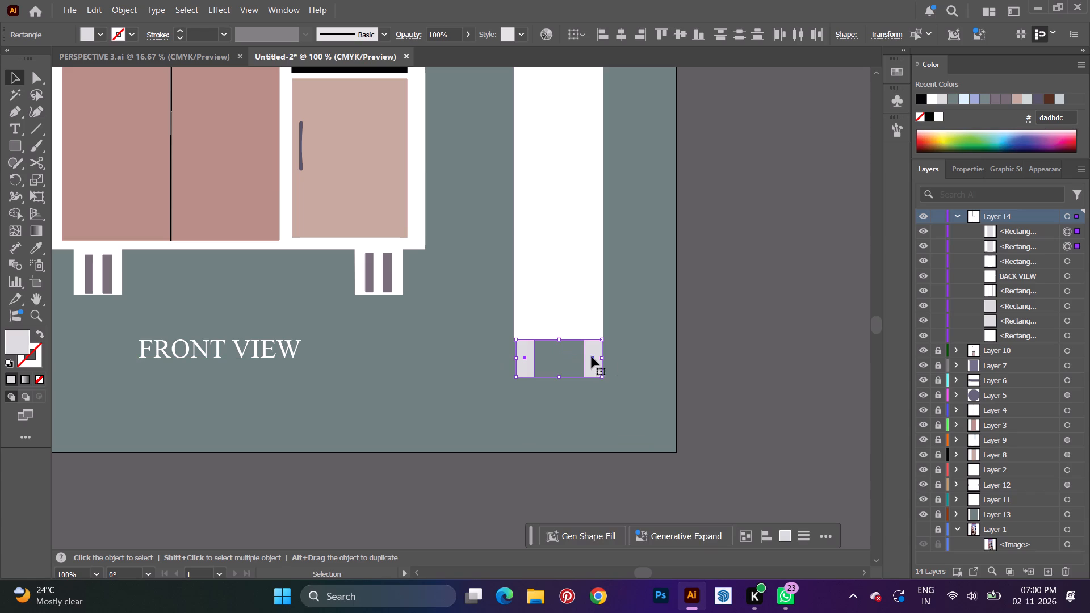
Narrow the leg pair to about 73 pt overall, centre it under the narrow rectangle, and shorten both legs.
click(601, 358)
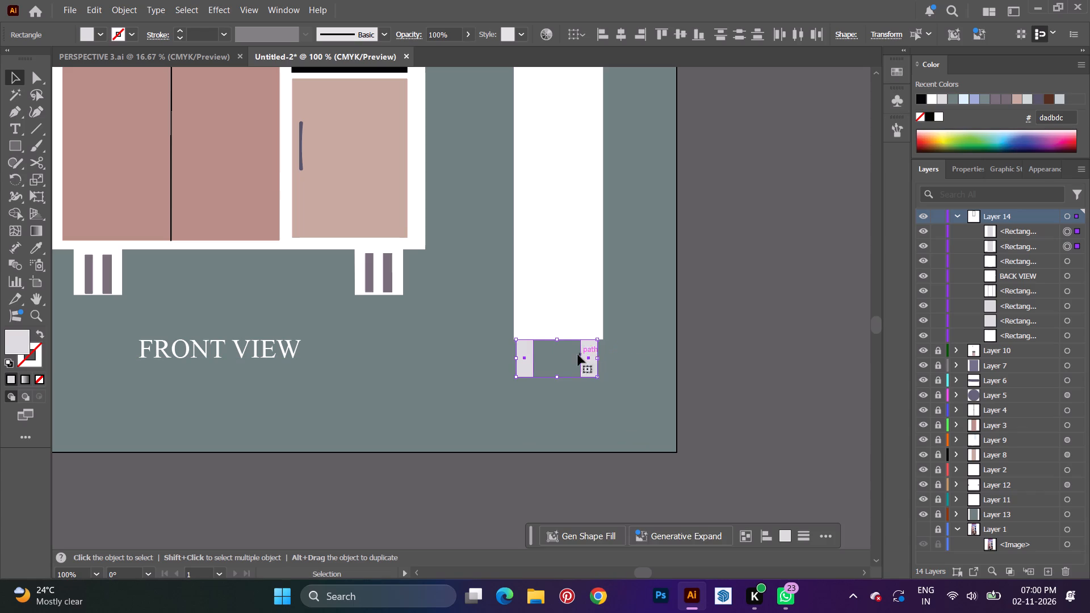
click(589, 359)
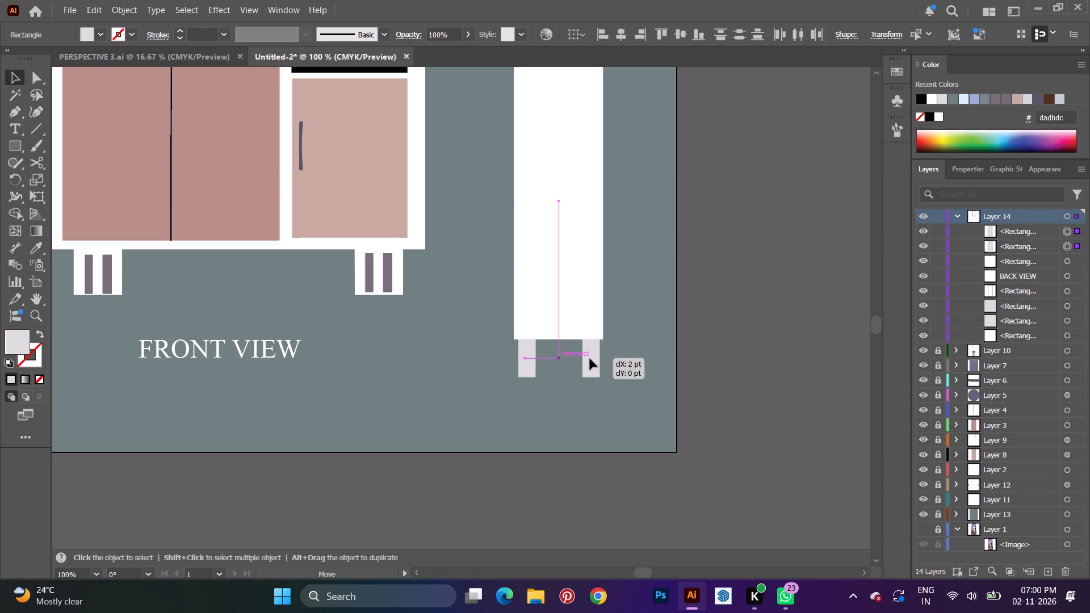
drag(559, 375, 559, 370)
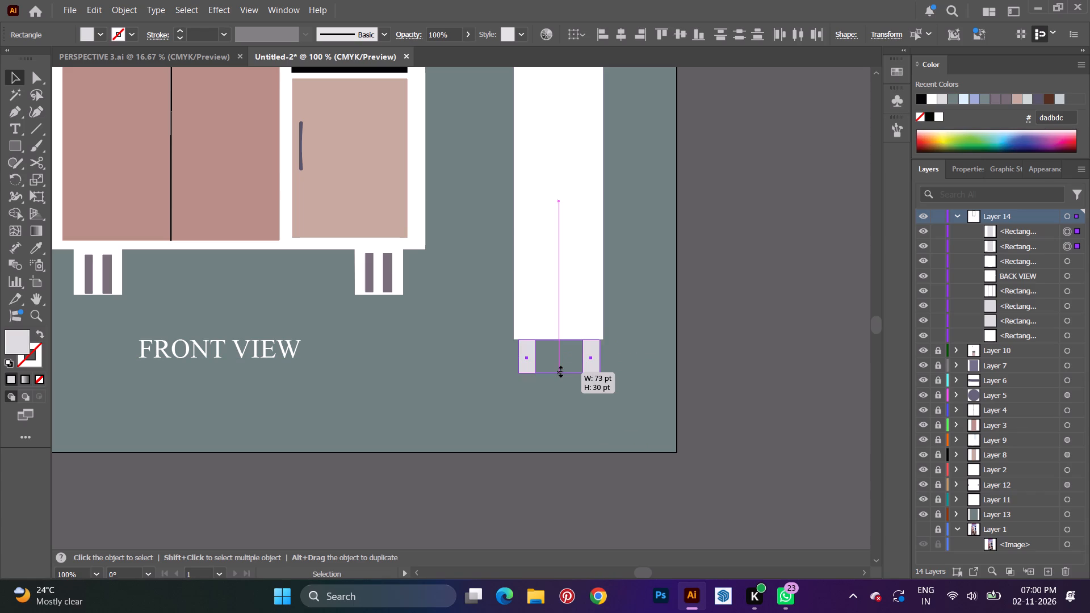
drag(559, 370, 559, 364)
key(v)
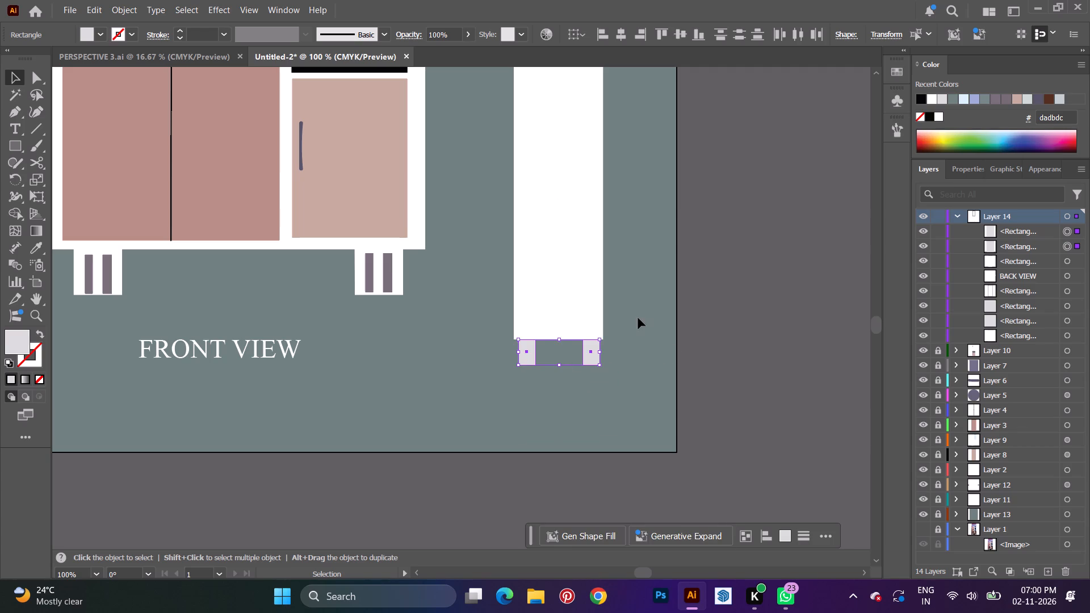
click(638, 318)
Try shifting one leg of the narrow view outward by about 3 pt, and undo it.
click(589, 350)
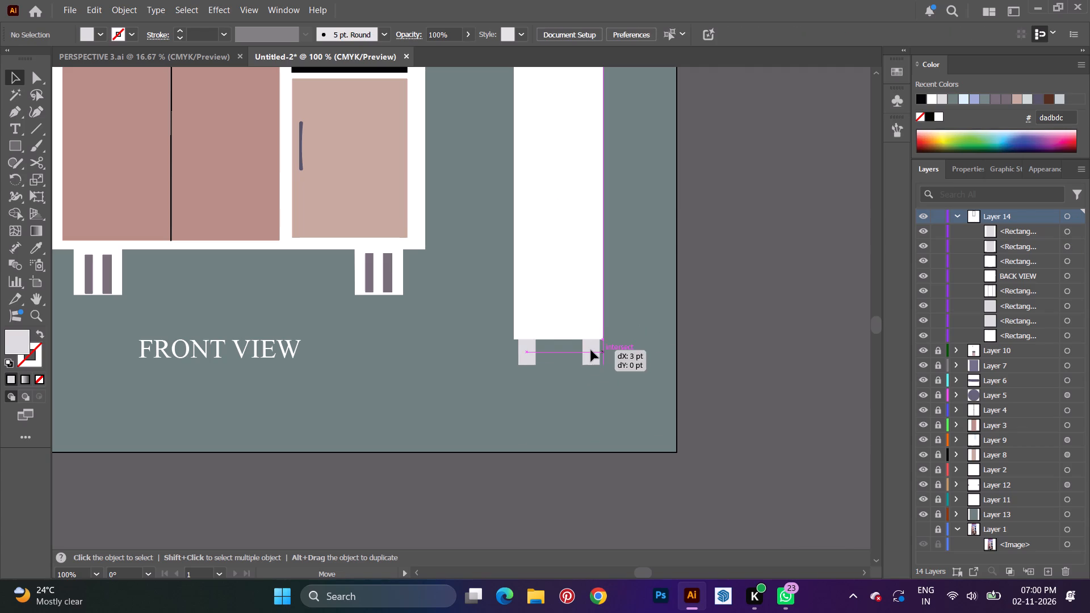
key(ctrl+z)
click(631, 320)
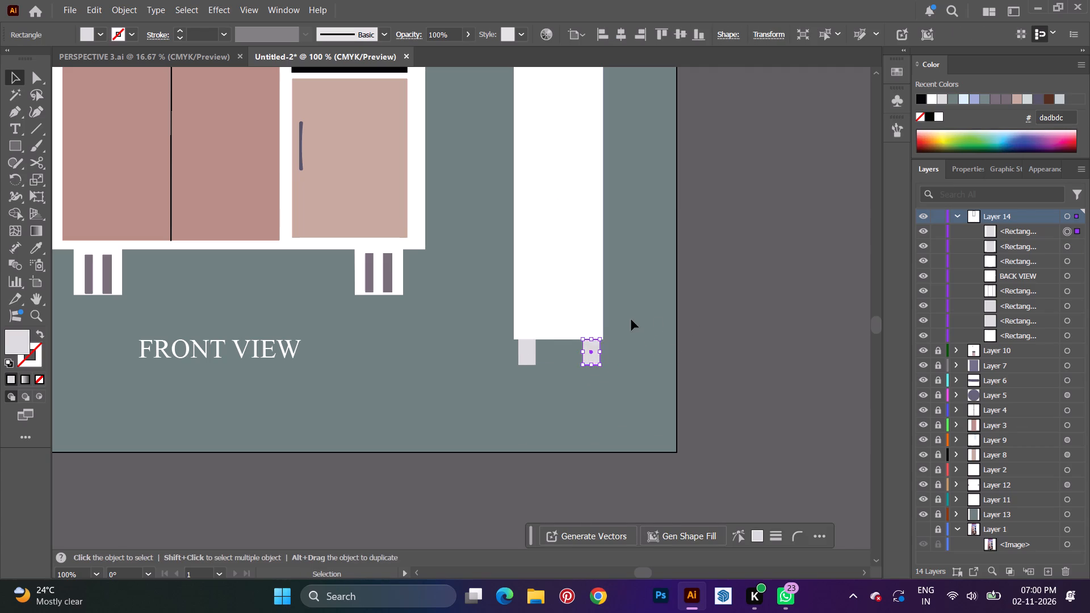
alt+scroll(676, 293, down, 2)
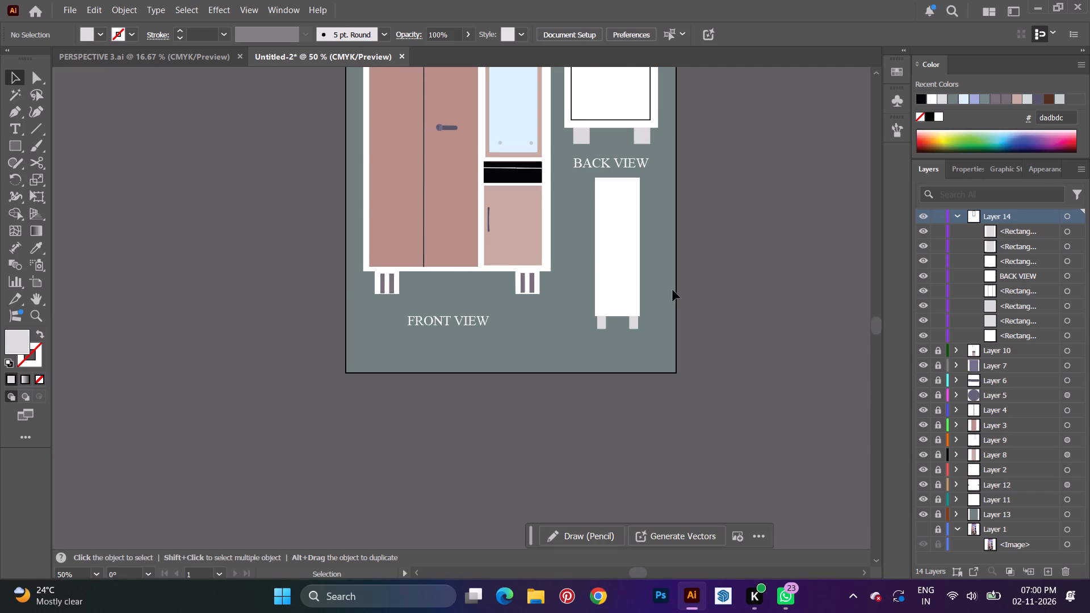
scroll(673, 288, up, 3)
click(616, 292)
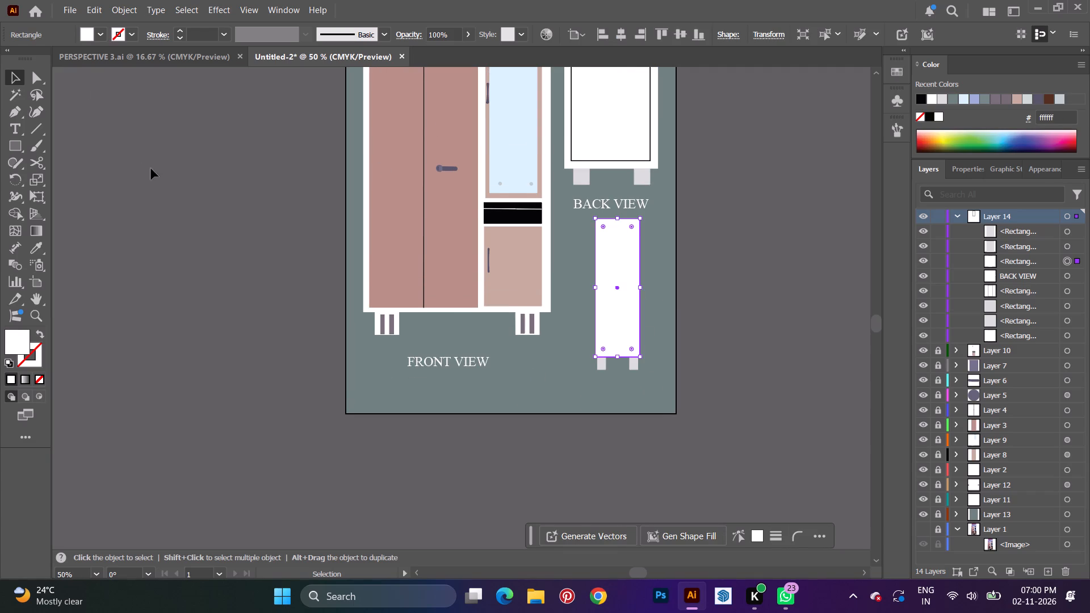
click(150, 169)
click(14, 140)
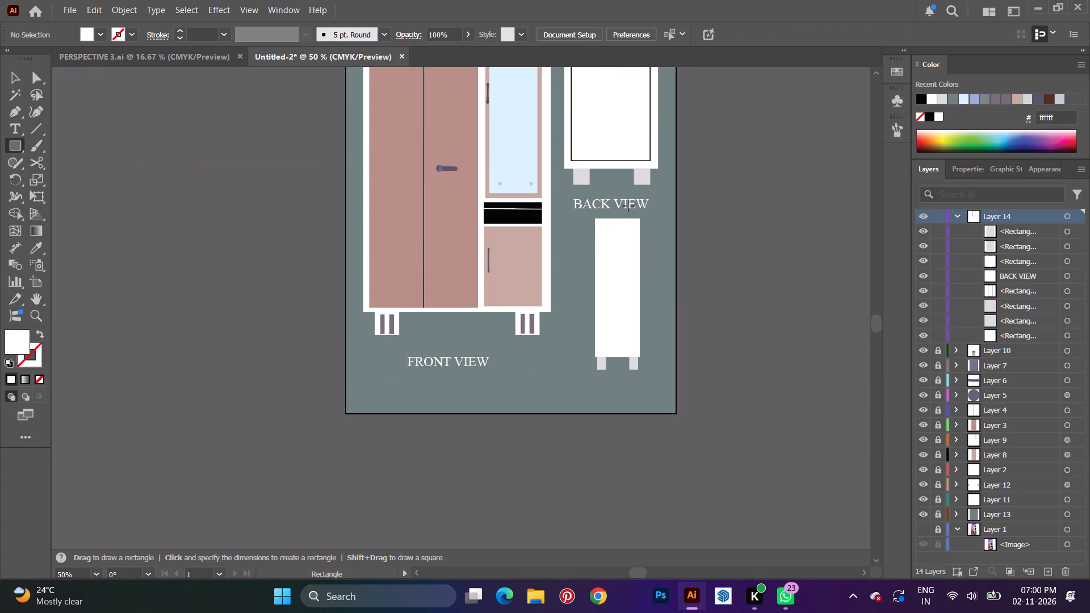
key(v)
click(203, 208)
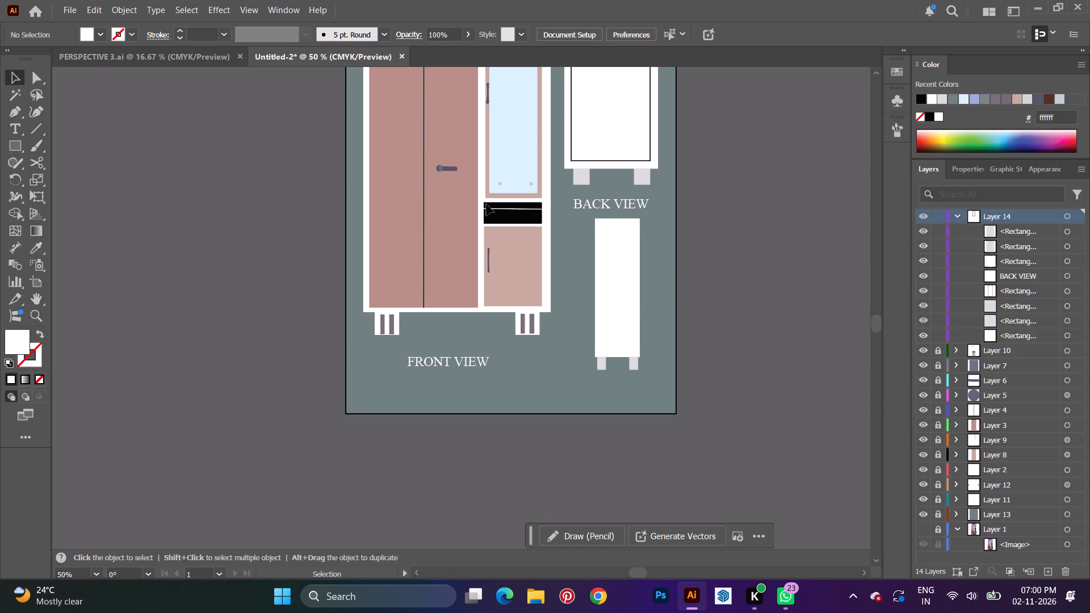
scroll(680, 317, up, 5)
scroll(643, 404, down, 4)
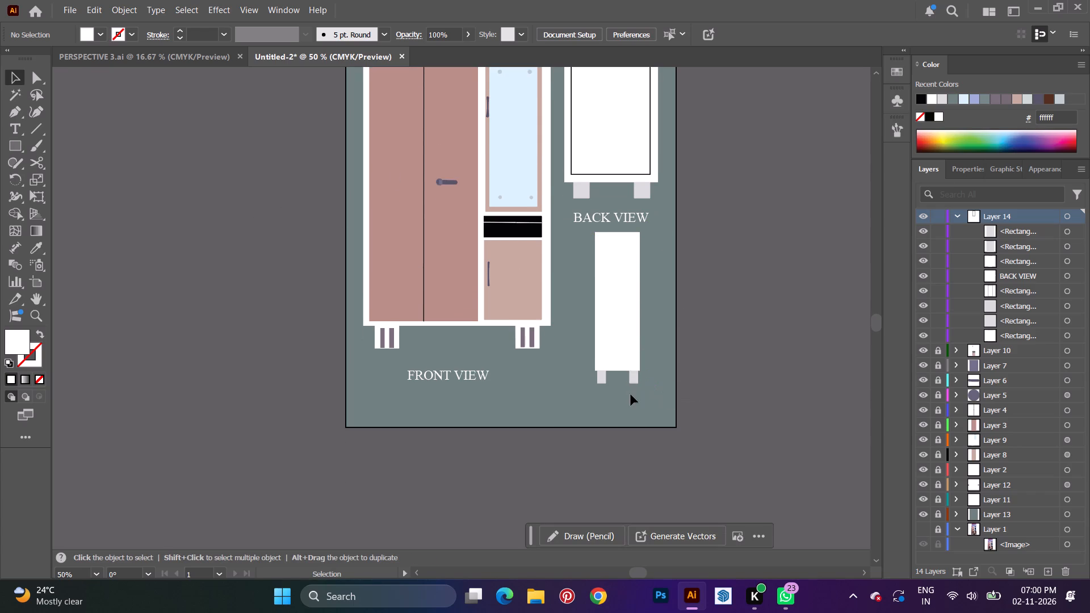
Narrow the leg pair to about 68 pt overall and recentre it under the narrow white rectangle.
alt+scroll(628, 391, up, 4)
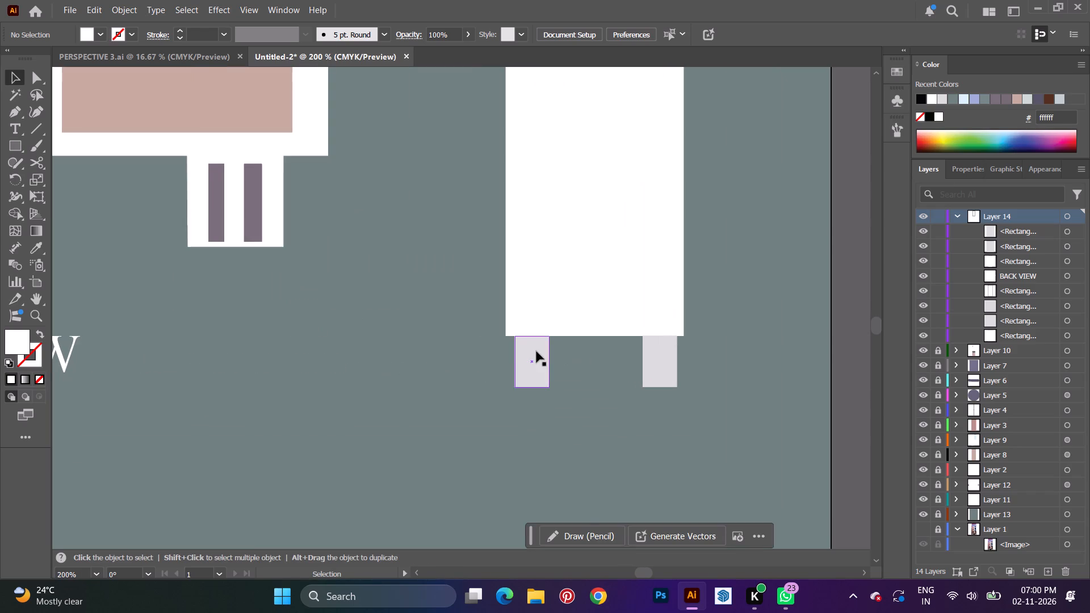
click(536, 352)
click(638, 357)
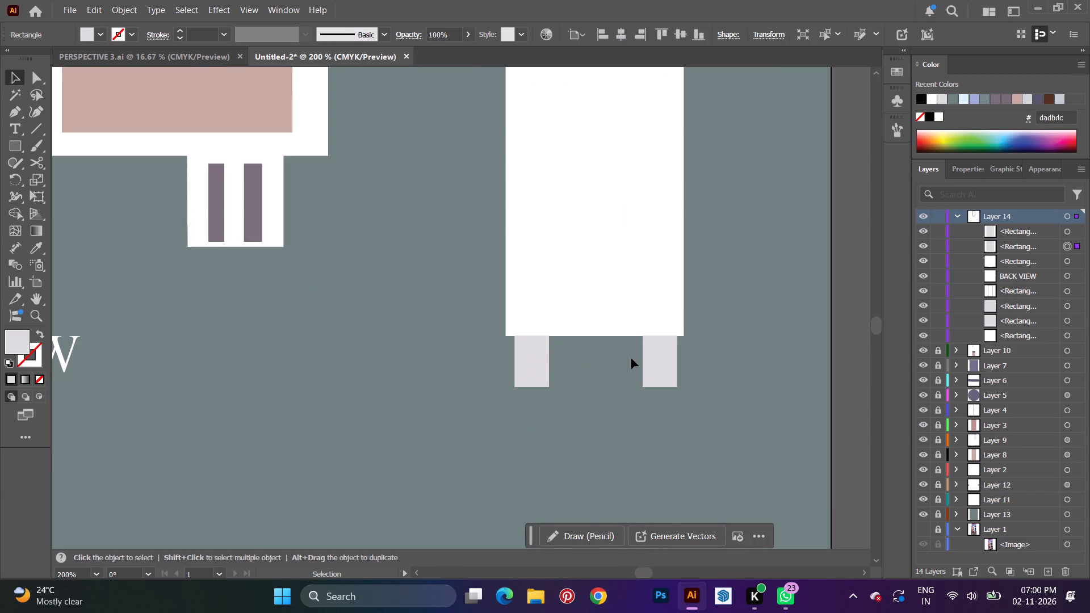
drag(484, 365, 714, 391)
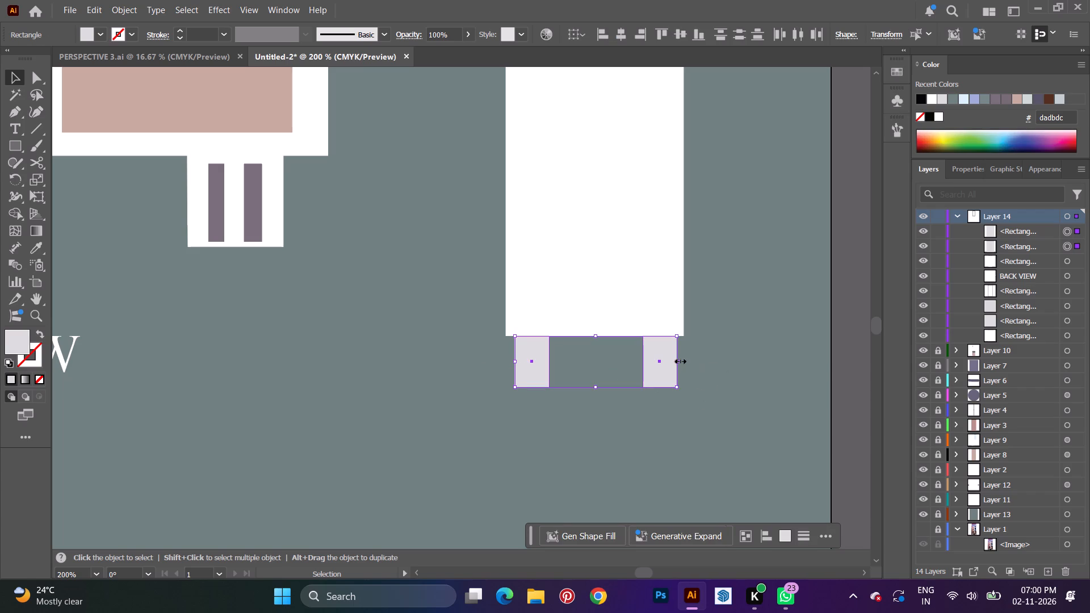
drag(676, 360, 666, 363)
drag(652, 361, 657, 360)
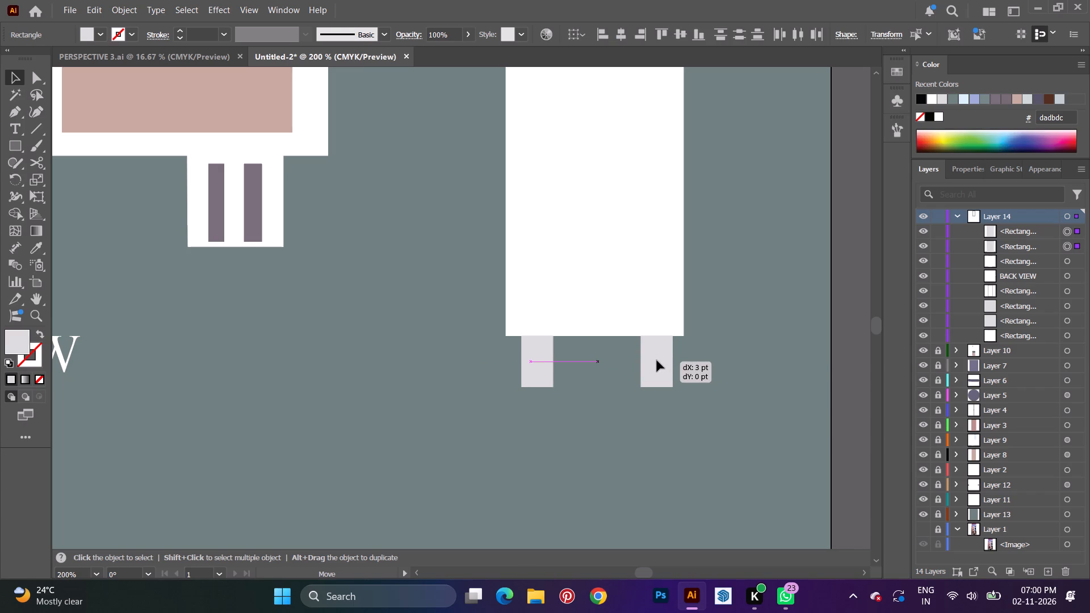
drag(657, 360, 657, 360)
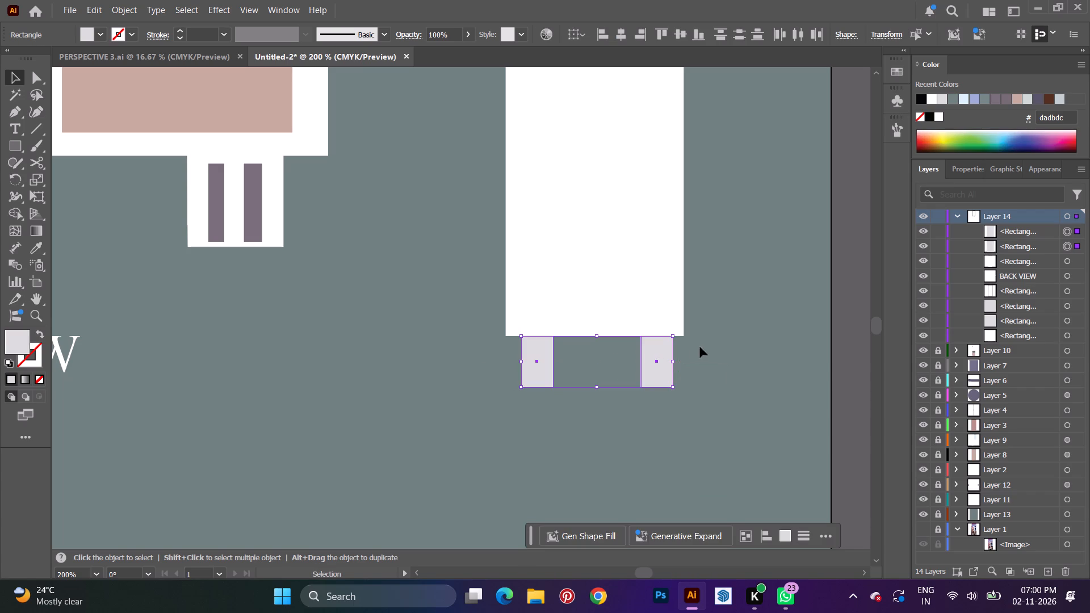
key(v)
click(787, 271)
Shorten both legs of the narrow view to about 17 pt high, keeping them attached to the rectangle's bottom edge.
alt+scroll(702, 274, down, 3)
scroll(686, 258, down, 3)
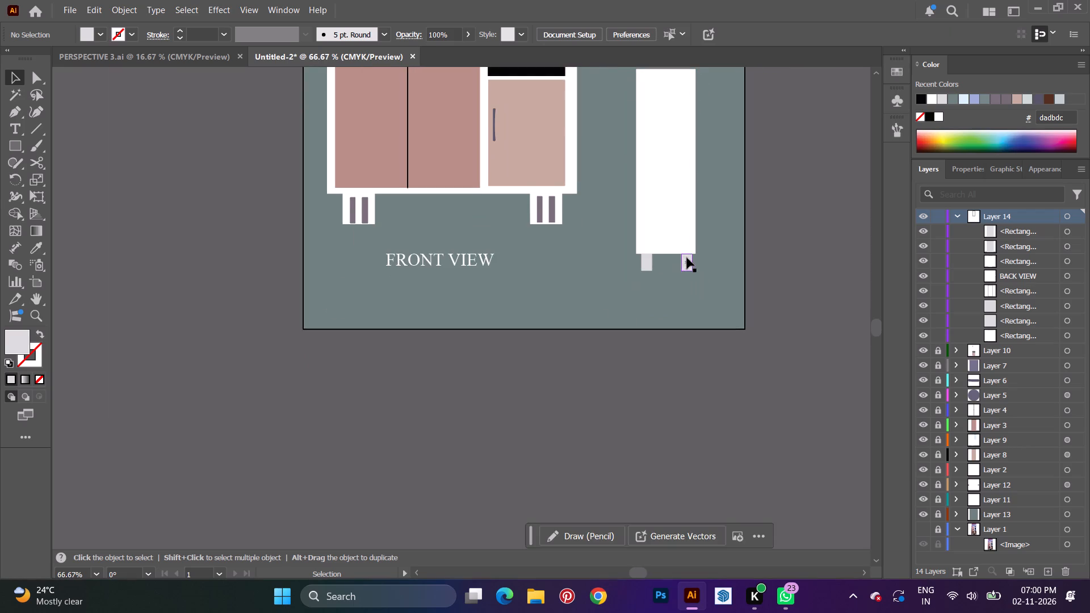
scroll(687, 258, up, 5)
scroll(786, 321, up, 6)
click(684, 409)
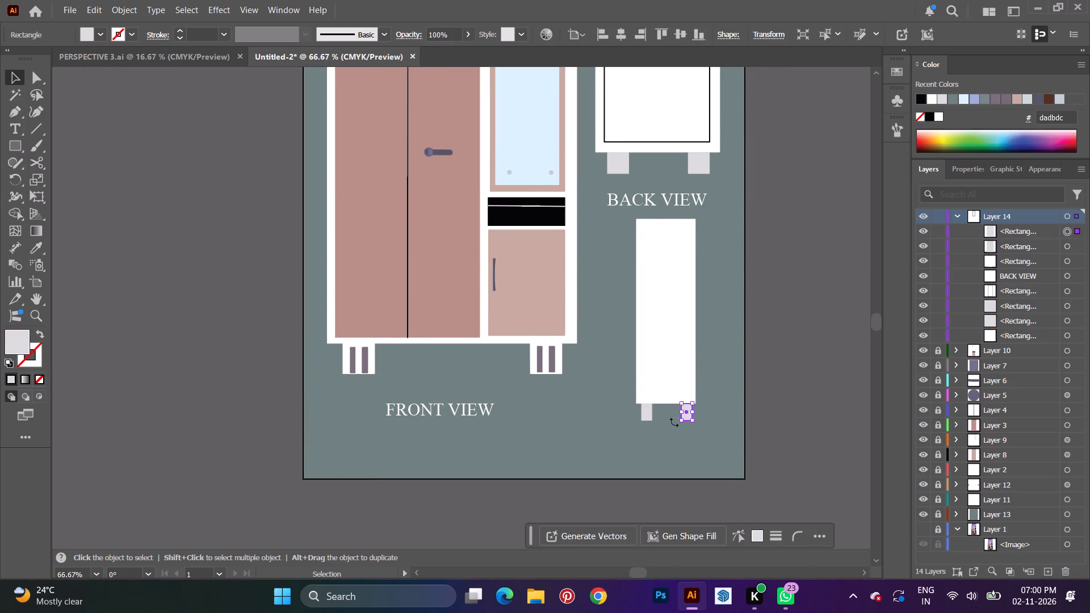
click(670, 422)
drag(622, 416, 719, 427)
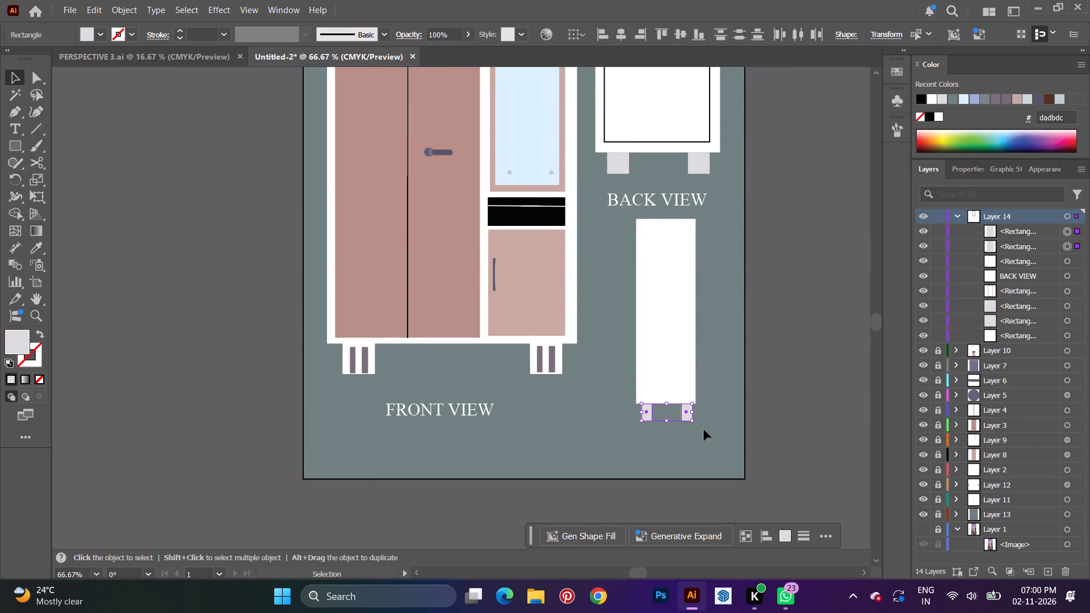
drag(666, 421, 666, 415)
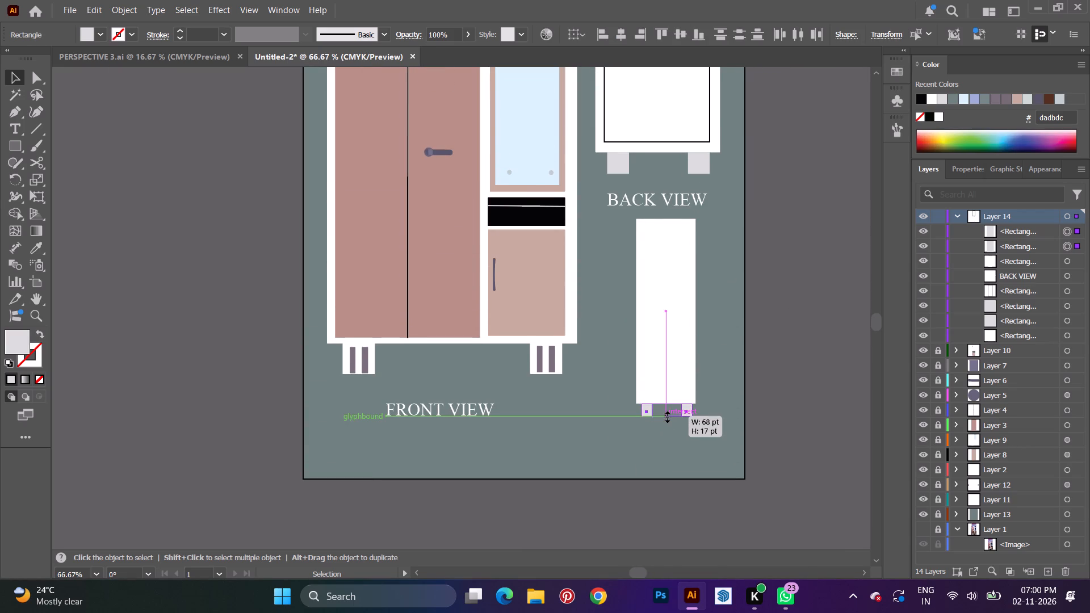
drag(666, 415, 666, 416)
click(701, 440)
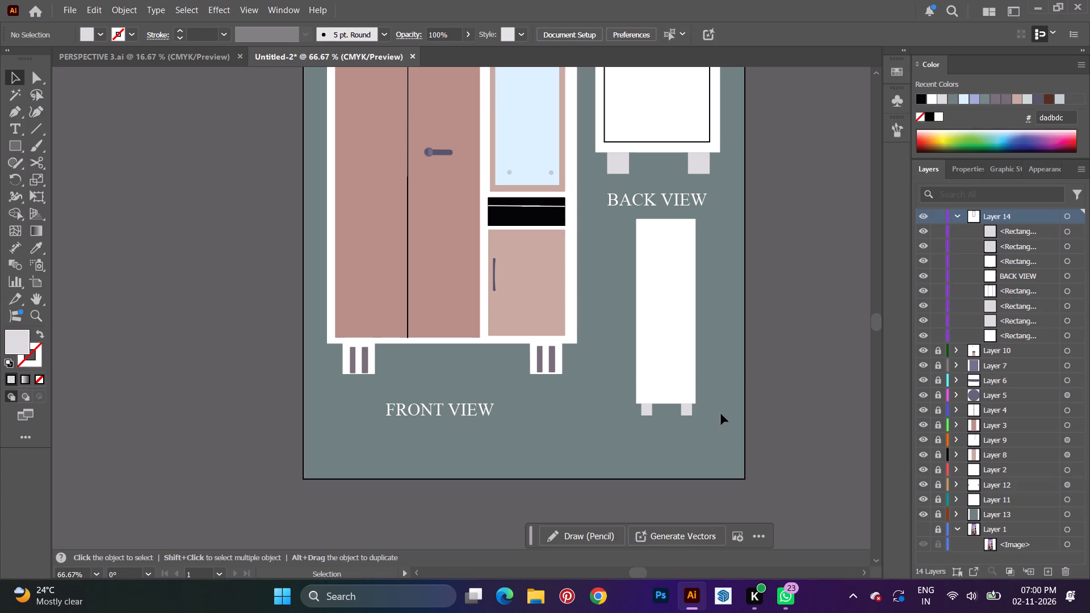
Lengthen both legs of the narrow view to about 21 pt high, keeping them attached to the rectangle's bottom edge.
alt+scroll(699, 377, down, 2)
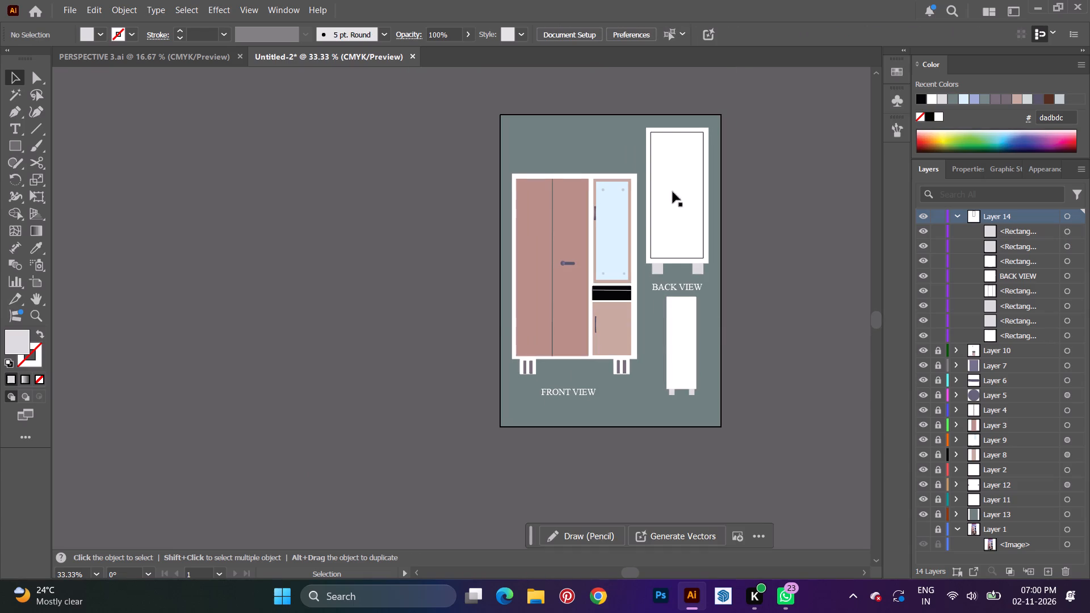
alt+scroll(627, 429, up, 3)
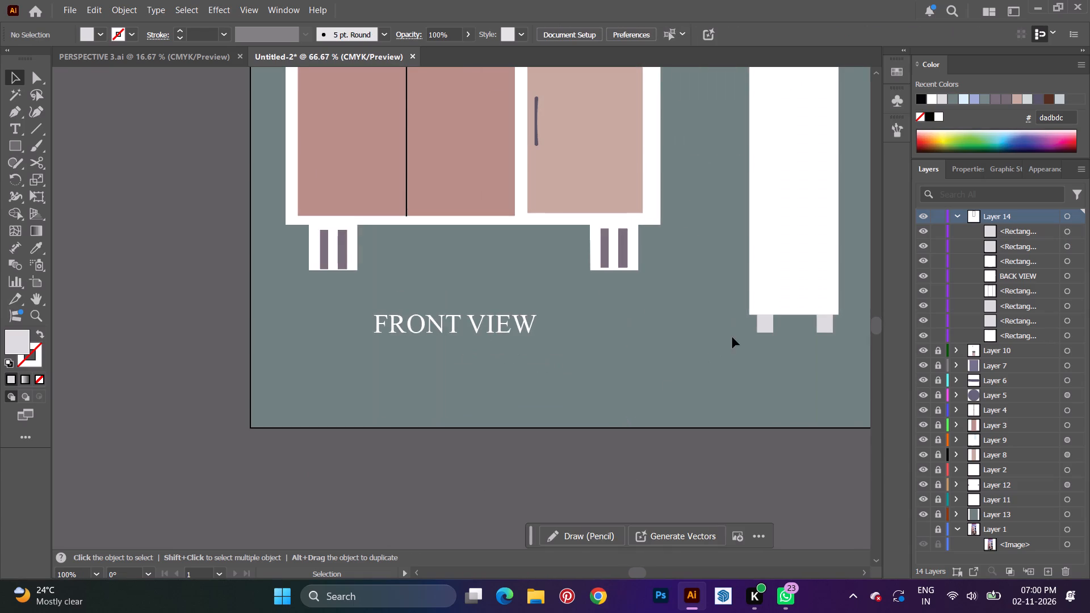
key(space)
drag(732, 337, 467, 334)
drag(476, 317, 585, 341)
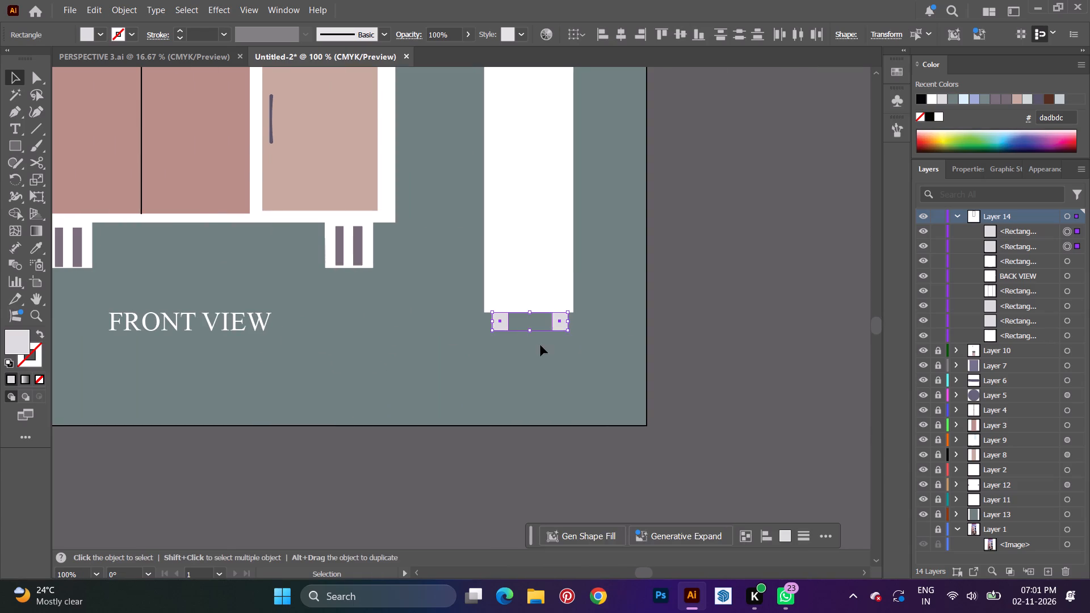
click(530, 331)
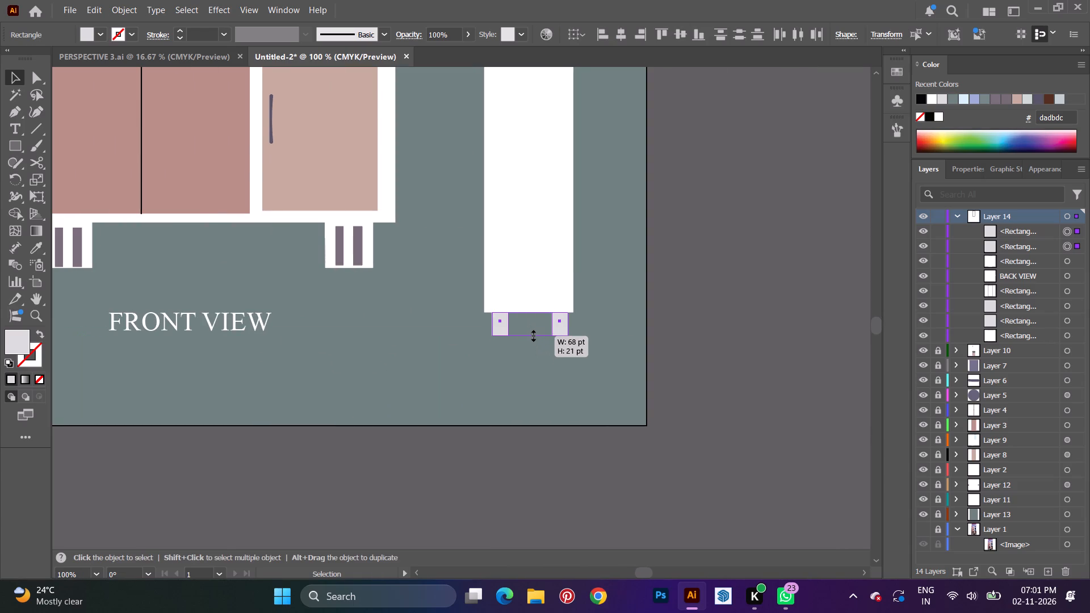
click(557, 372)
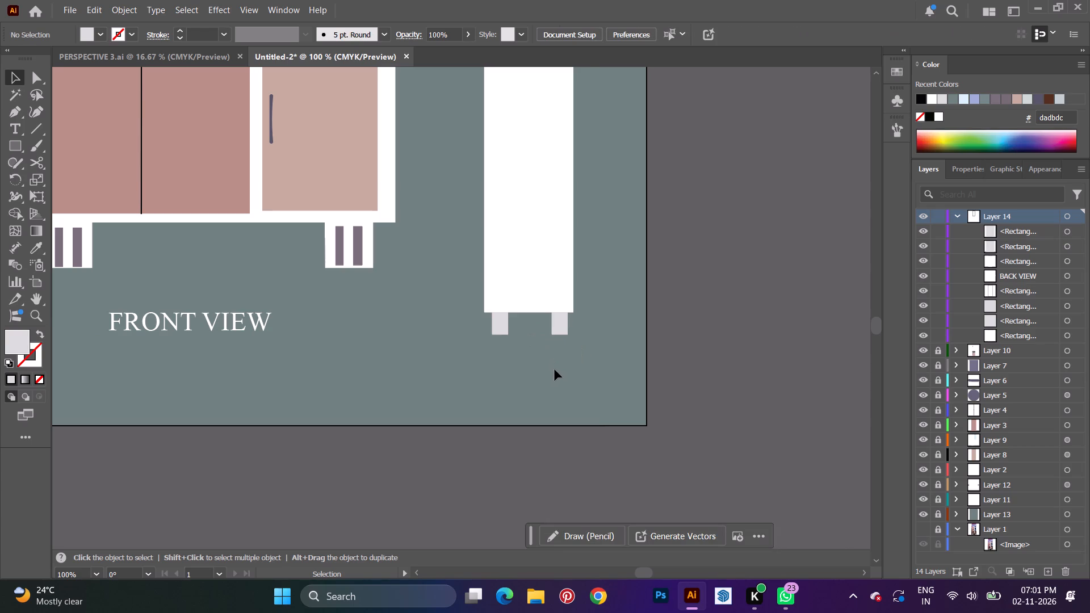
Add a text label reading SIDE VIEW near the legs of the narrow view.
alt+scroll(553, 370, down, 2)
alt+scroll(486, 341, down, 1)
key(space)
key(space)
key(space)
key(space)
key(space)
key(space)
key(space)
key(space)
key(space)
key(space)
drag(485, 340, 492, 343)
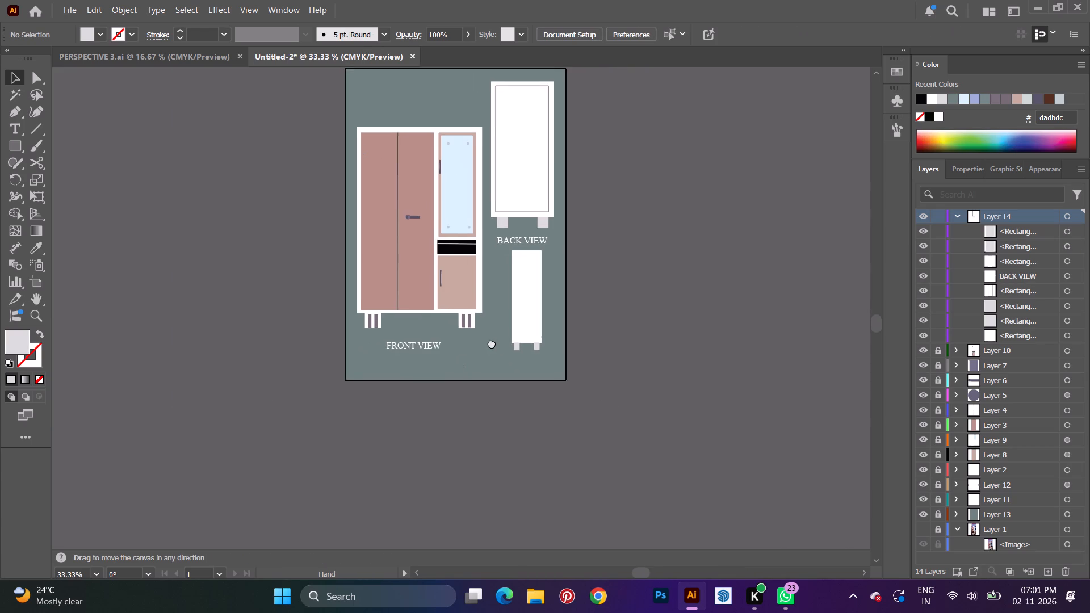
drag(492, 343, 510, 362)
key(t)
click(501, 374)
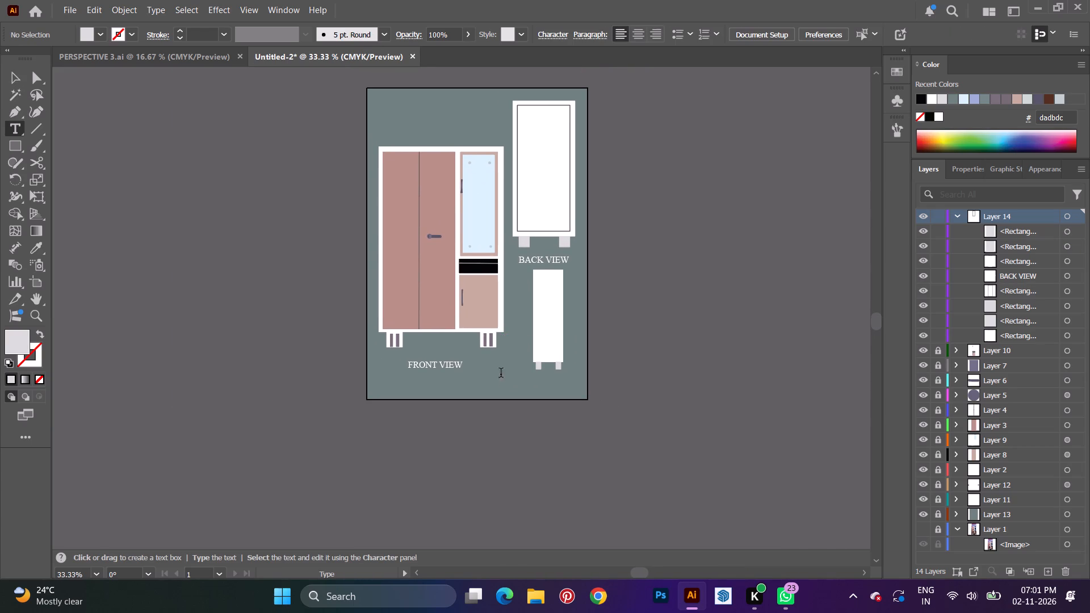
key(BackSpace)
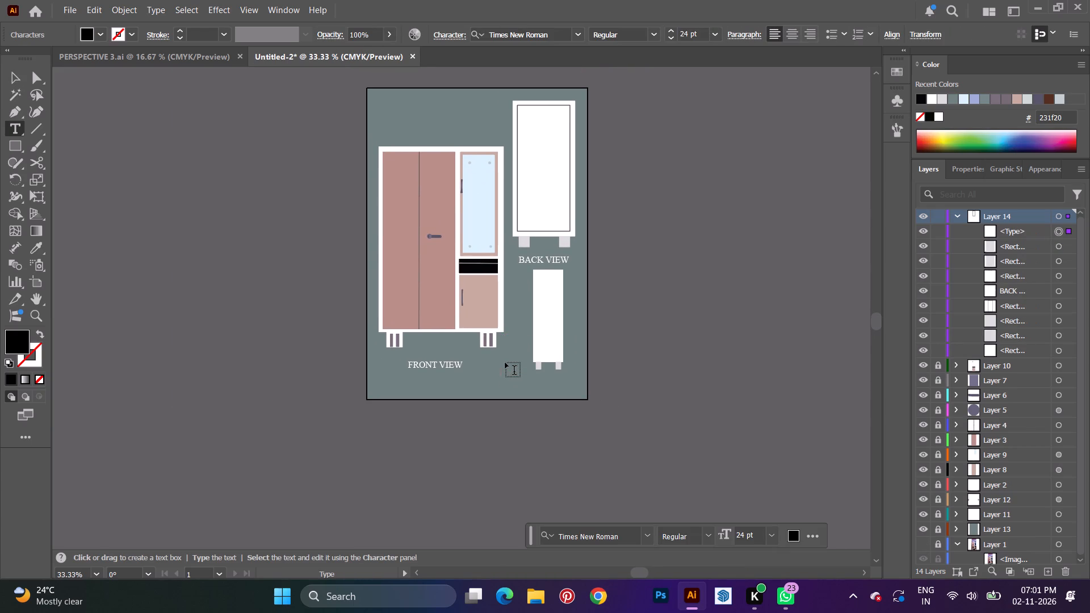
text(SIDE VIEW)
key(space)
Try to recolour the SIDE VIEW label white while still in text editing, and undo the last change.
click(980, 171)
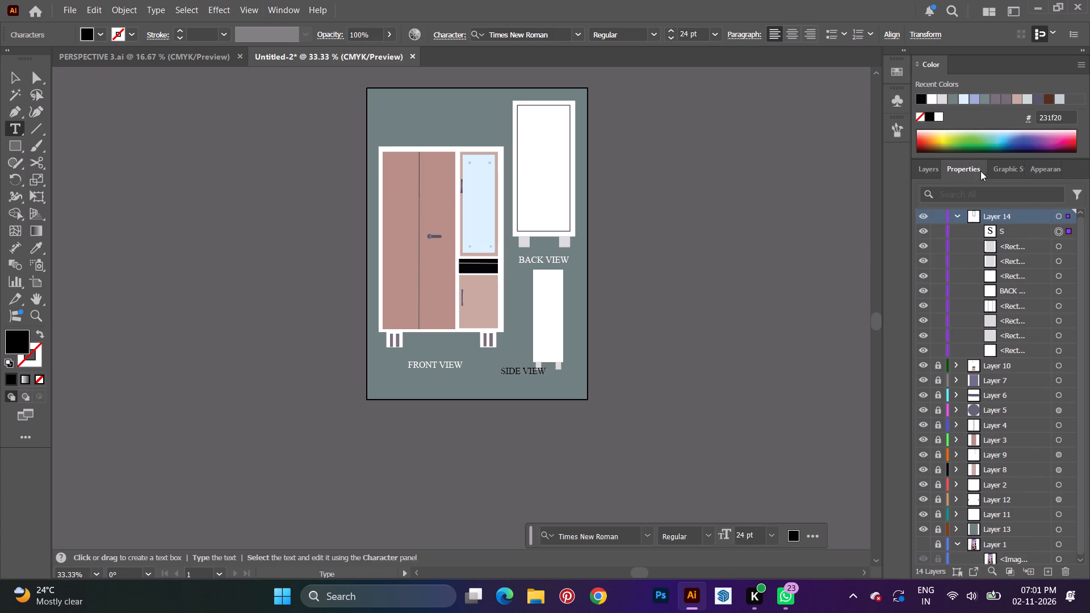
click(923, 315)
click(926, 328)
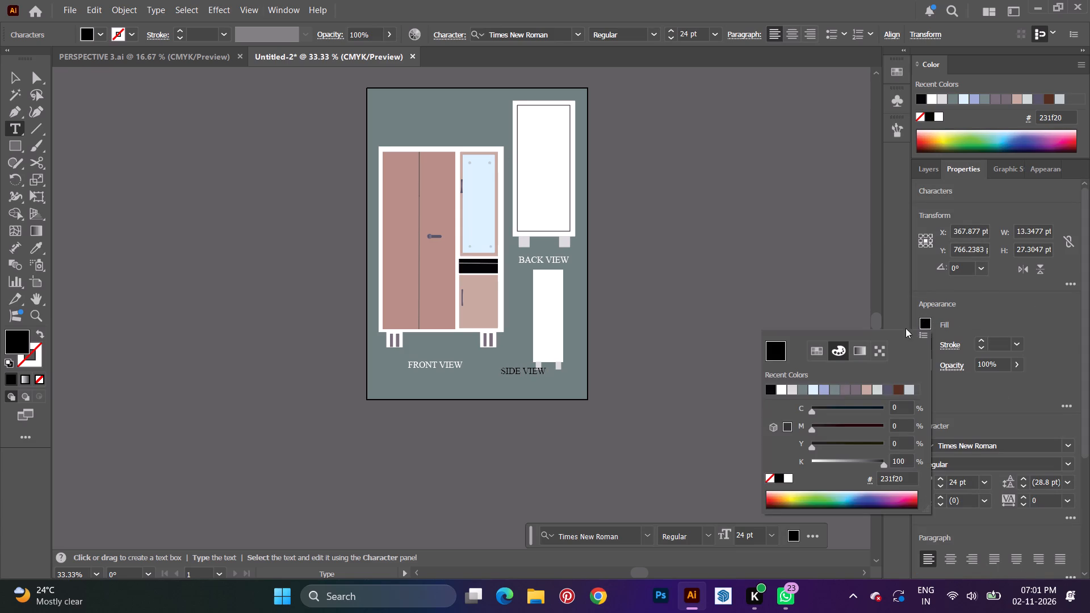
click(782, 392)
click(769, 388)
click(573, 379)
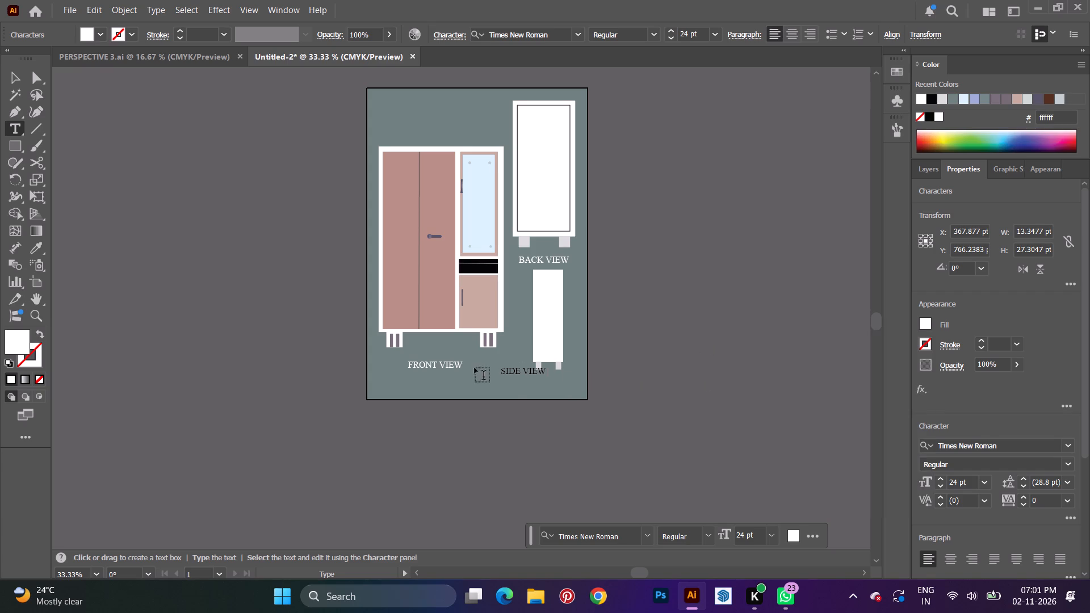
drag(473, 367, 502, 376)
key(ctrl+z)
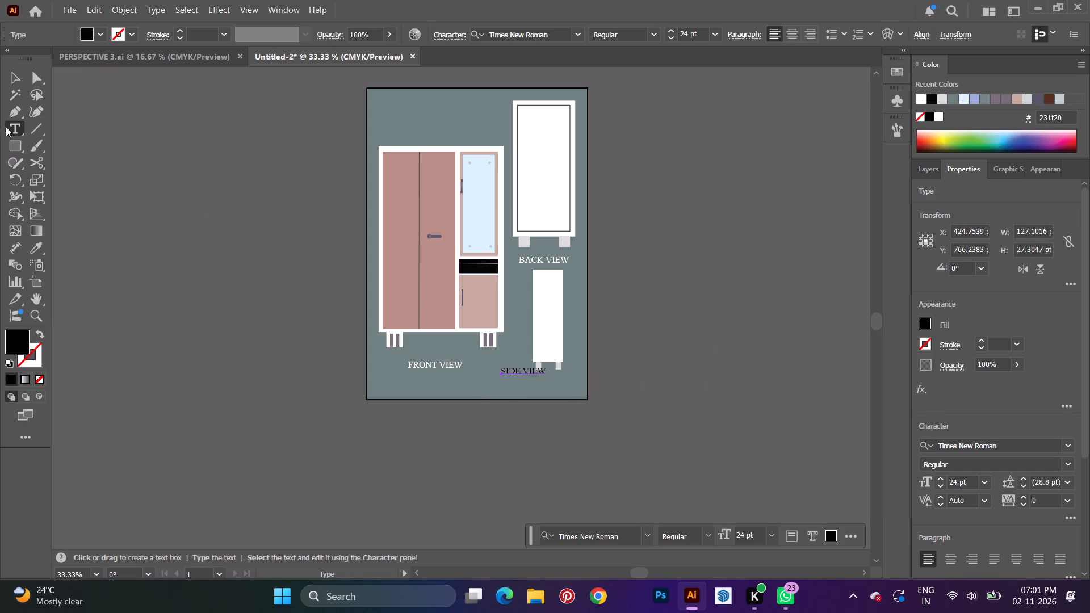
Select the SIDE VIEW label as an object and set its fill to white (ffffff).
click(16, 85)
click(924, 321)
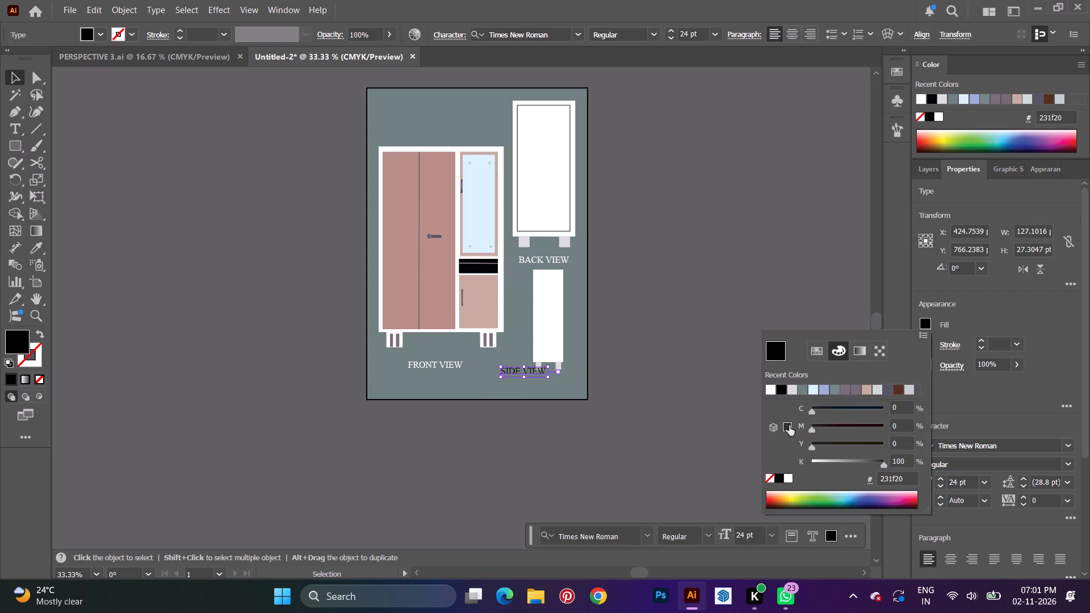
click(775, 389)
click(681, 349)
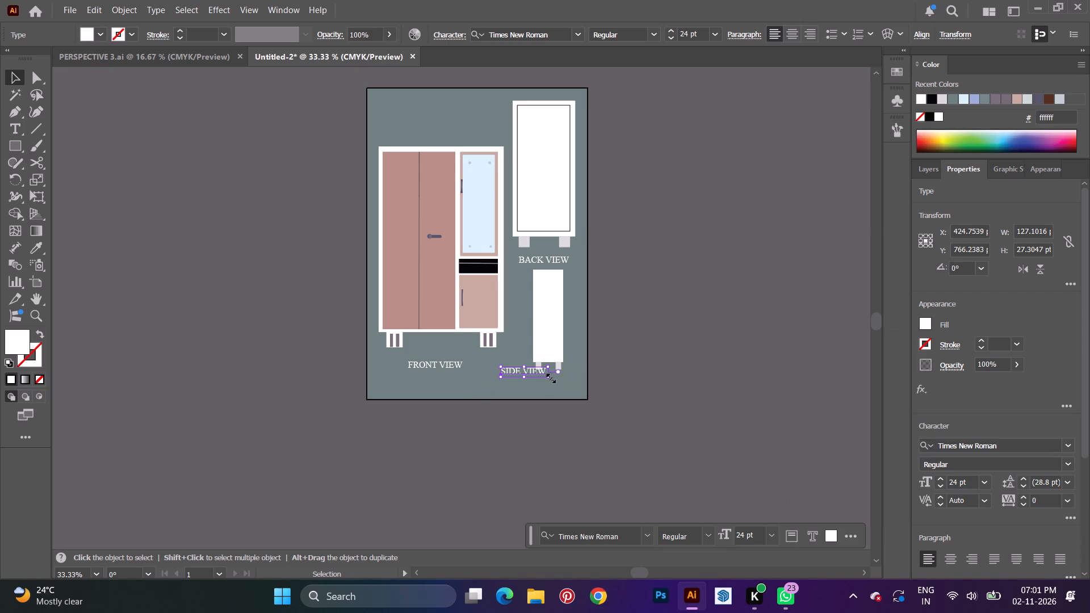
Move the SIDE VIEW label about 63 pt across and 17 pt down so it sits beneath the narrow view's legs.
drag(528, 373, 554, 381)
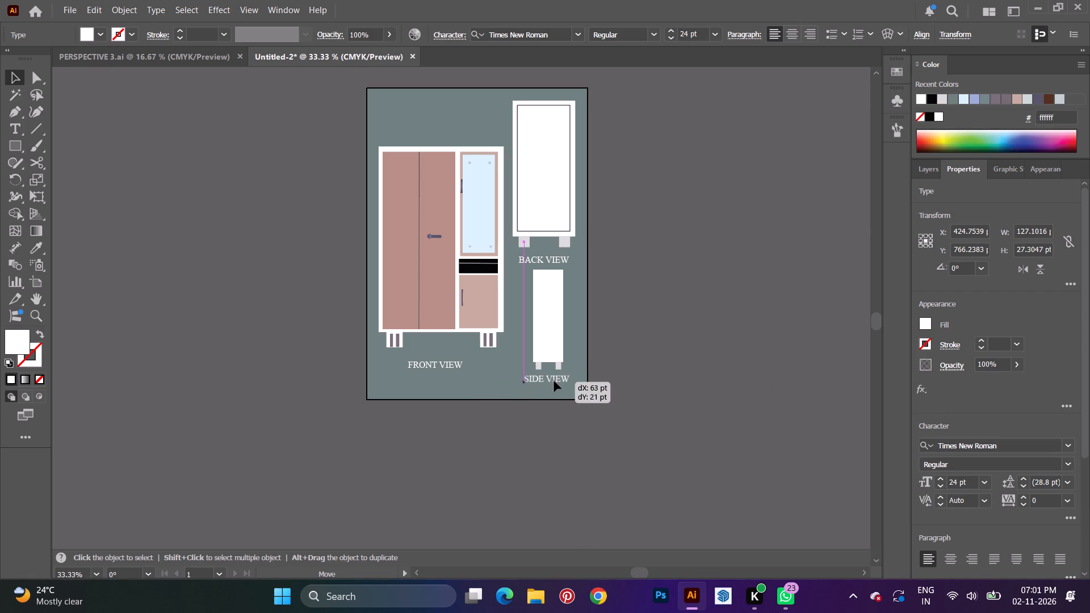
drag(554, 381, 552, 380)
click(641, 375)
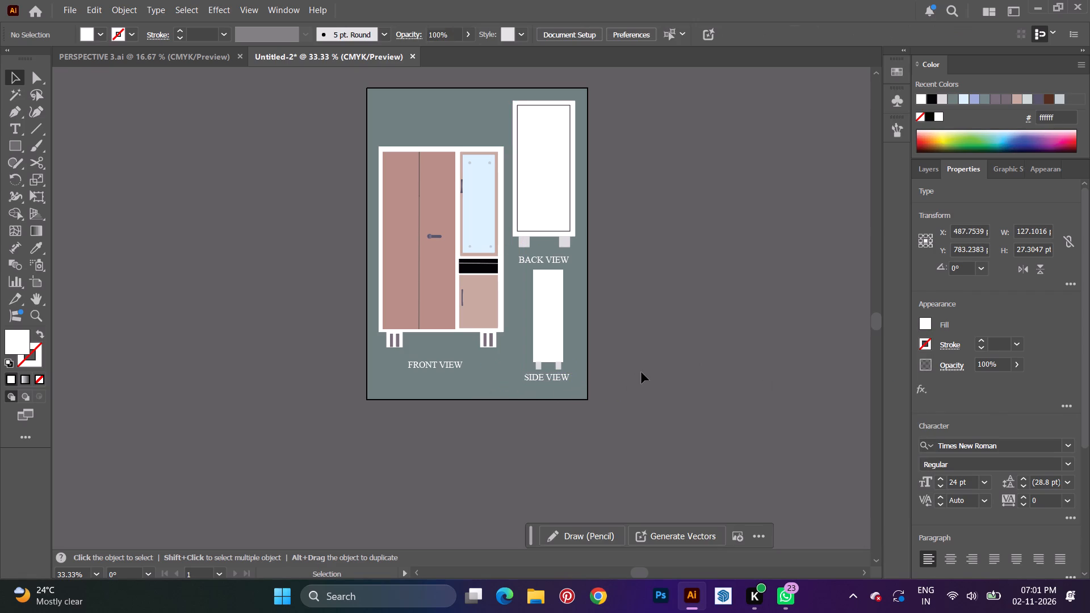
Save the document in Downloads as an Adobe Illustrator file named PERSPECTIVE 4, in Illustrator 2020 version with the default options.
key(ctrl+s)
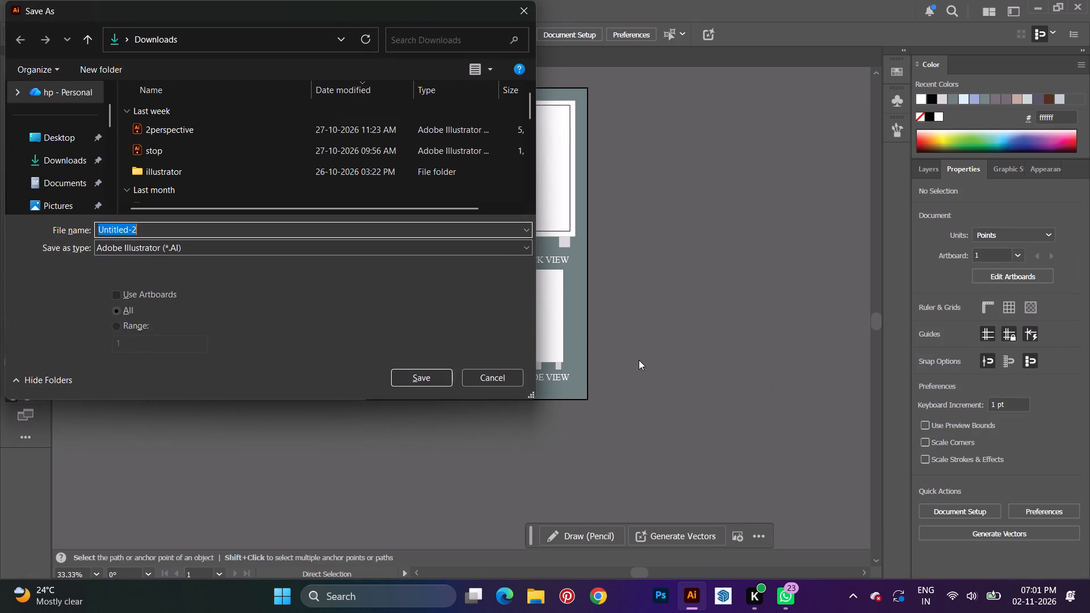
key(BackSpace)
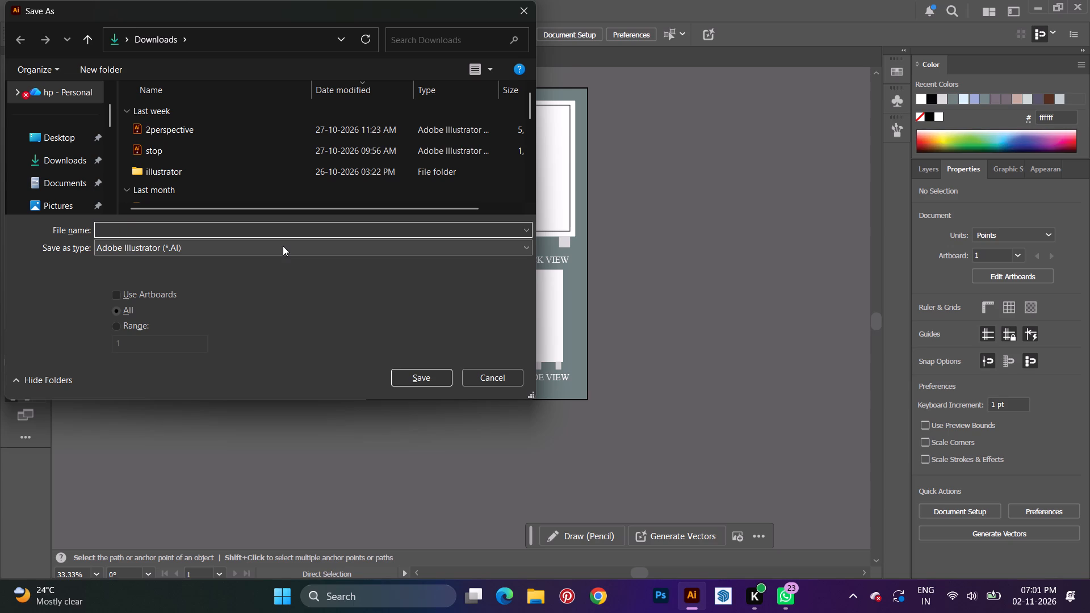
text(PERS)
text(PECTIVE)
key(space)
key(4)
key(Return)
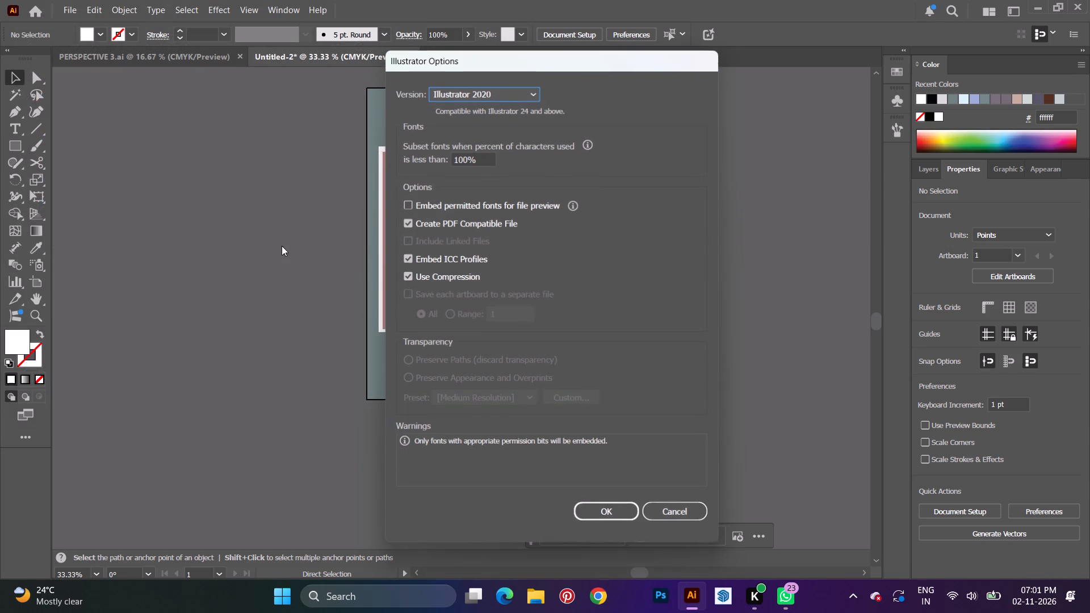
click(615, 511)
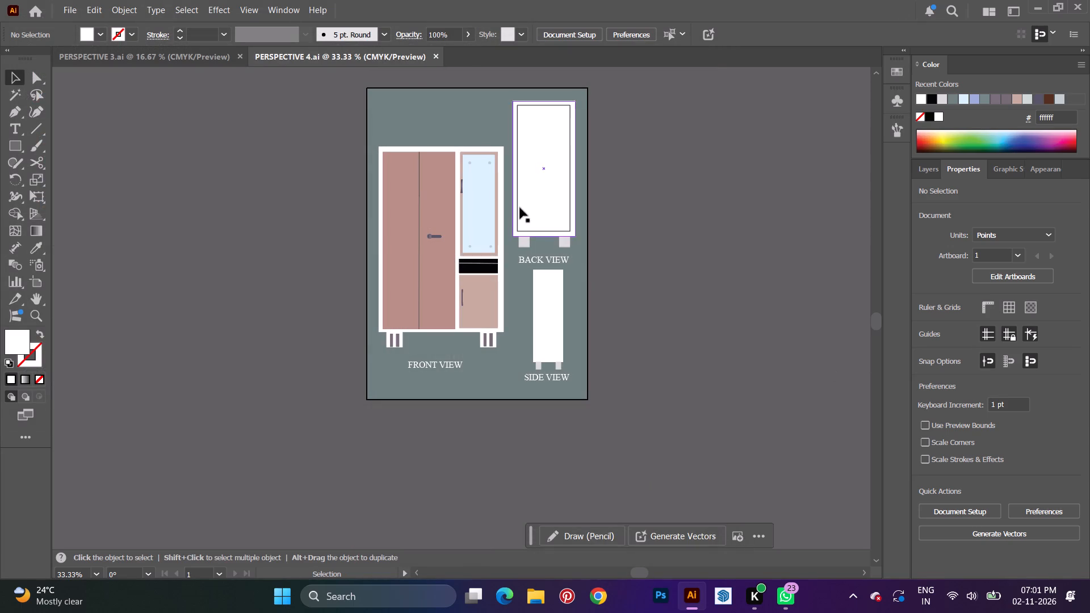
click(375, 57)
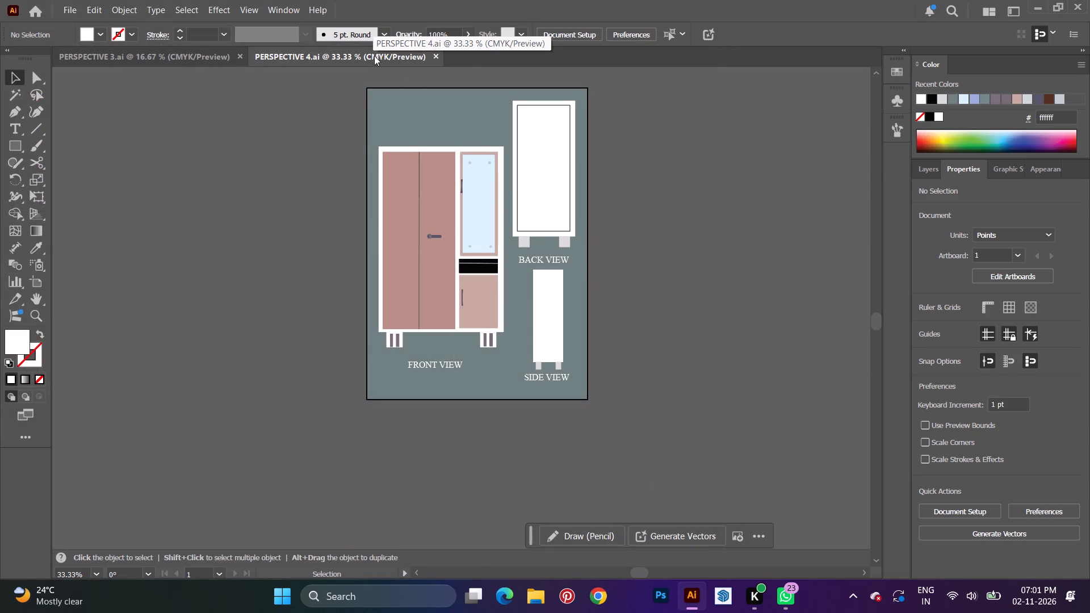
click(380, 53)
Unlock all the locked layers, from Layer 10 down to Layer 1.
click(938, 167)
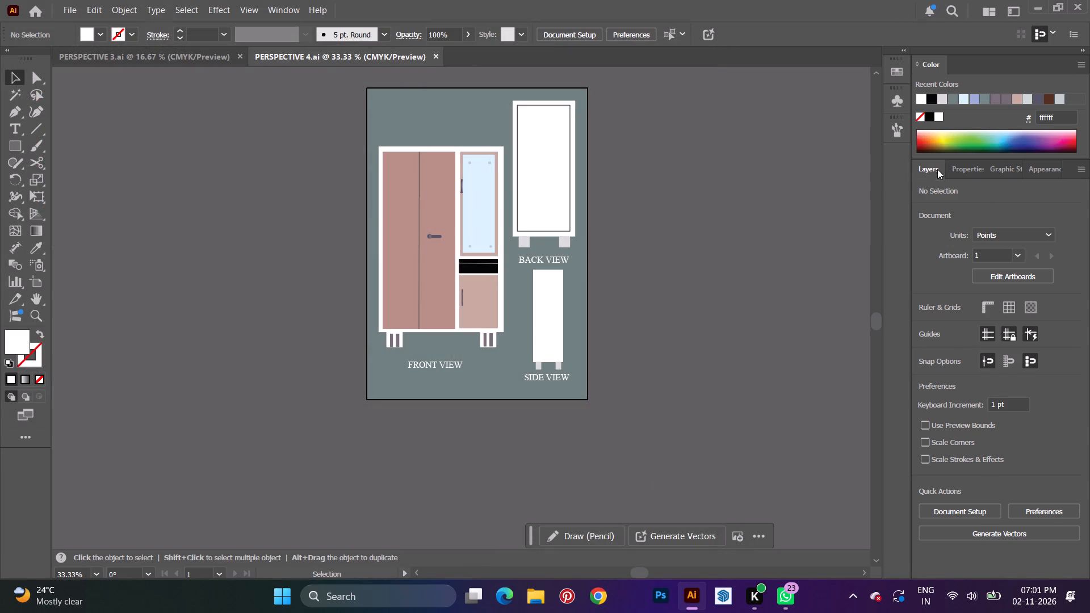
scroll(980, 408, down, 5)
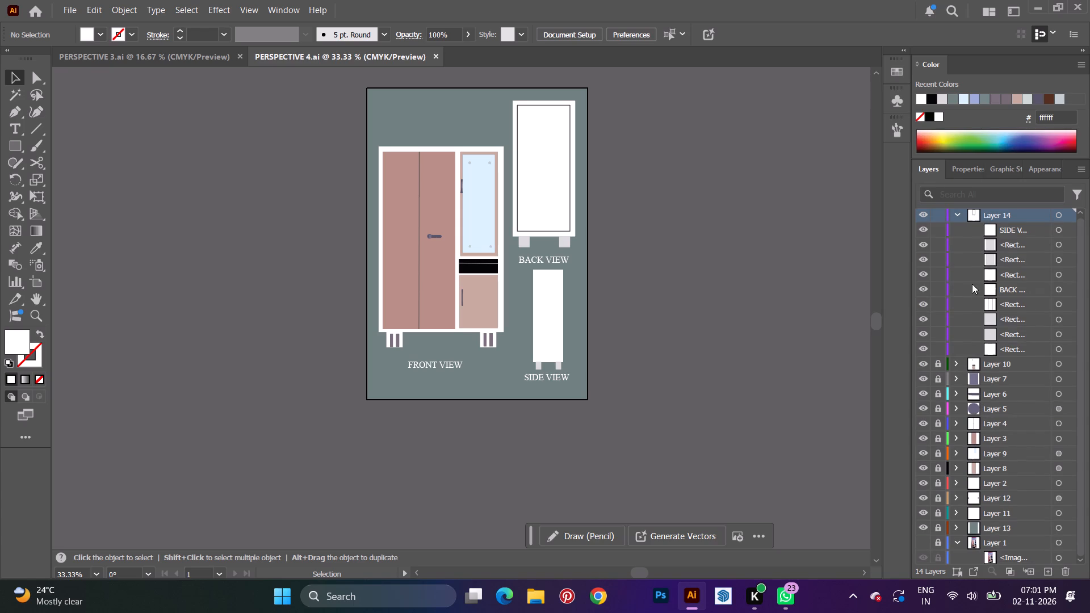
scroll(984, 445, down, 3)
scroll(939, 361, down, 1)
drag(939, 362, 956, 549)
scroll(981, 448, down, 6)
drag(937, 425, 948, 538)
scroll(971, 464, down, 11)
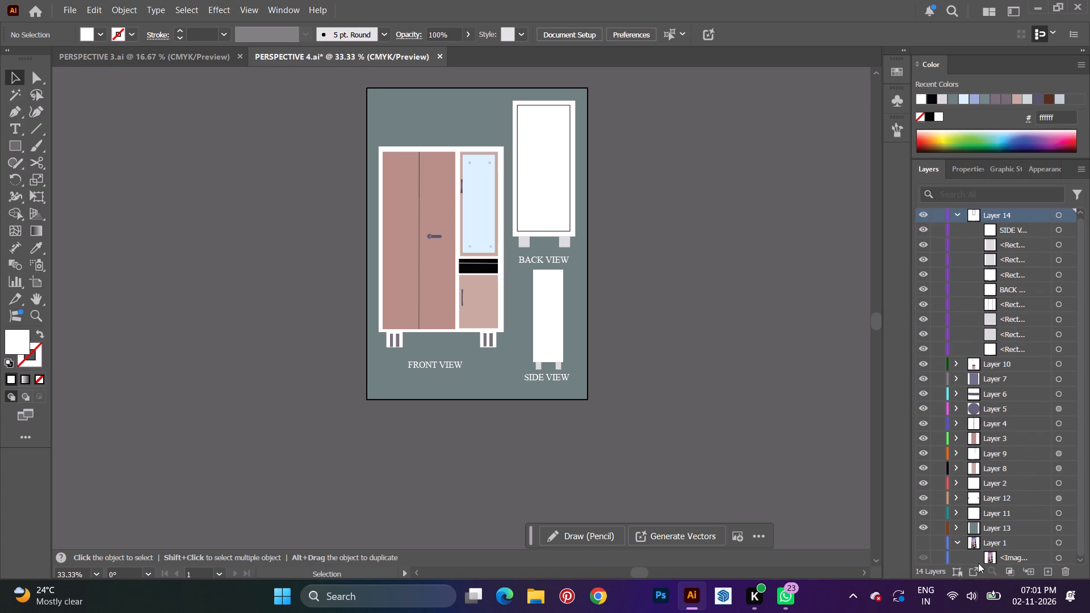
Show Layer 1 with the reference photo and delete that layer together with its artwork.
click(976, 560)
click(927, 546)
click(997, 545)
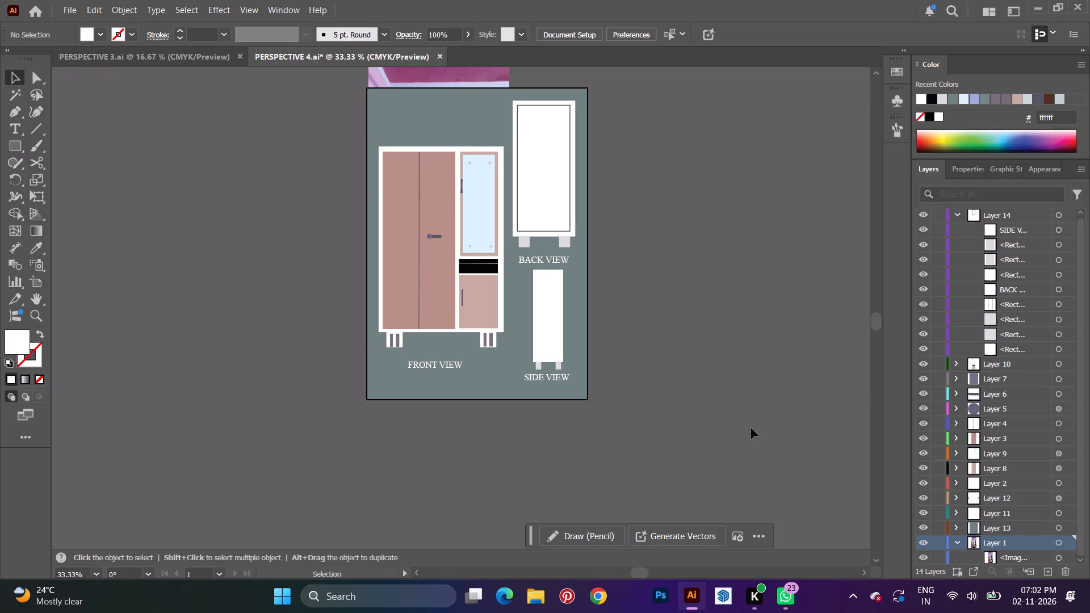
scroll(719, 423, up, 6)
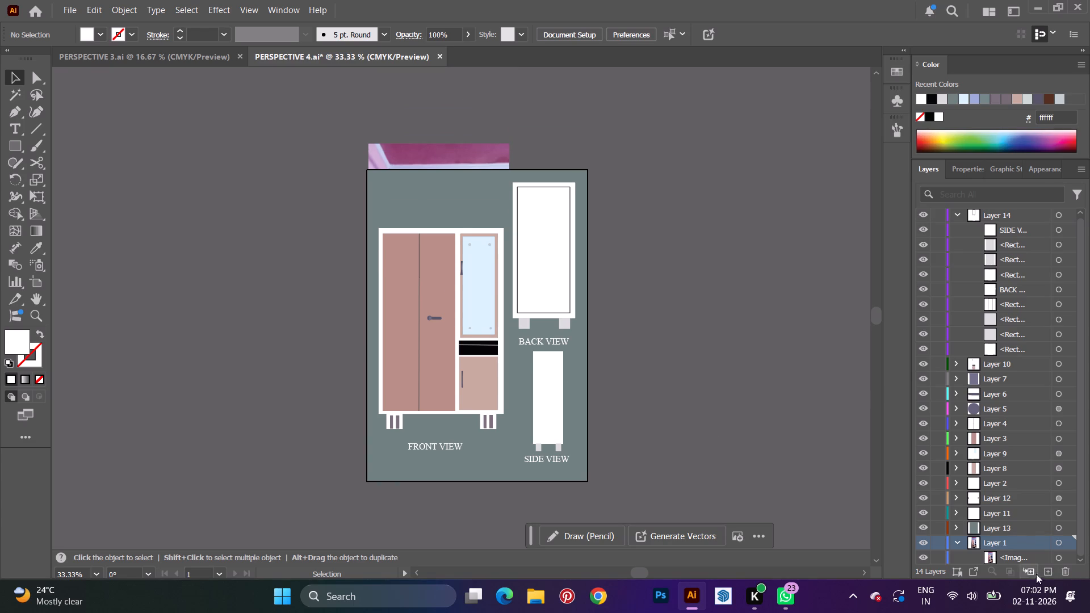
click(1064, 574)
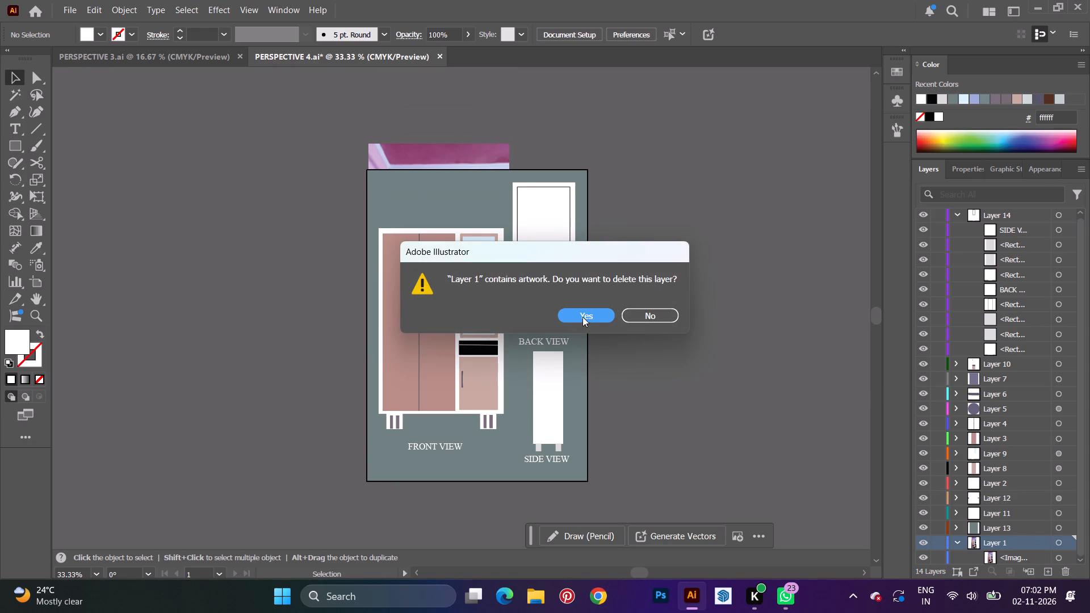
click(585, 312)
Collapse Layer 14 and select all the layers from Layer 14 down to Layer 13.
scroll(997, 396, up, 5)
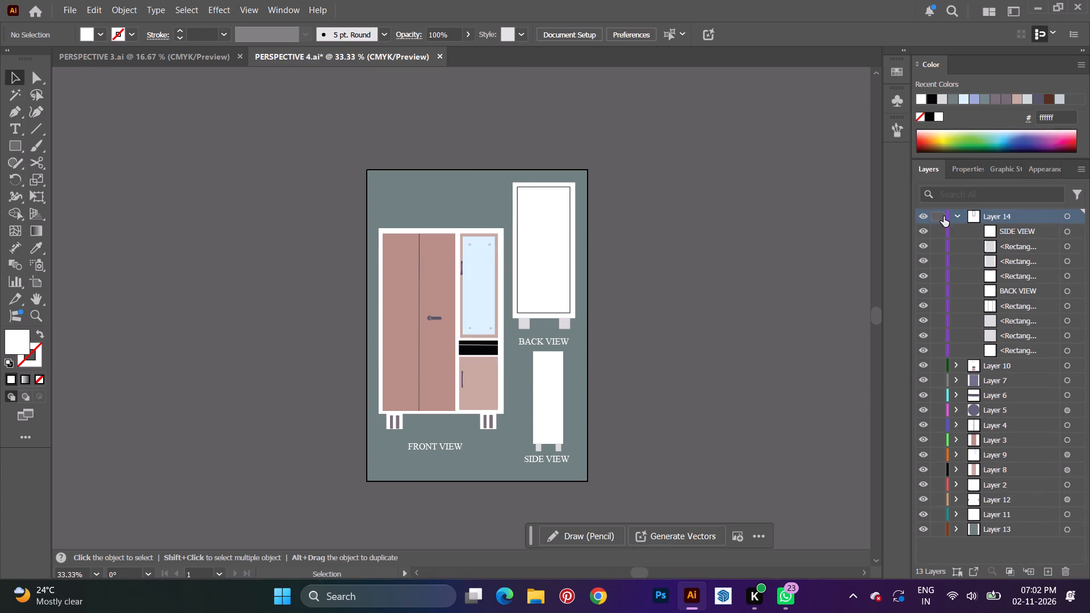
click(958, 213)
scroll(1009, 350, down, 3)
drag(1025, 450, 950, 197)
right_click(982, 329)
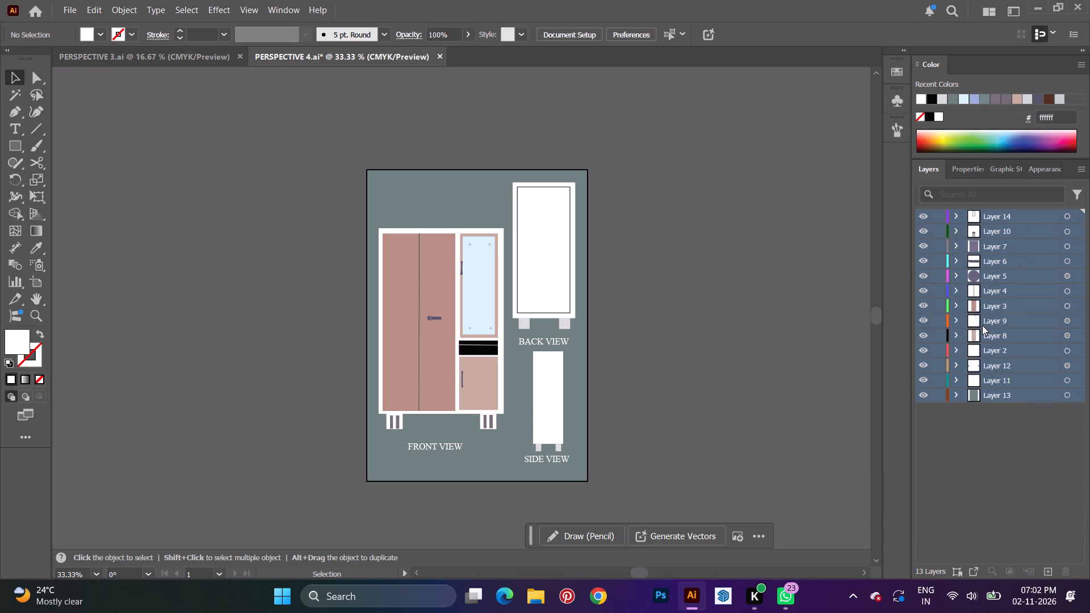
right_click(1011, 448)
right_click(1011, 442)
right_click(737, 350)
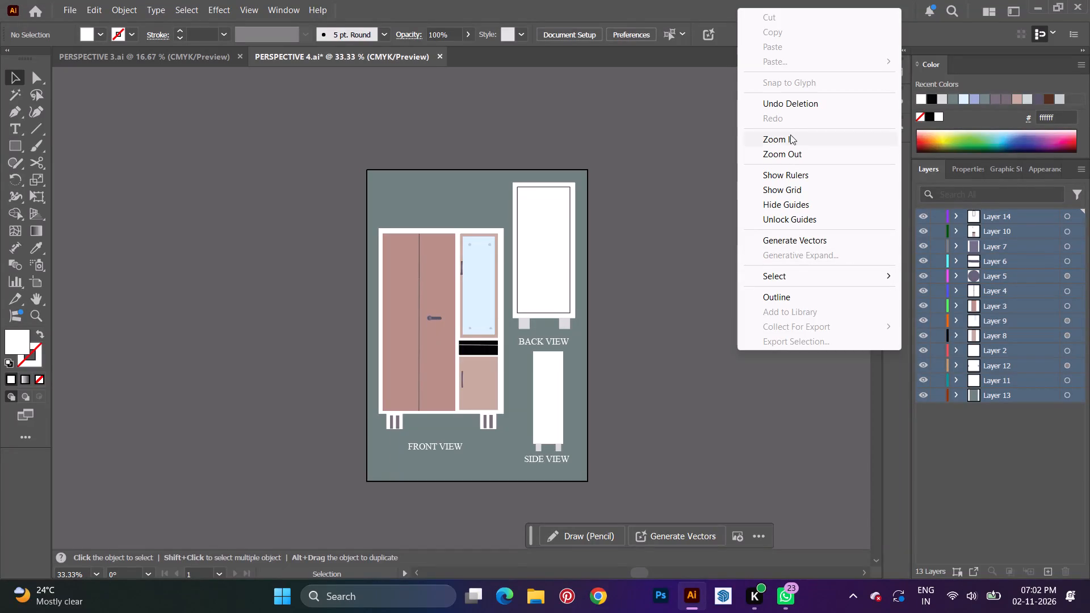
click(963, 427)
Select the whole stack of layers again, starting from Layer 13 at the bottom.
drag(1011, 451, 929, 243)
drag(1051, 464, 936, 267)
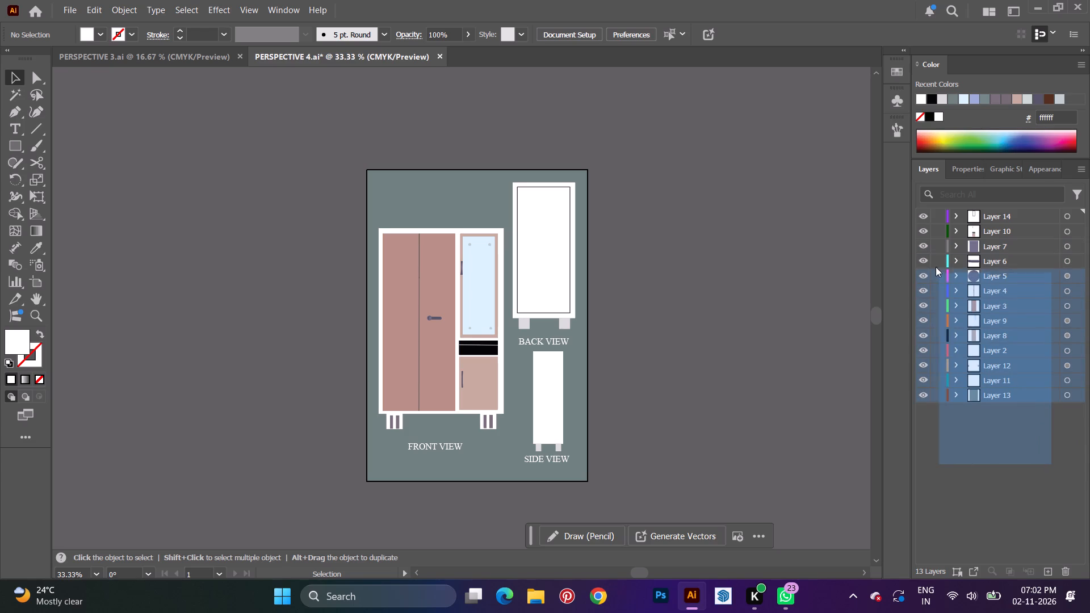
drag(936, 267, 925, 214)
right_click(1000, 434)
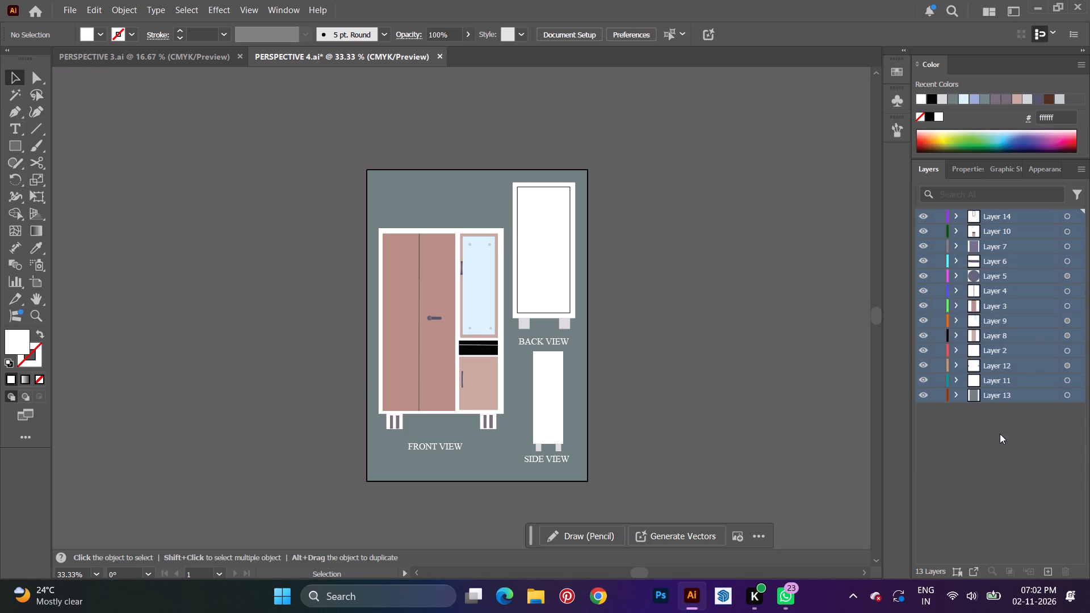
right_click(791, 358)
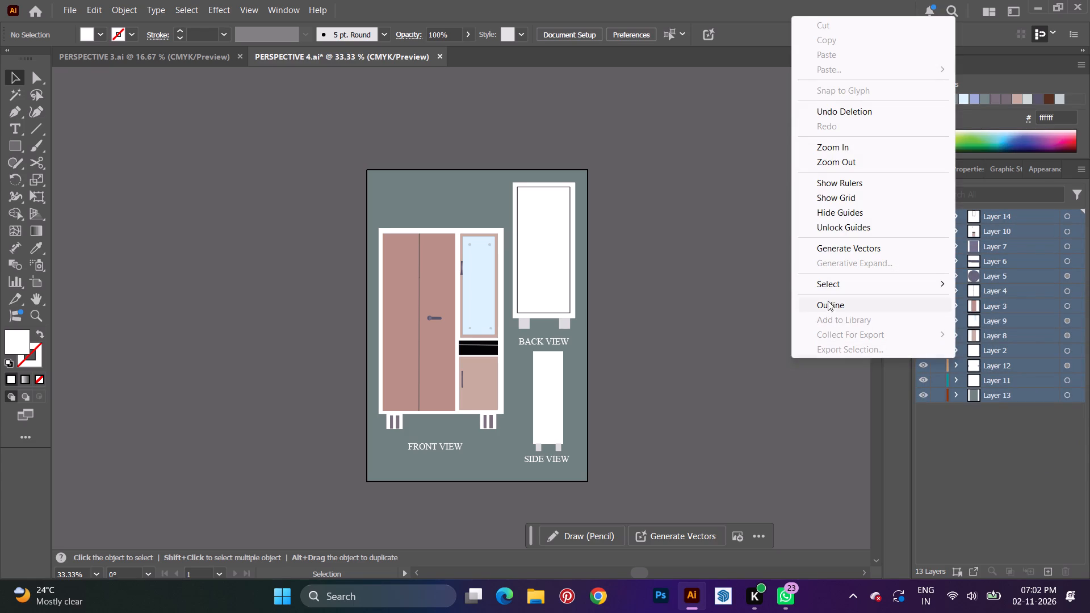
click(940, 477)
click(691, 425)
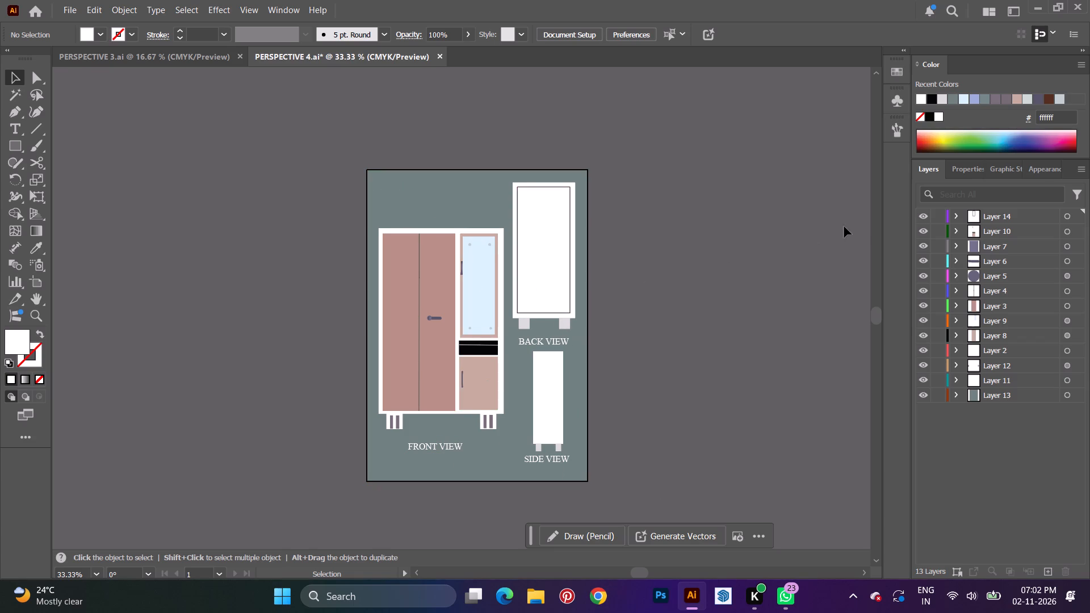
Lock all the layers in the stack, from Layer 14 down to Layer 13.
drag(940, 208, 955, 325)
drag(933, 215, 948, 344)
drag(948, 344, 965, 417)
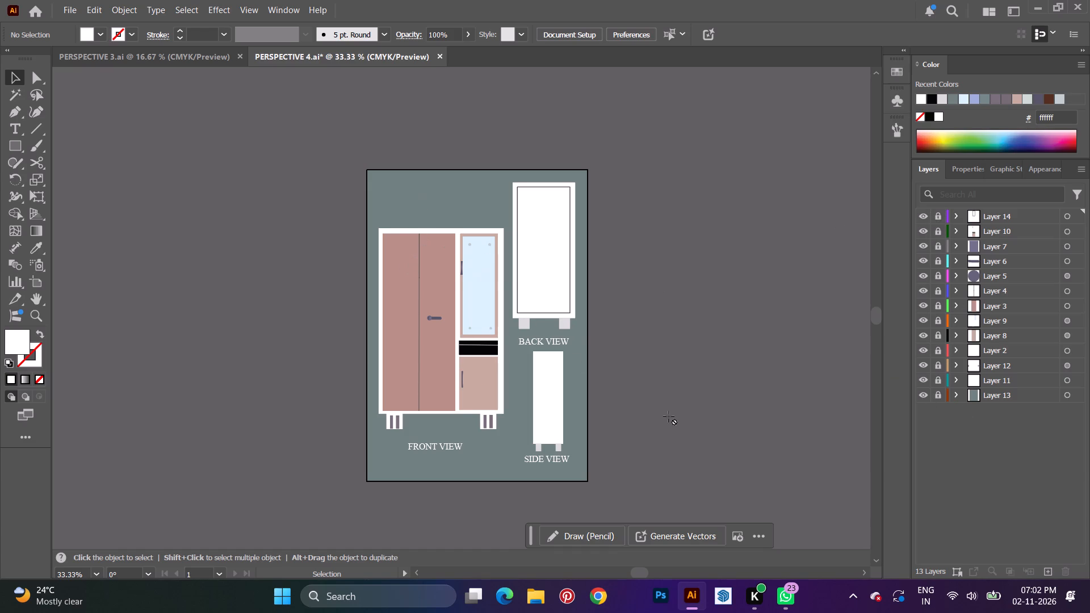